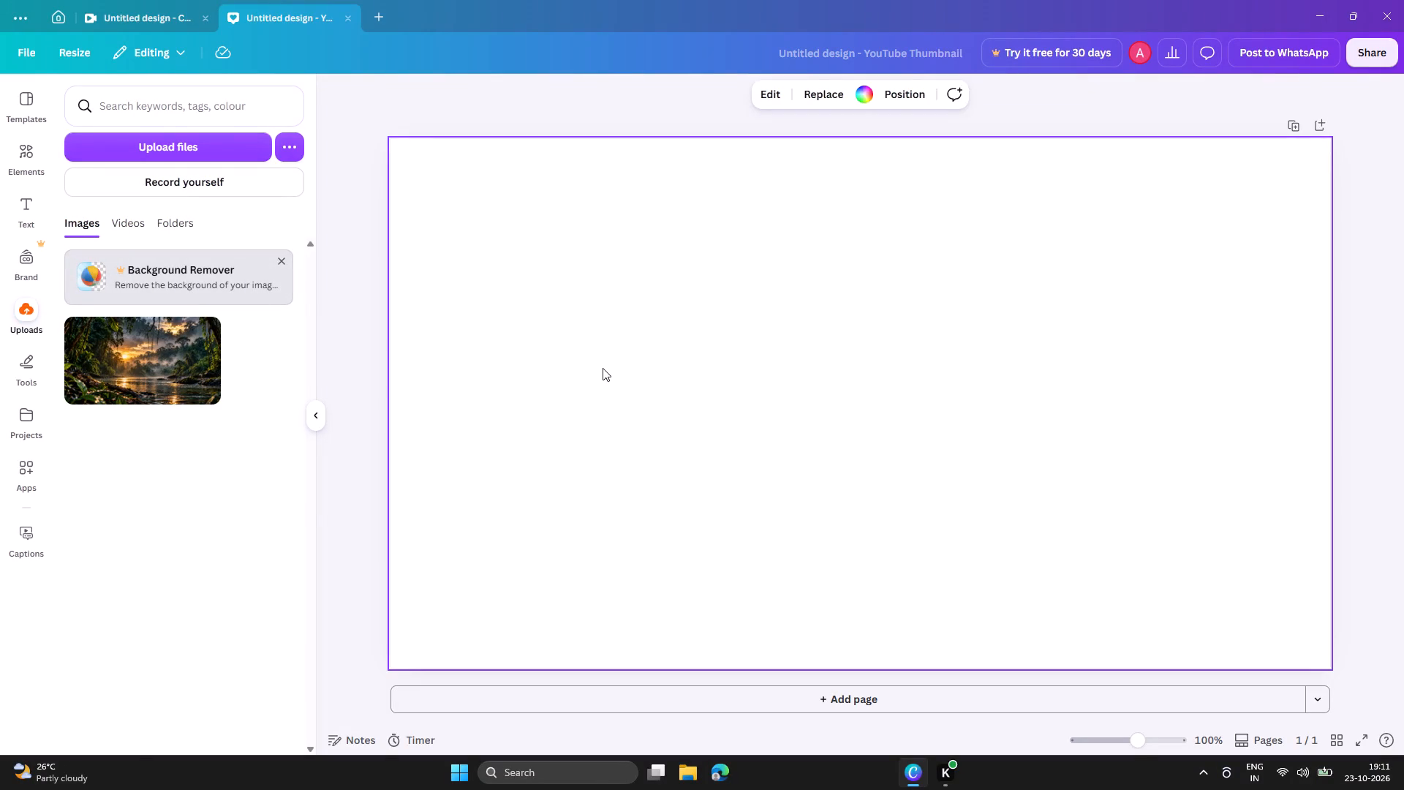
Add the uploaded jungle river sunset image and enlarge it to cover the whole page.
click(155, 372)
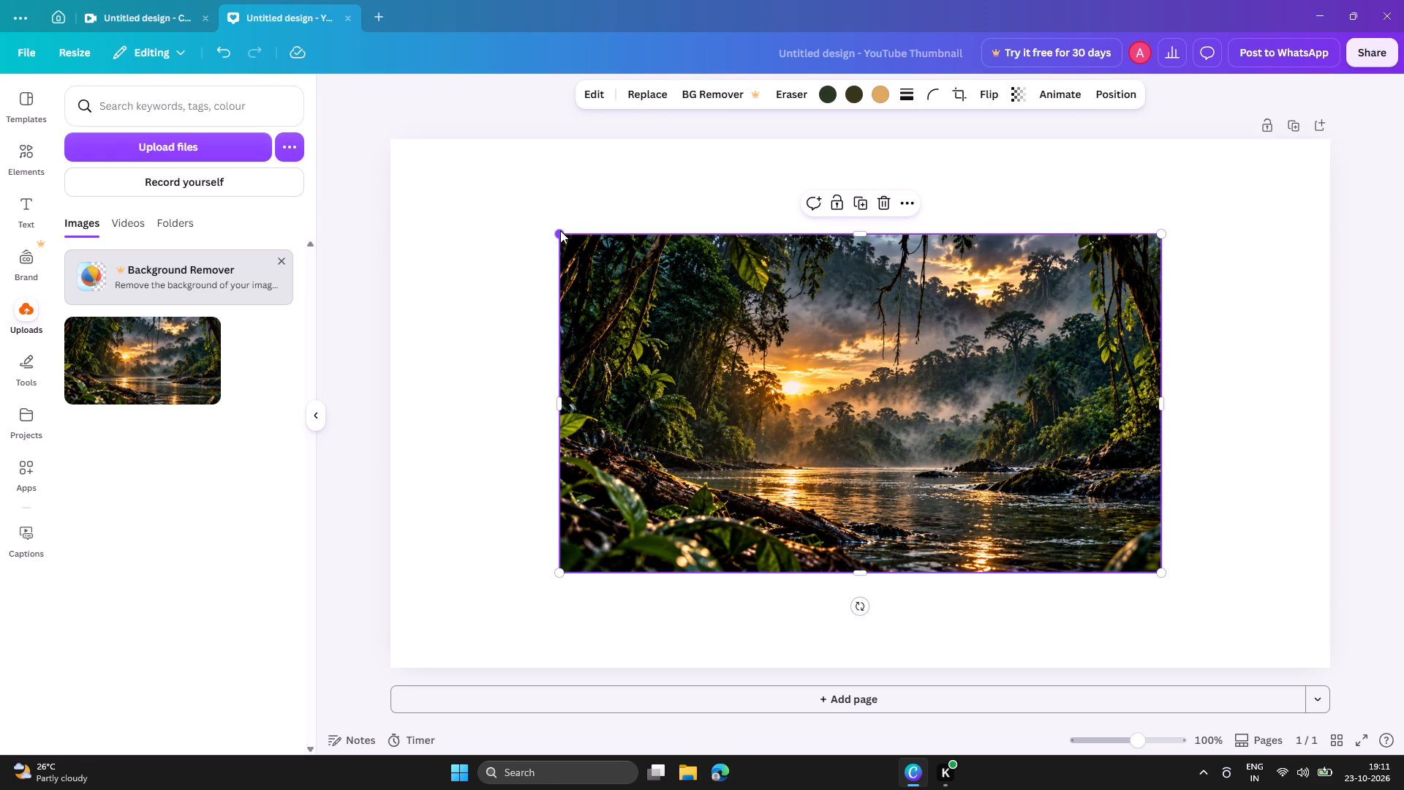
drag(559, 230, 412, 146)
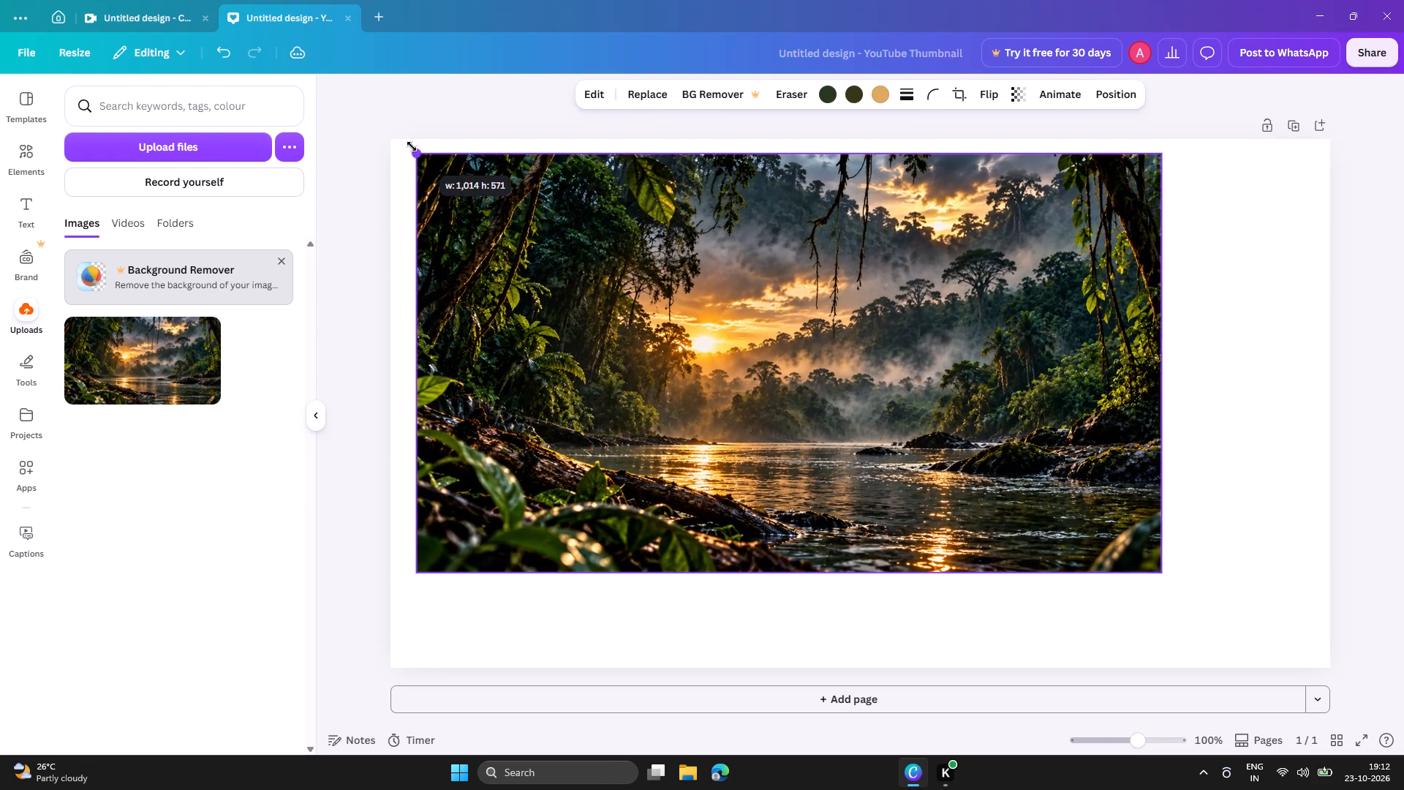
drag(412, 146, 390, 135)
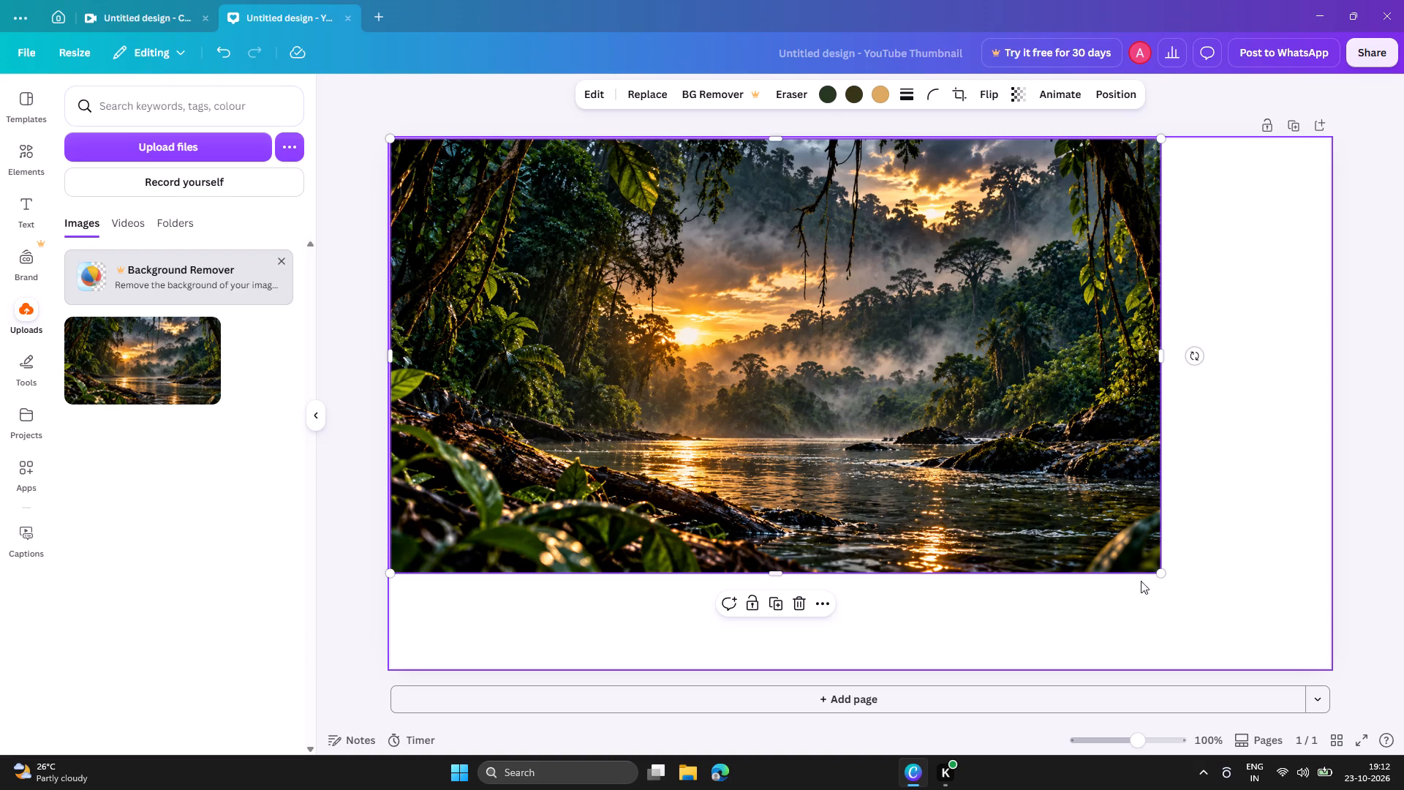
drag(1163, 571, 1305, 680)
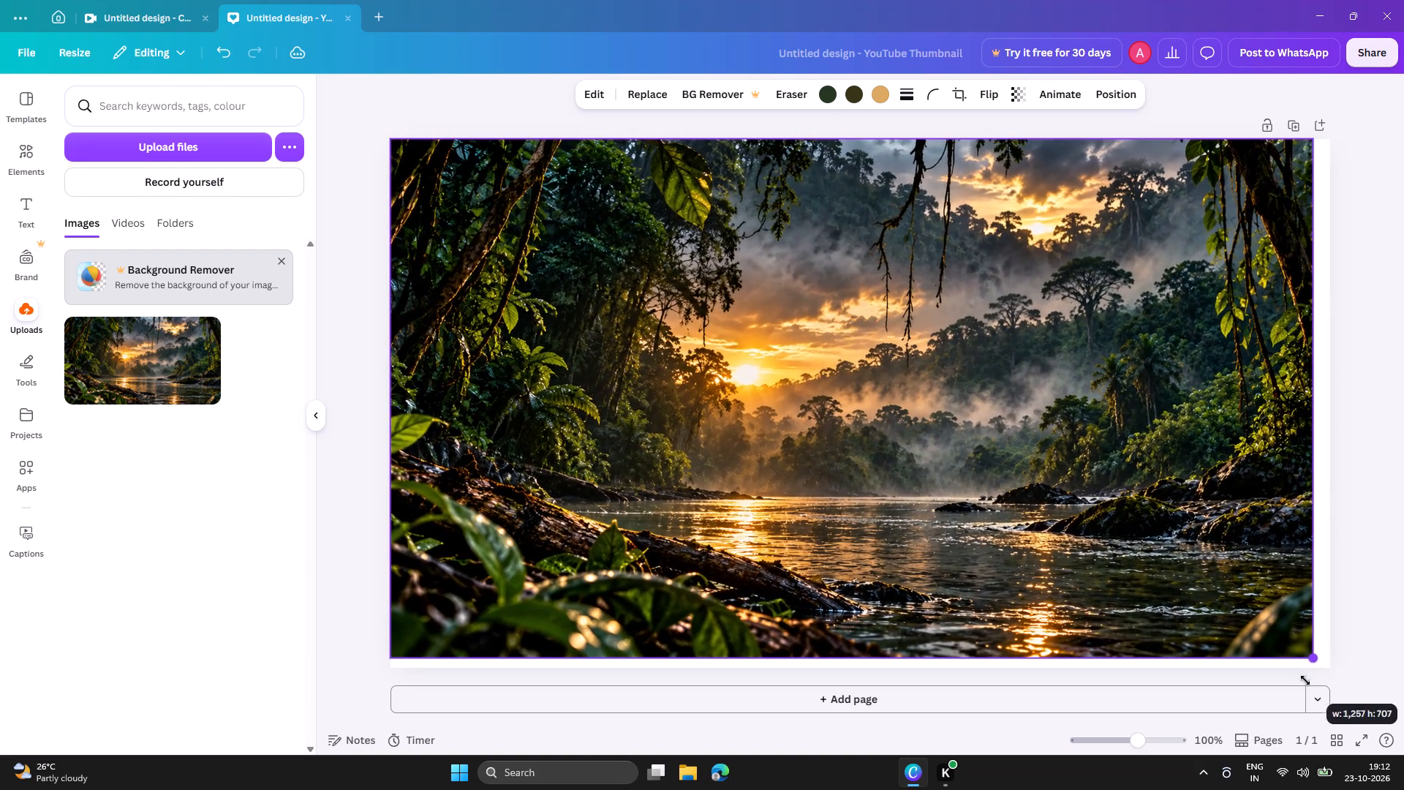
drag(1305, 680, 1326, 699)
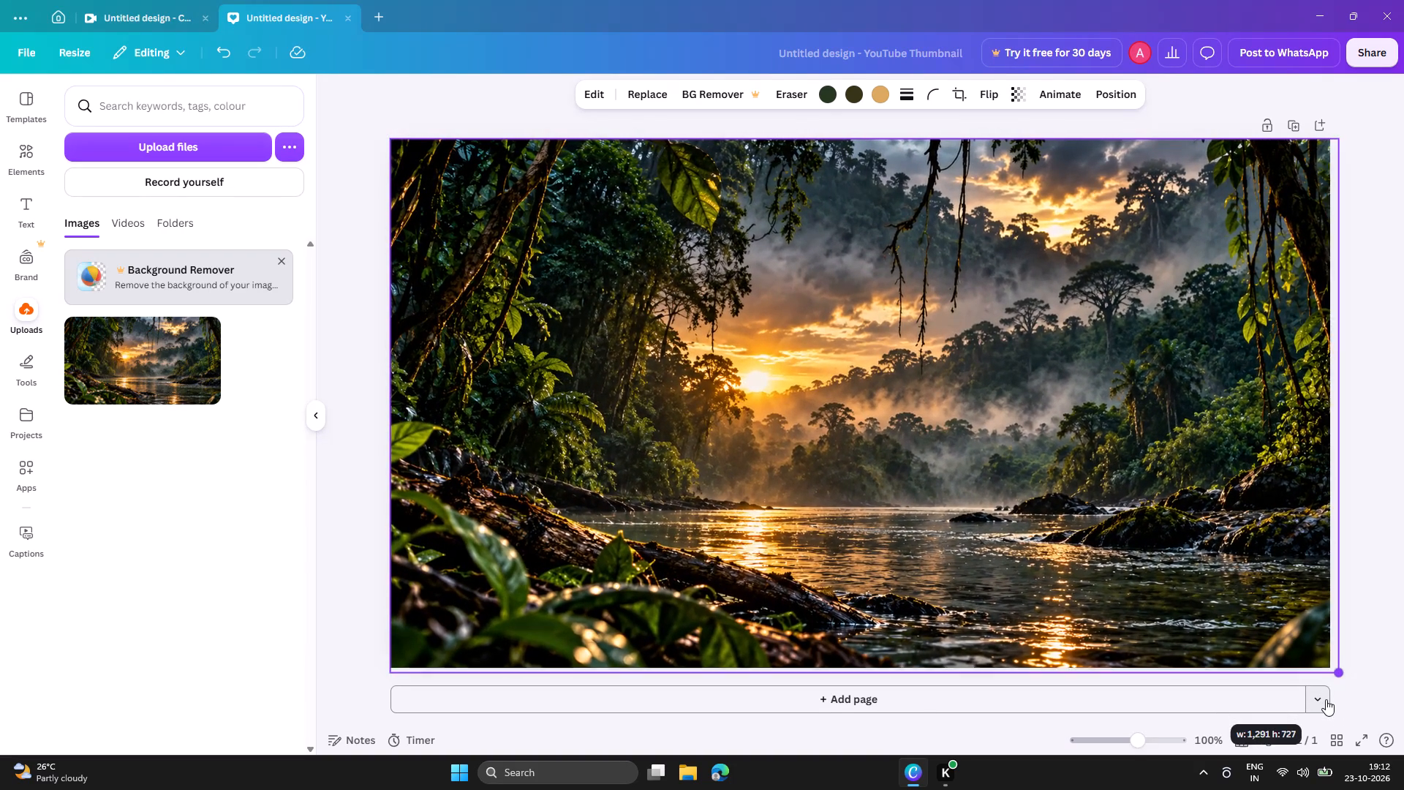
drag(1326, 699, 1328, 702)
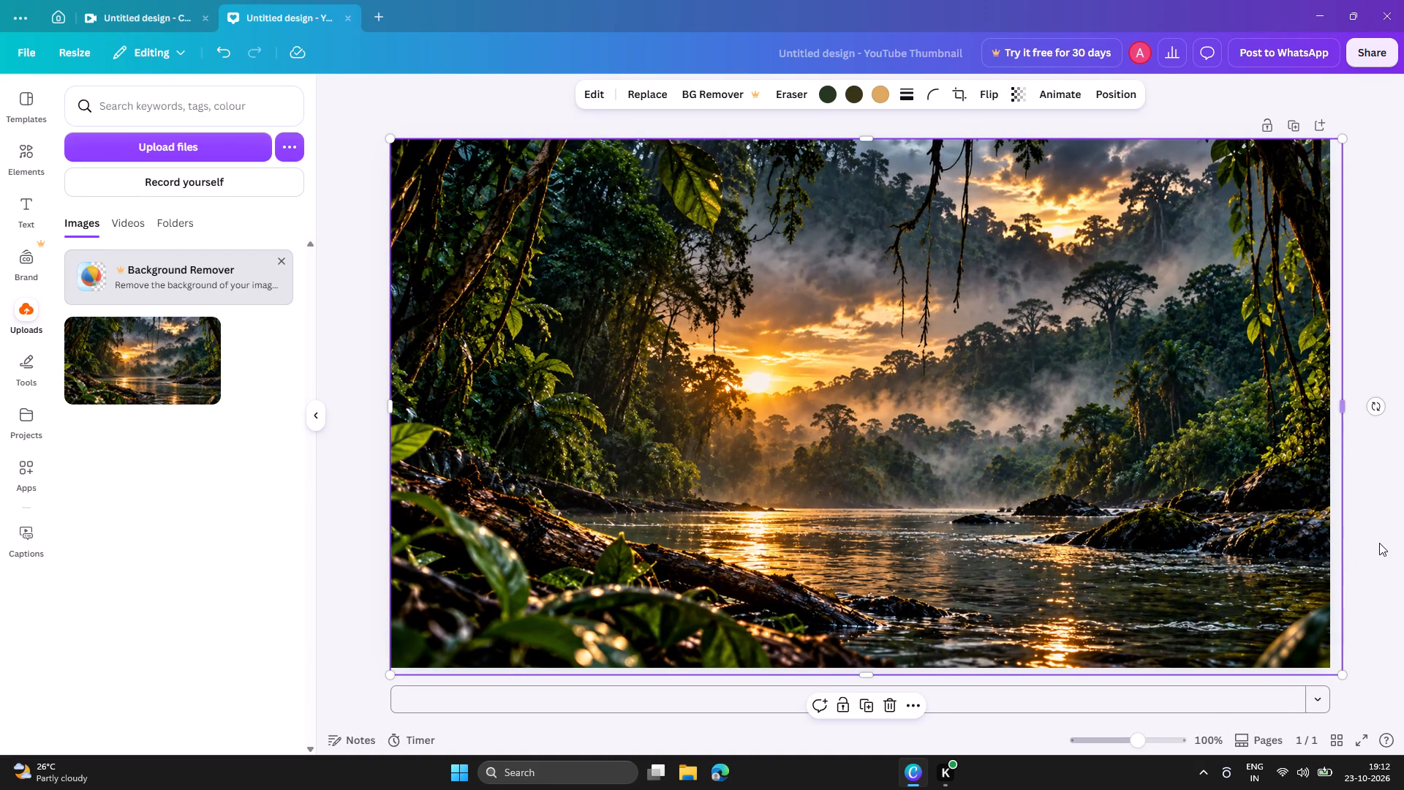
click(1379, 543)
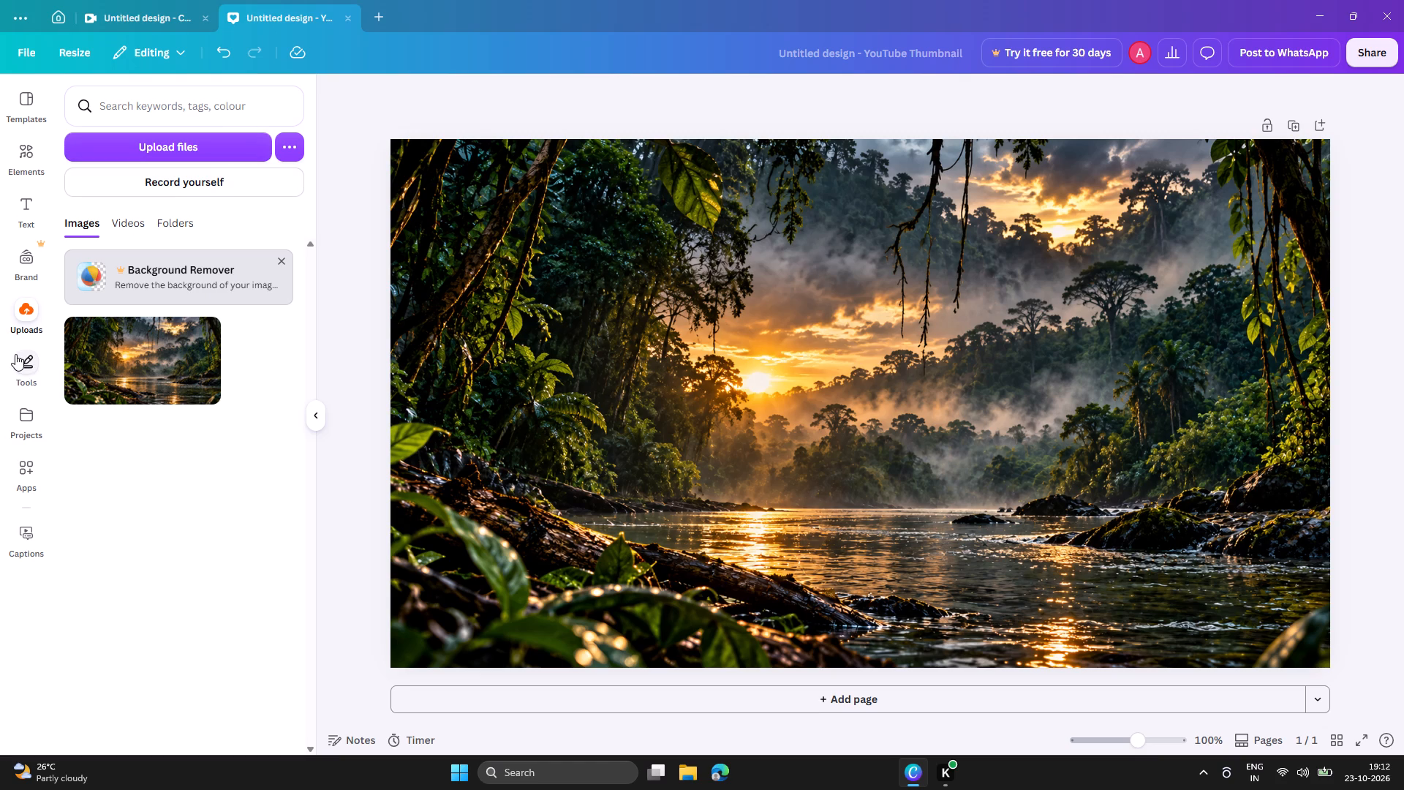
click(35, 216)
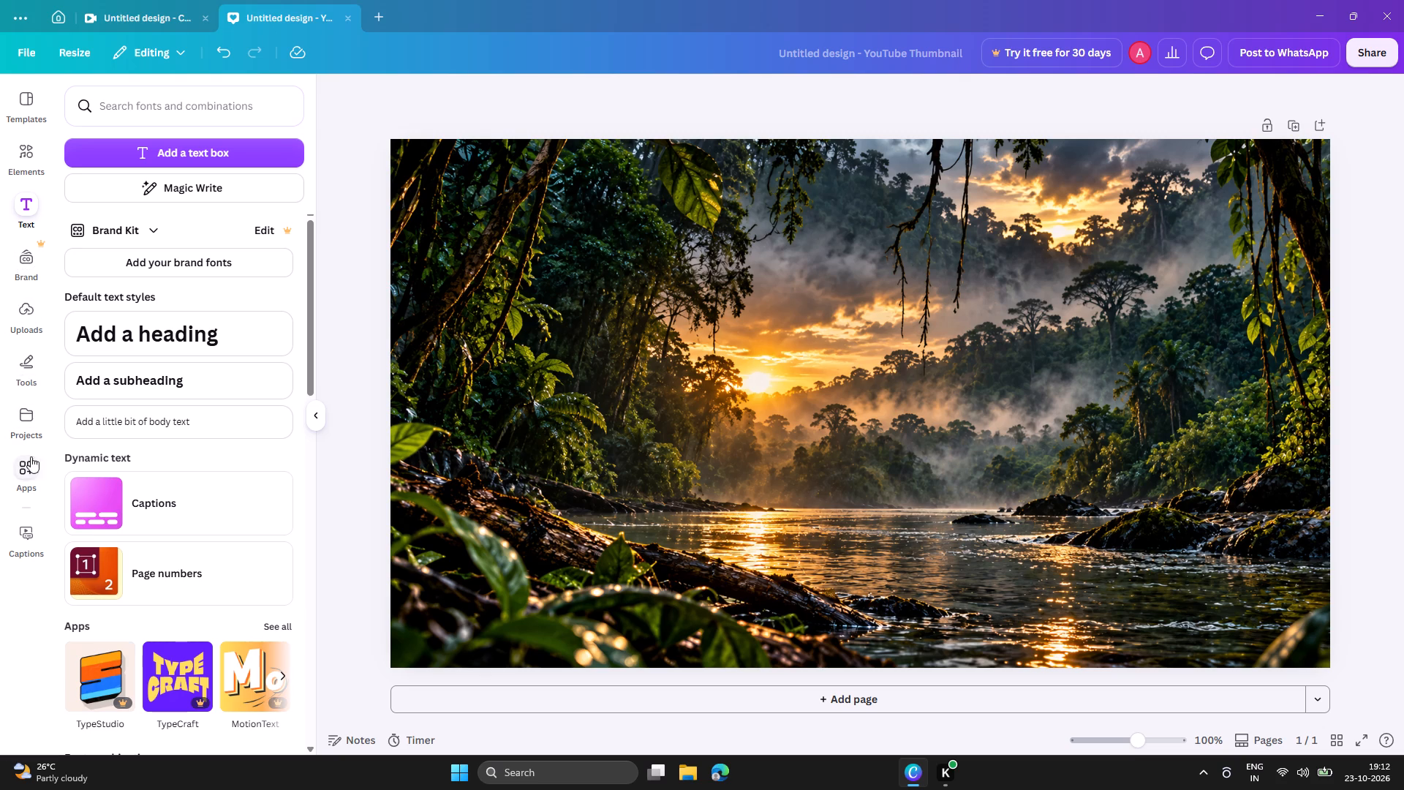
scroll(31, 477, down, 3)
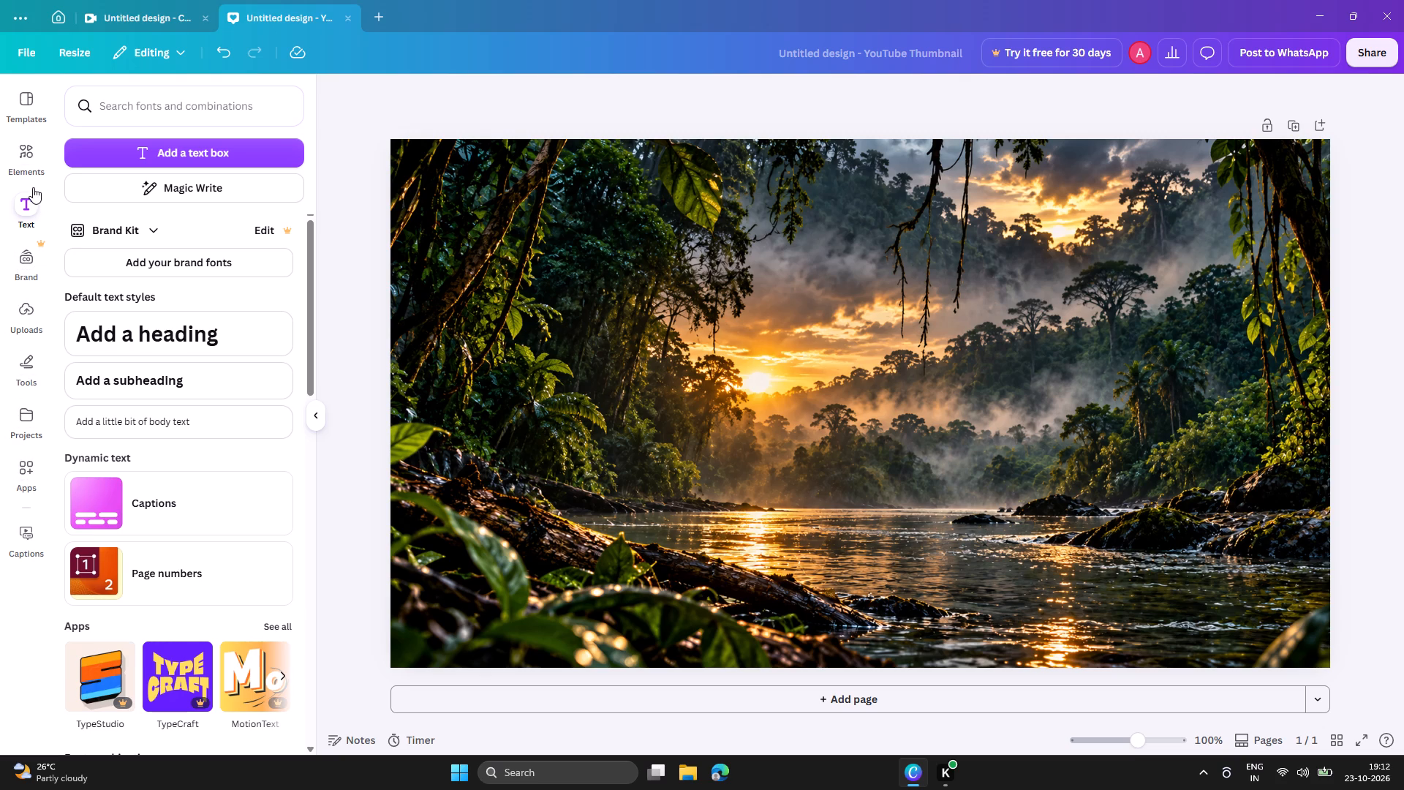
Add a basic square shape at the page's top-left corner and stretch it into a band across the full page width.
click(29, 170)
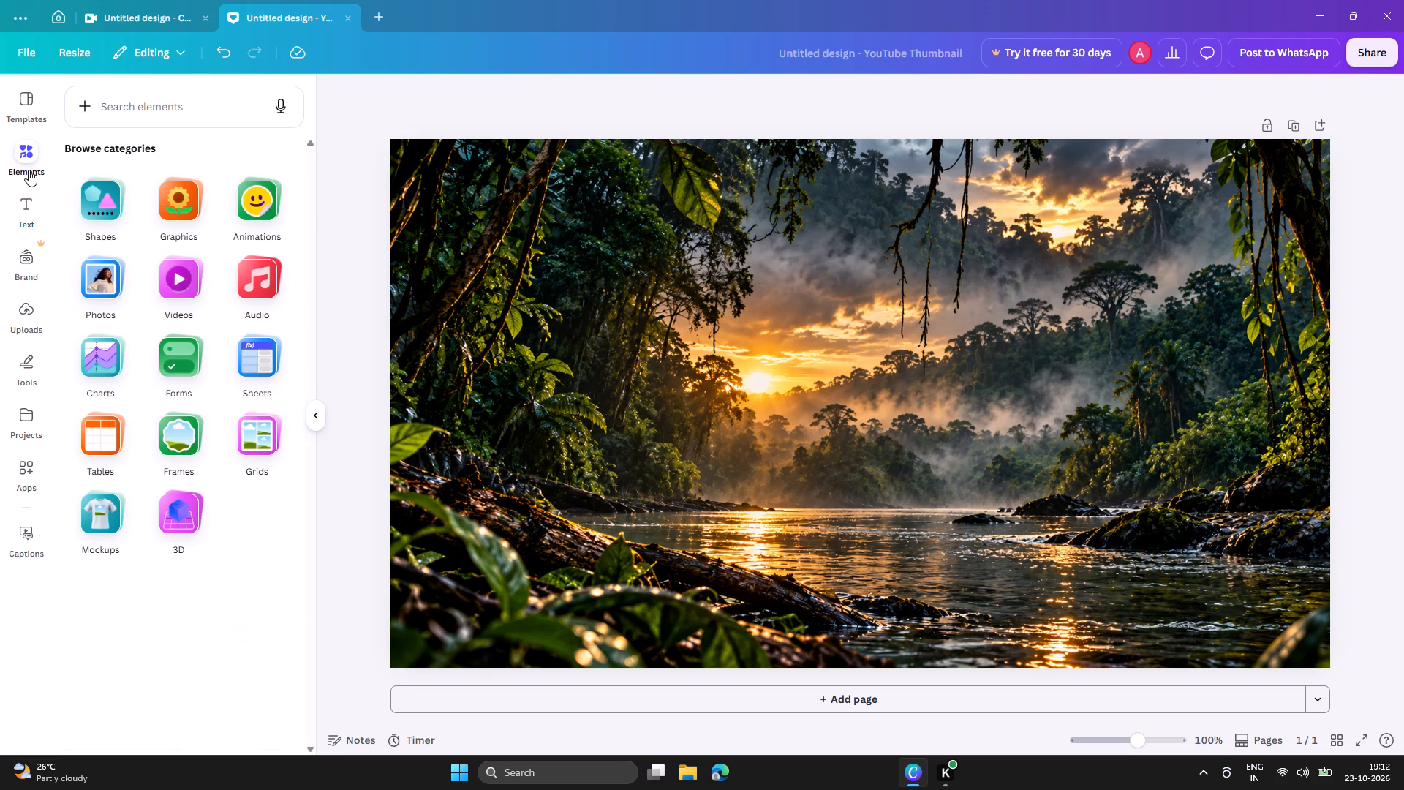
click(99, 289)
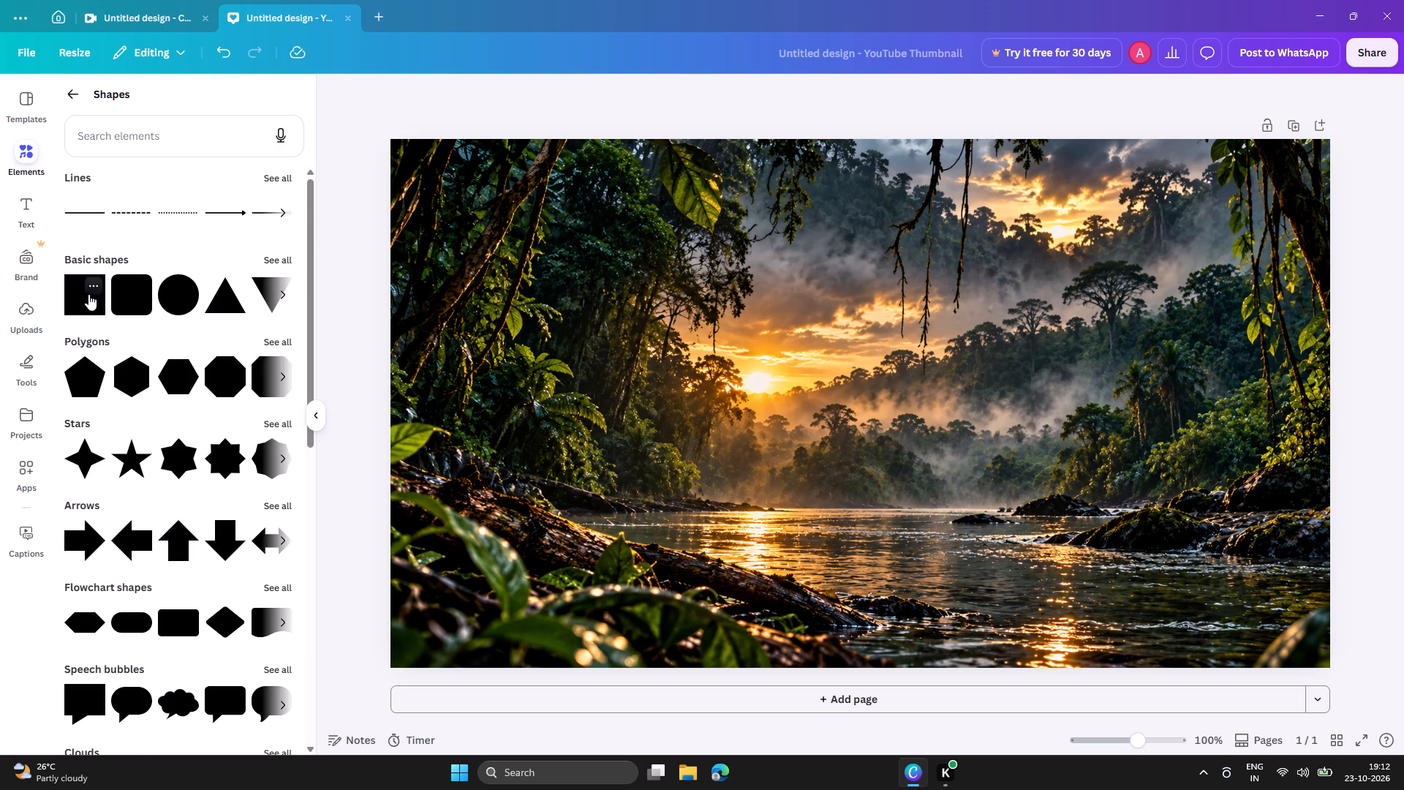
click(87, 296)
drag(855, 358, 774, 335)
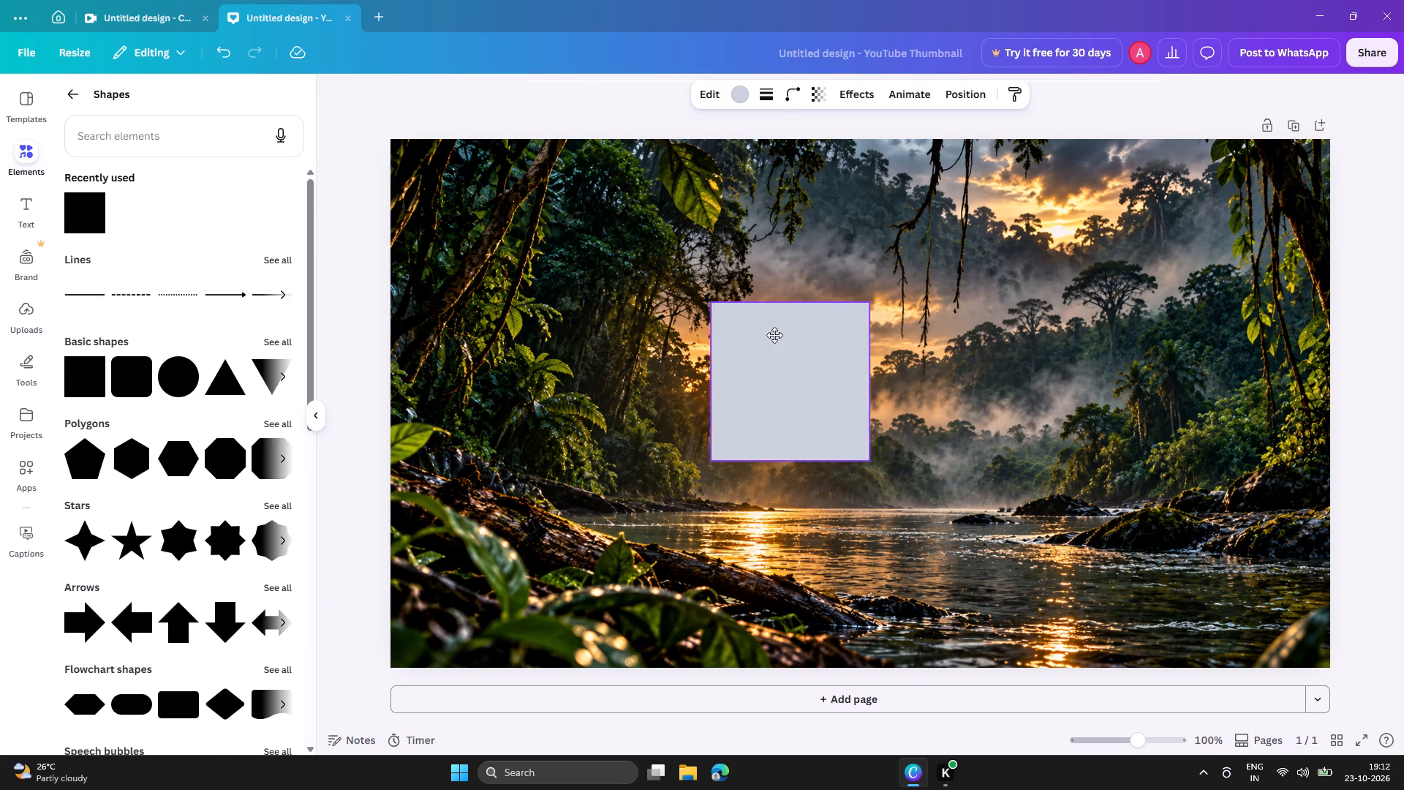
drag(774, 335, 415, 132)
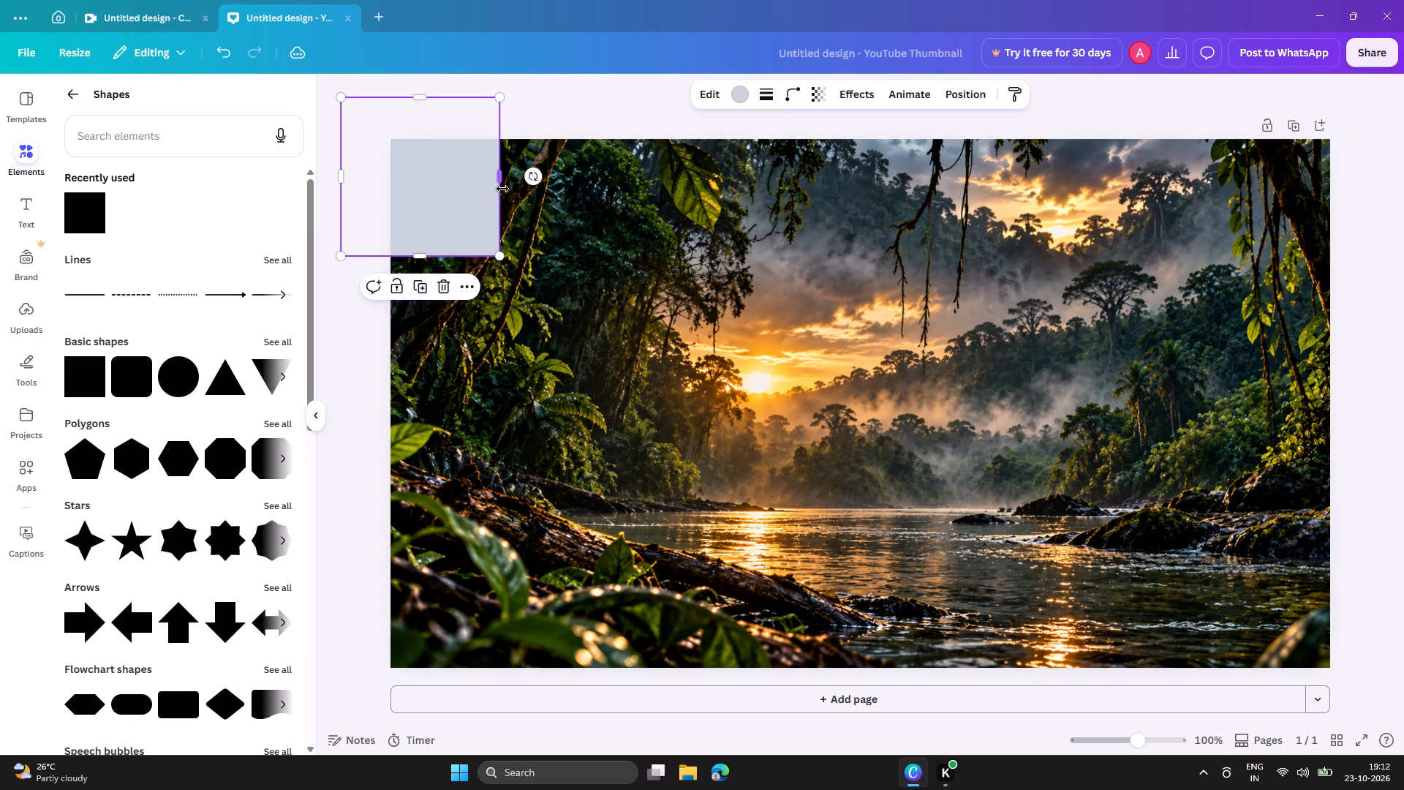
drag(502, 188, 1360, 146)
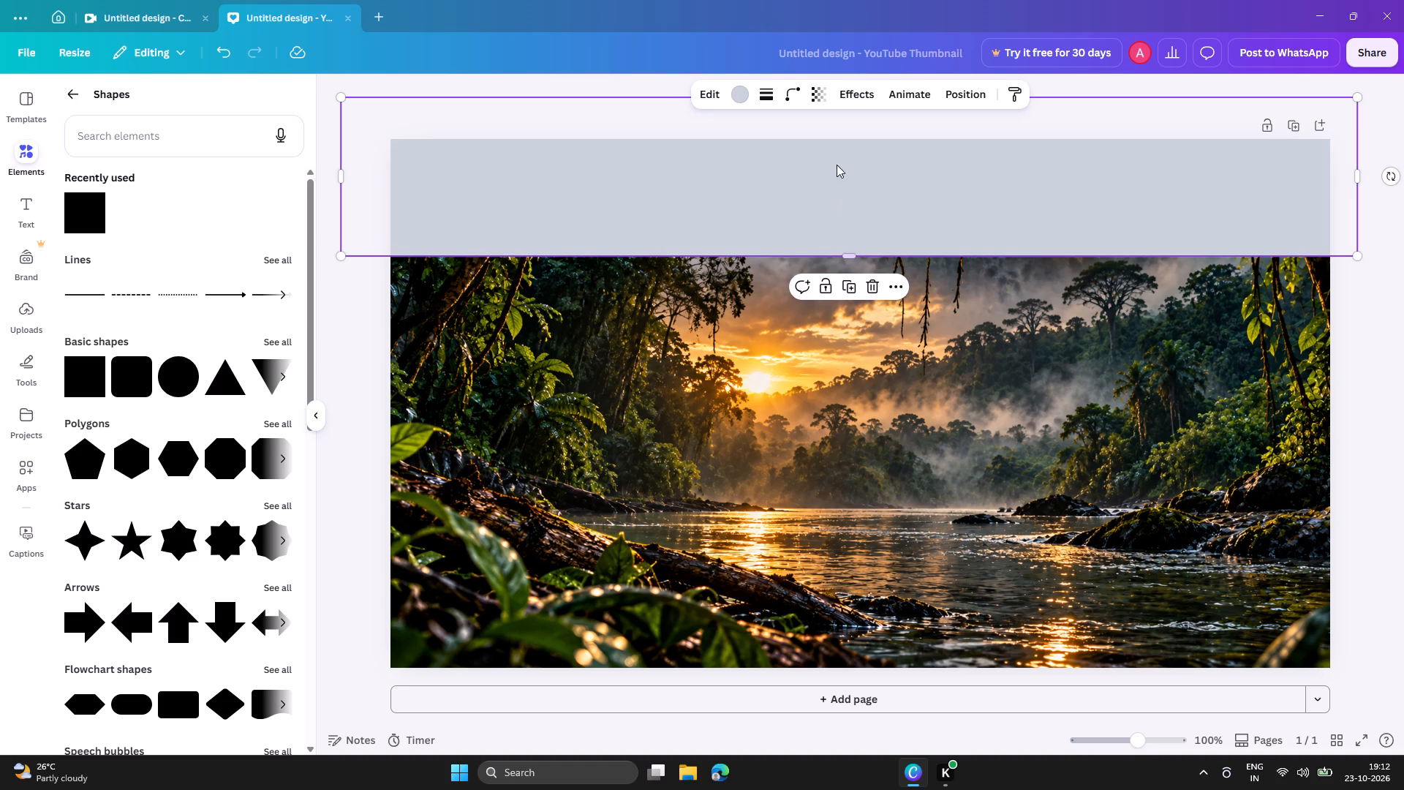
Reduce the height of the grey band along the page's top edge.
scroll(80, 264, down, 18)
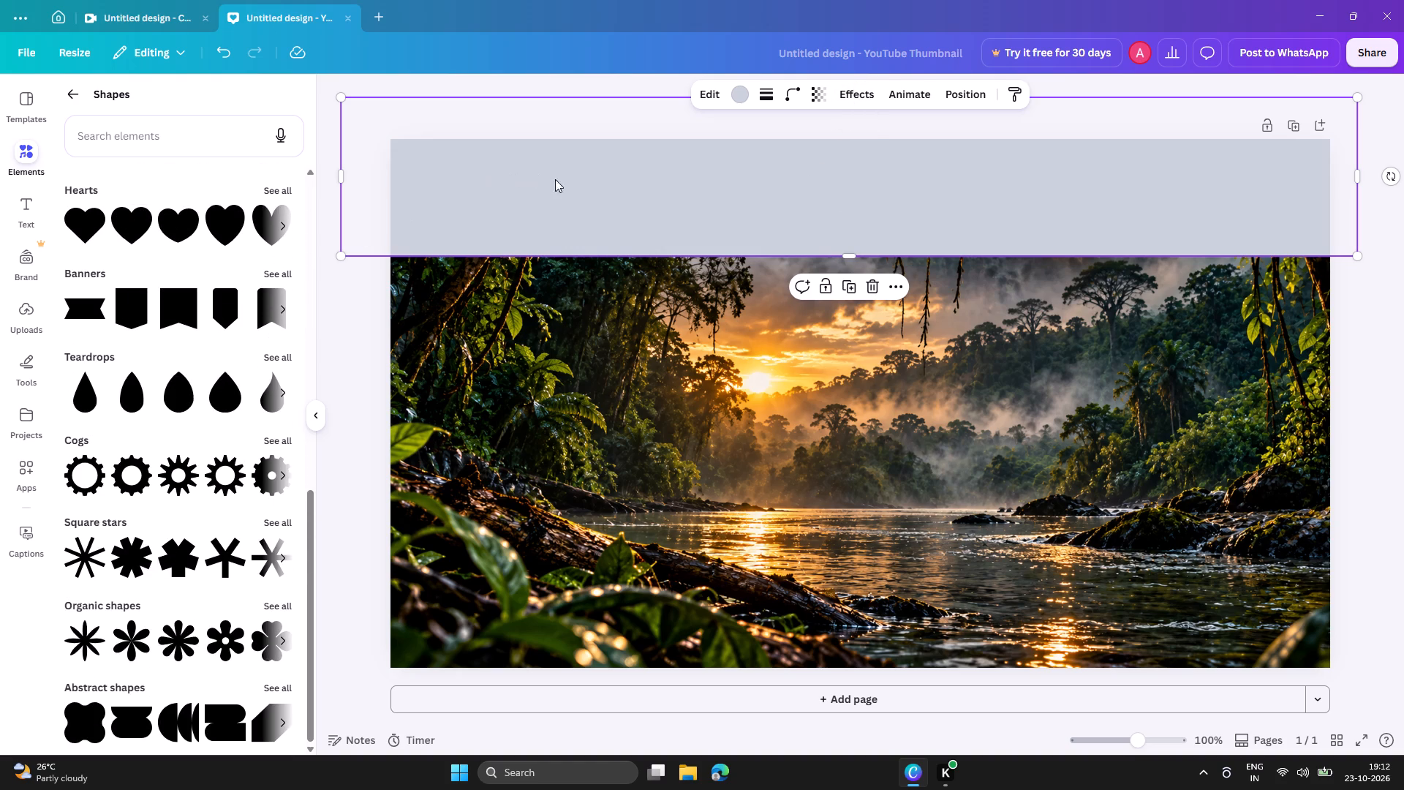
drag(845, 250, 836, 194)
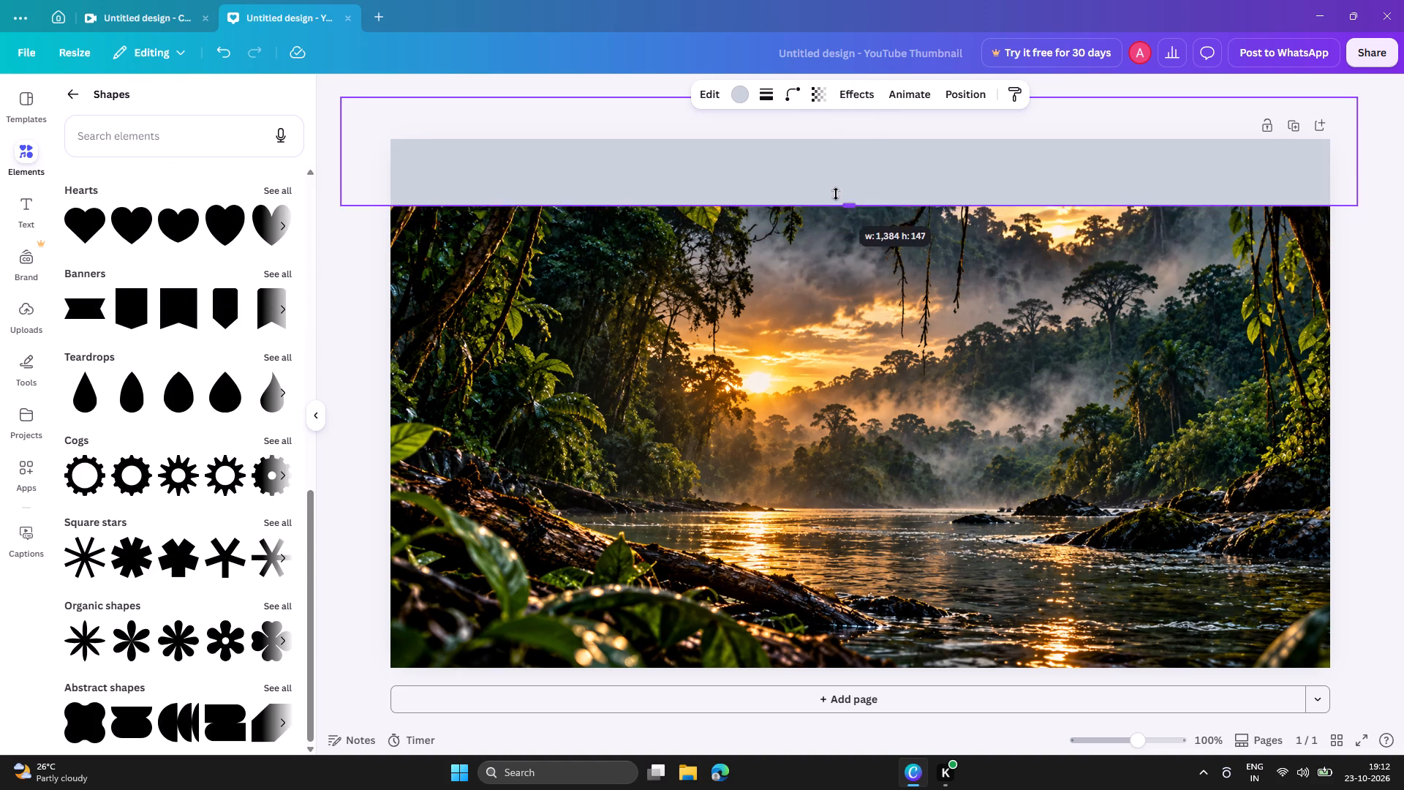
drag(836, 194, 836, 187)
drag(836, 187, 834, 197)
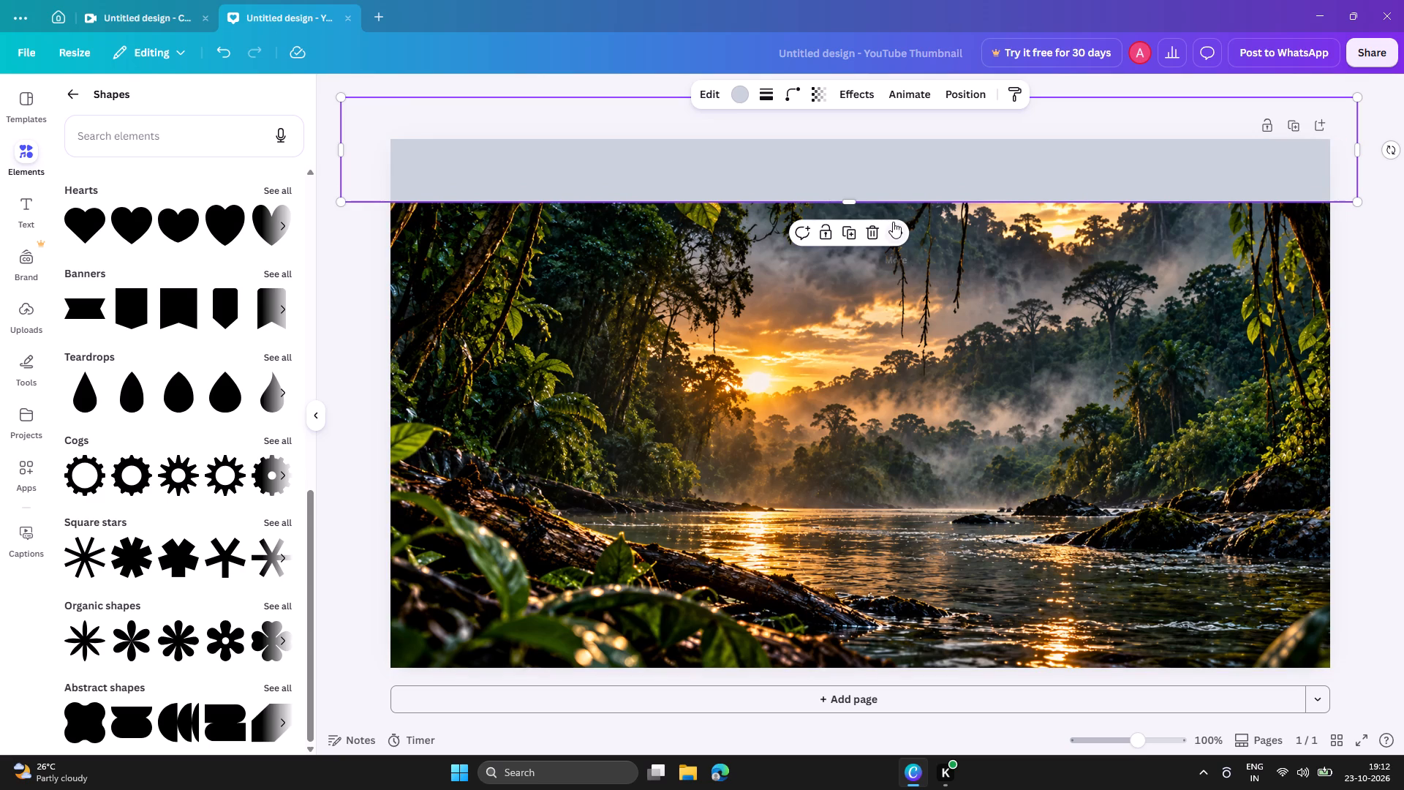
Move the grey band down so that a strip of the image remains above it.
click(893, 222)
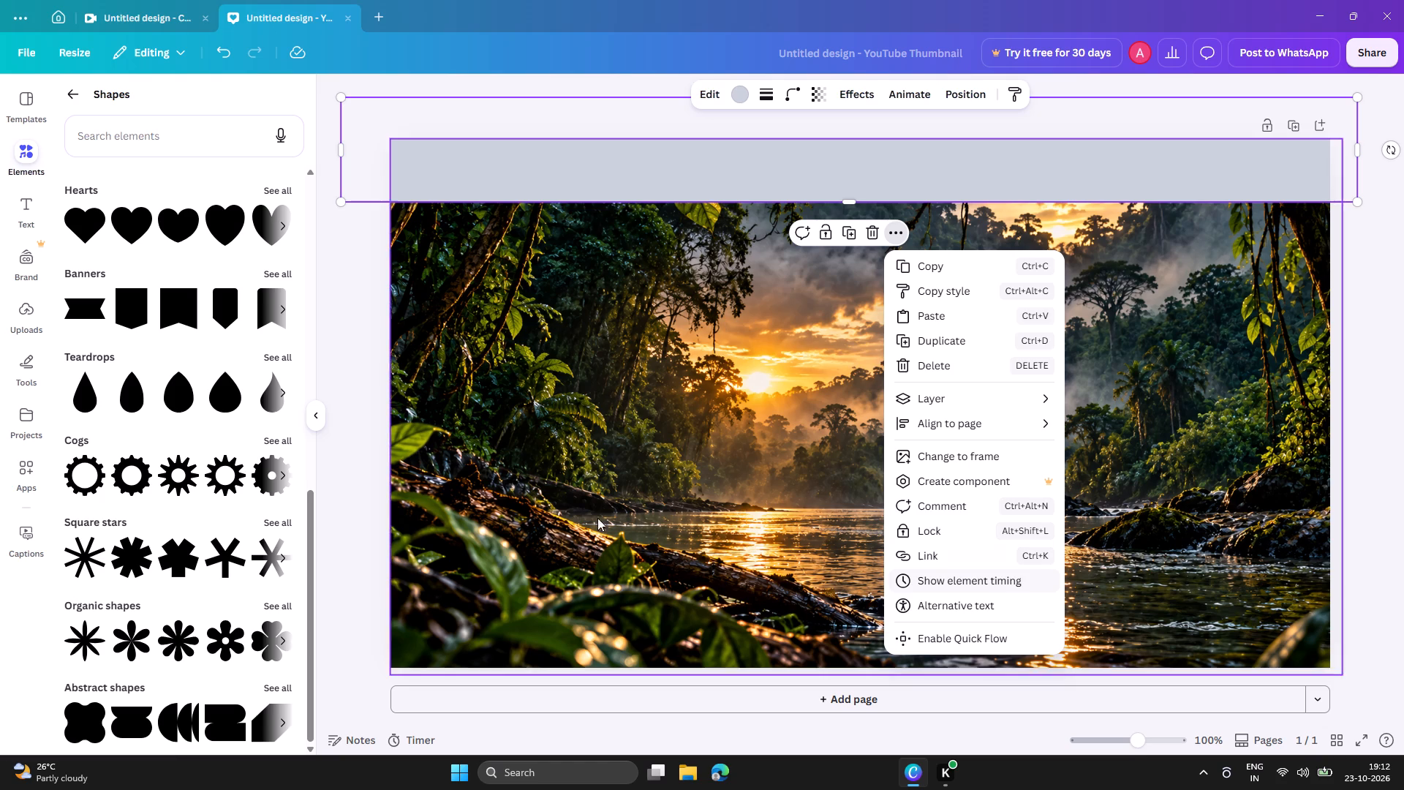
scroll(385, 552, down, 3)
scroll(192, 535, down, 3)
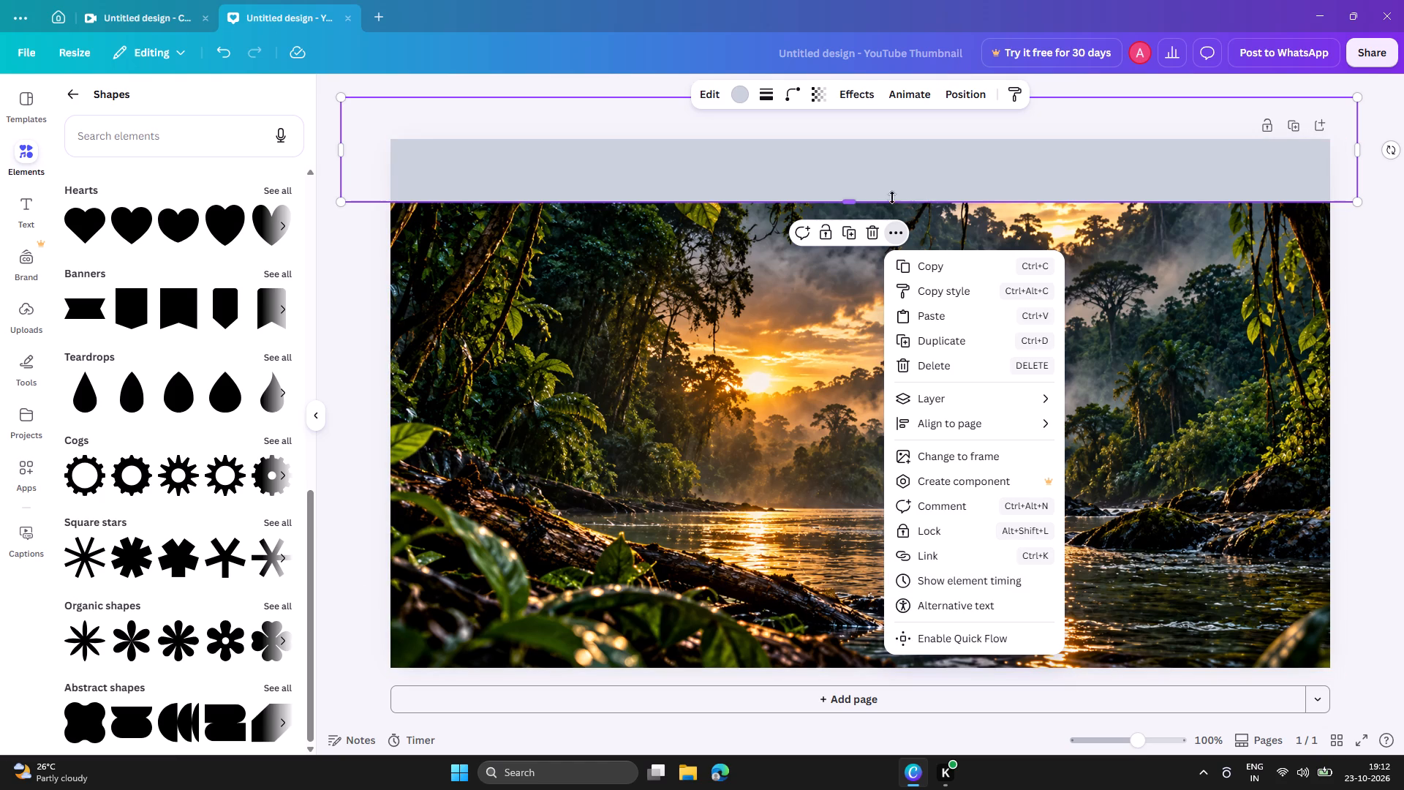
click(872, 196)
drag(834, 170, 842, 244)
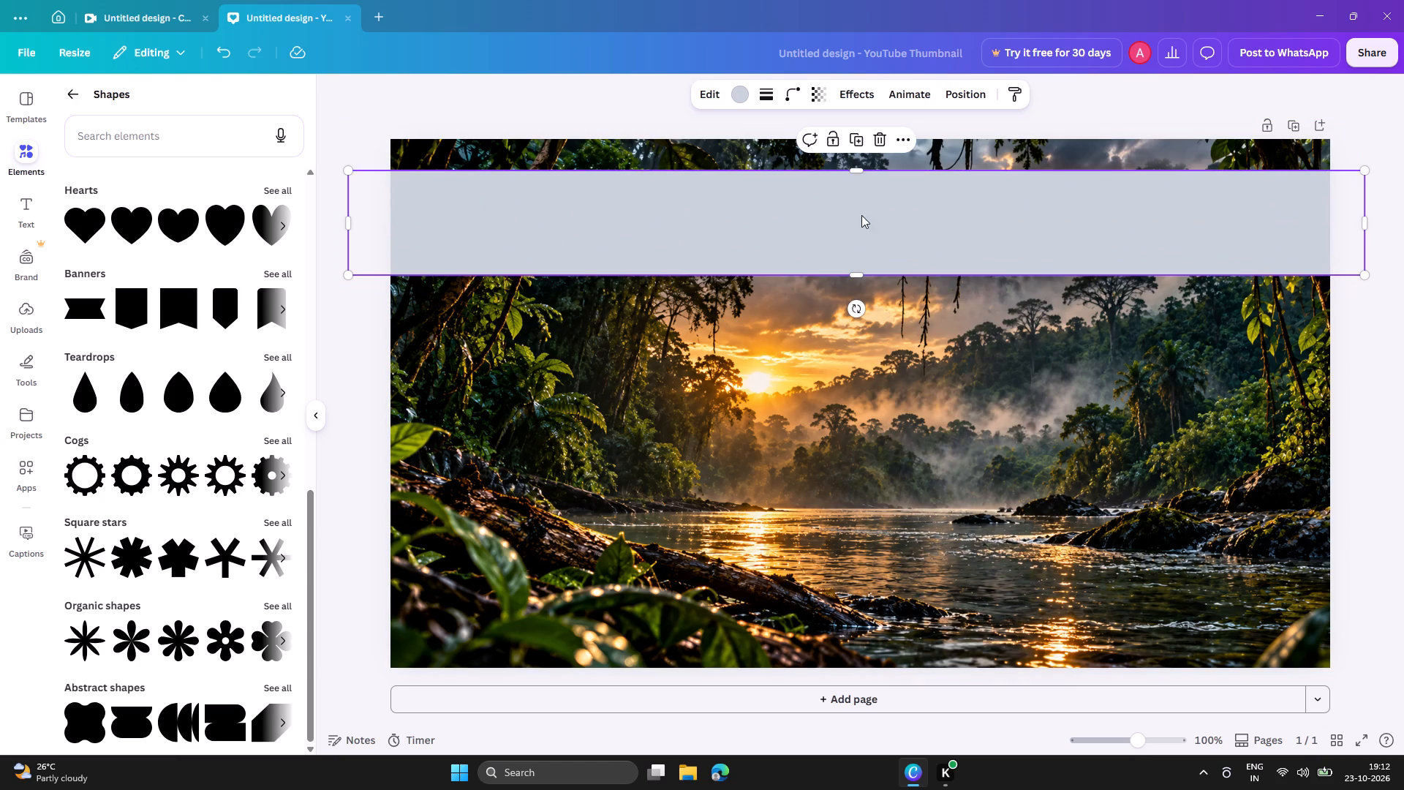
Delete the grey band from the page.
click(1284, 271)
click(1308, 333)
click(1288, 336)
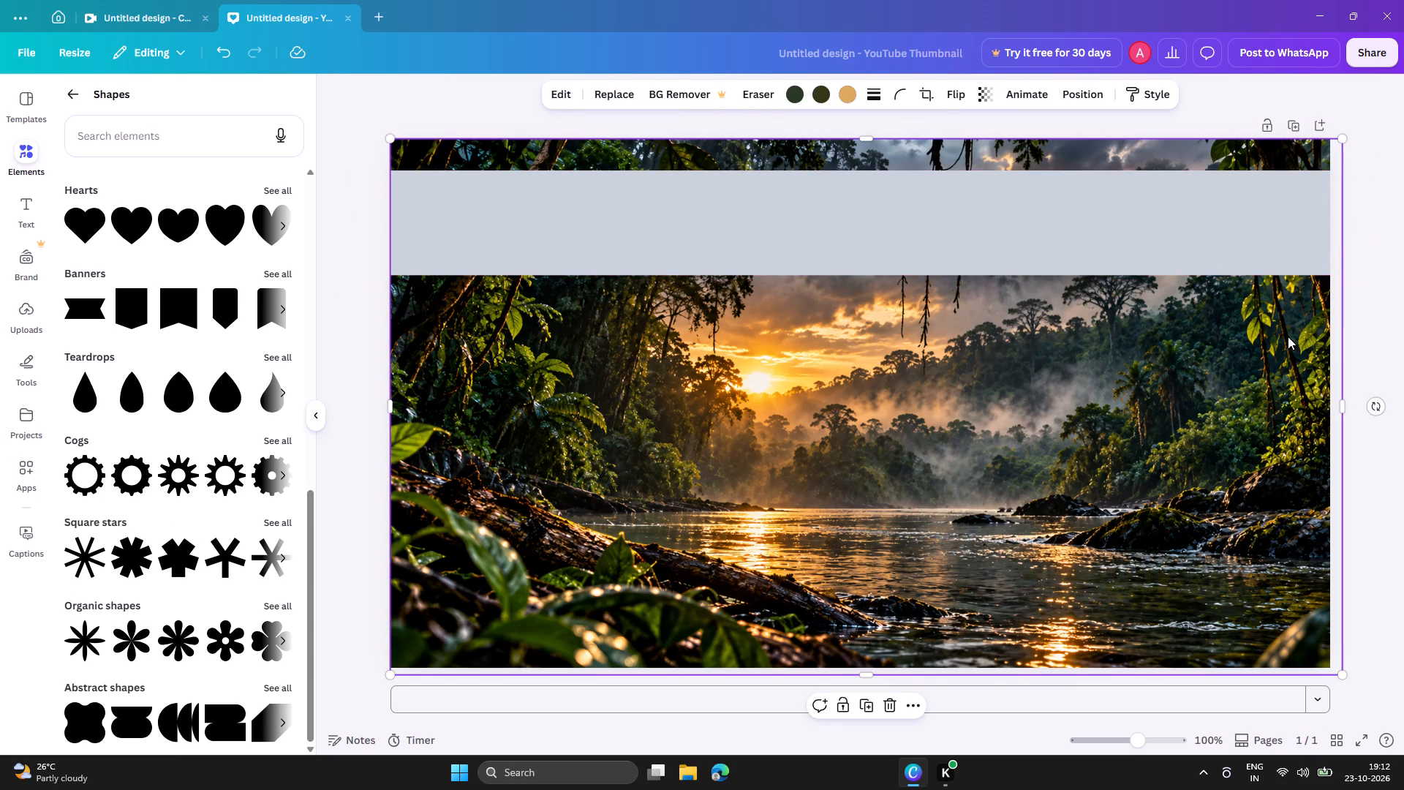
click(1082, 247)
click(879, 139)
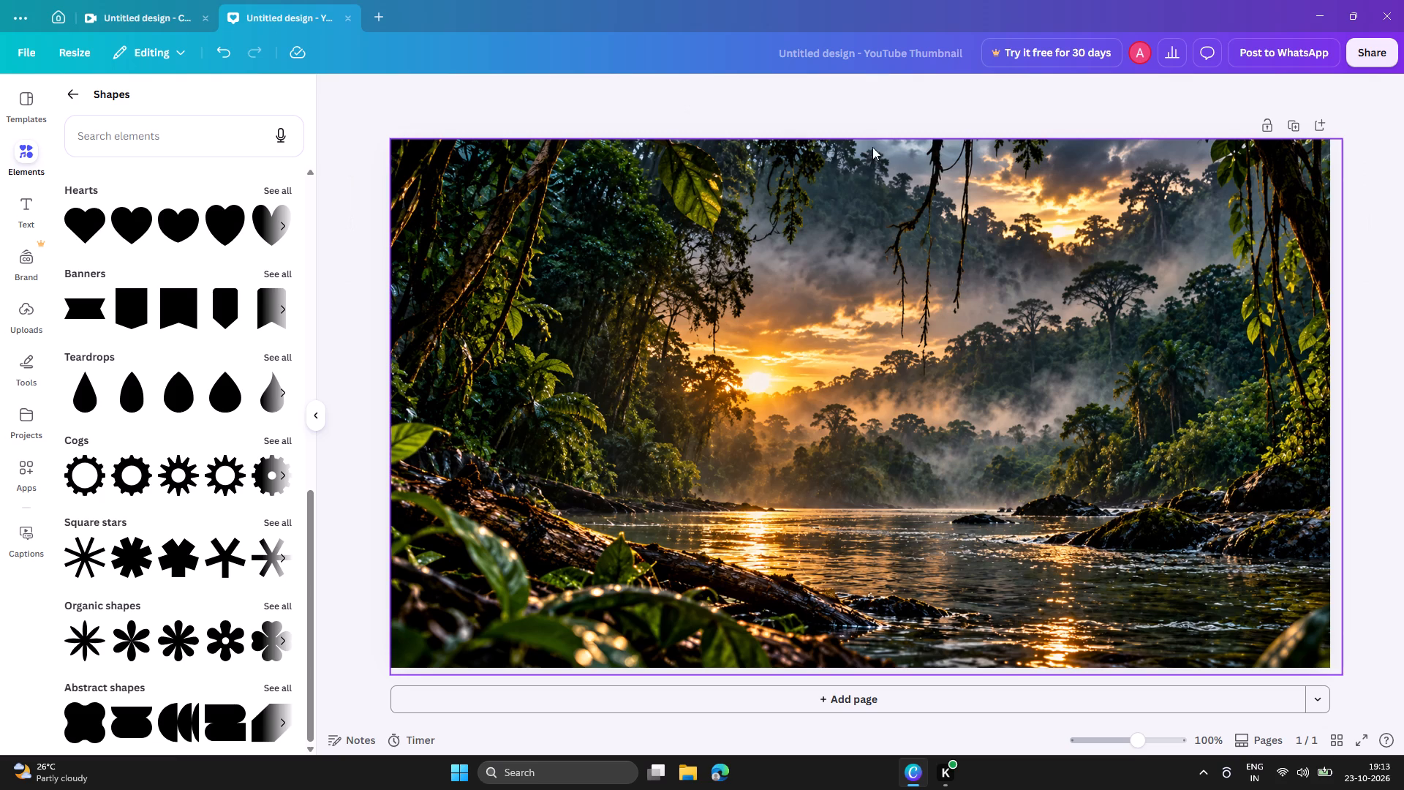
Browse the recommended elements and add the yellow textured rectangle to the page.
scroll(232, 255, up, 1)
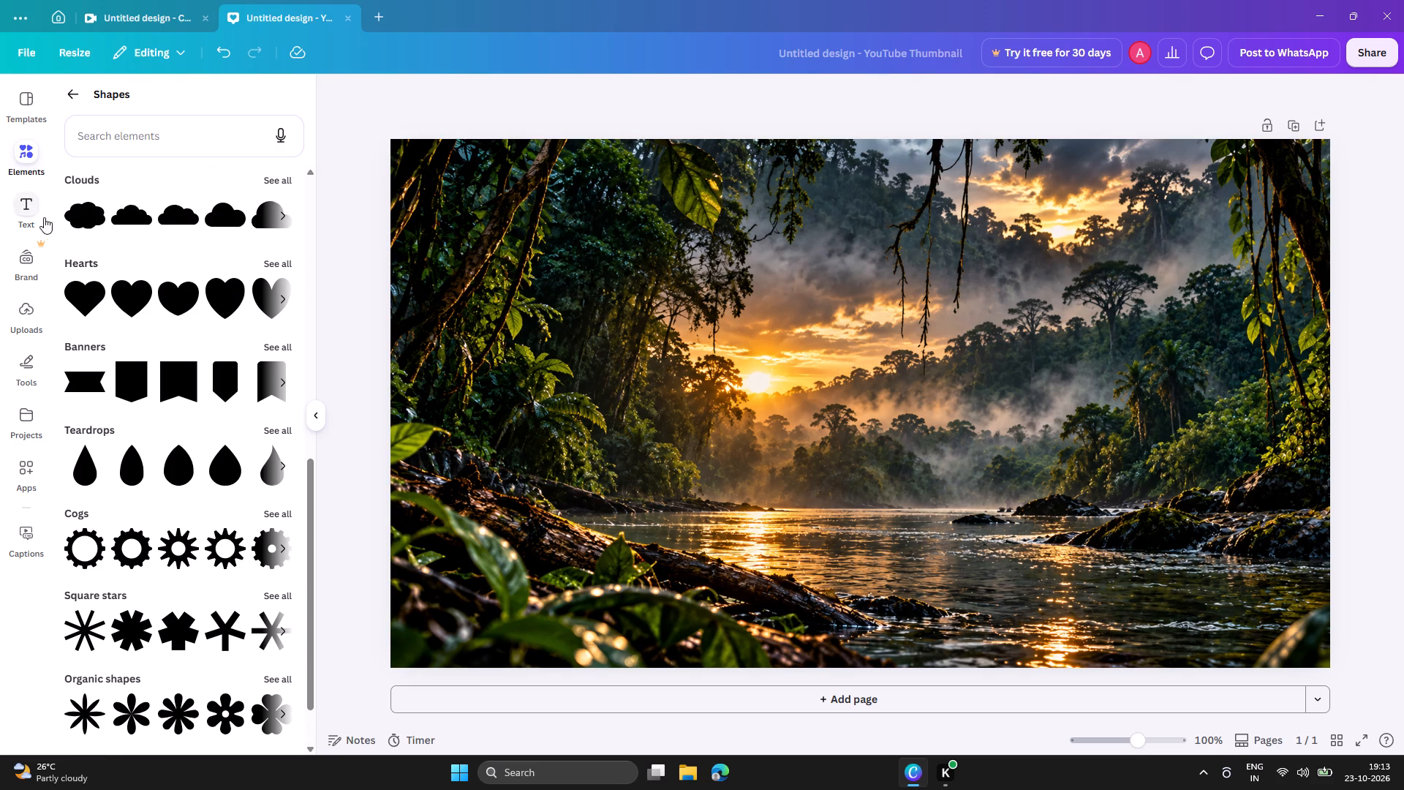
click(75, 97)
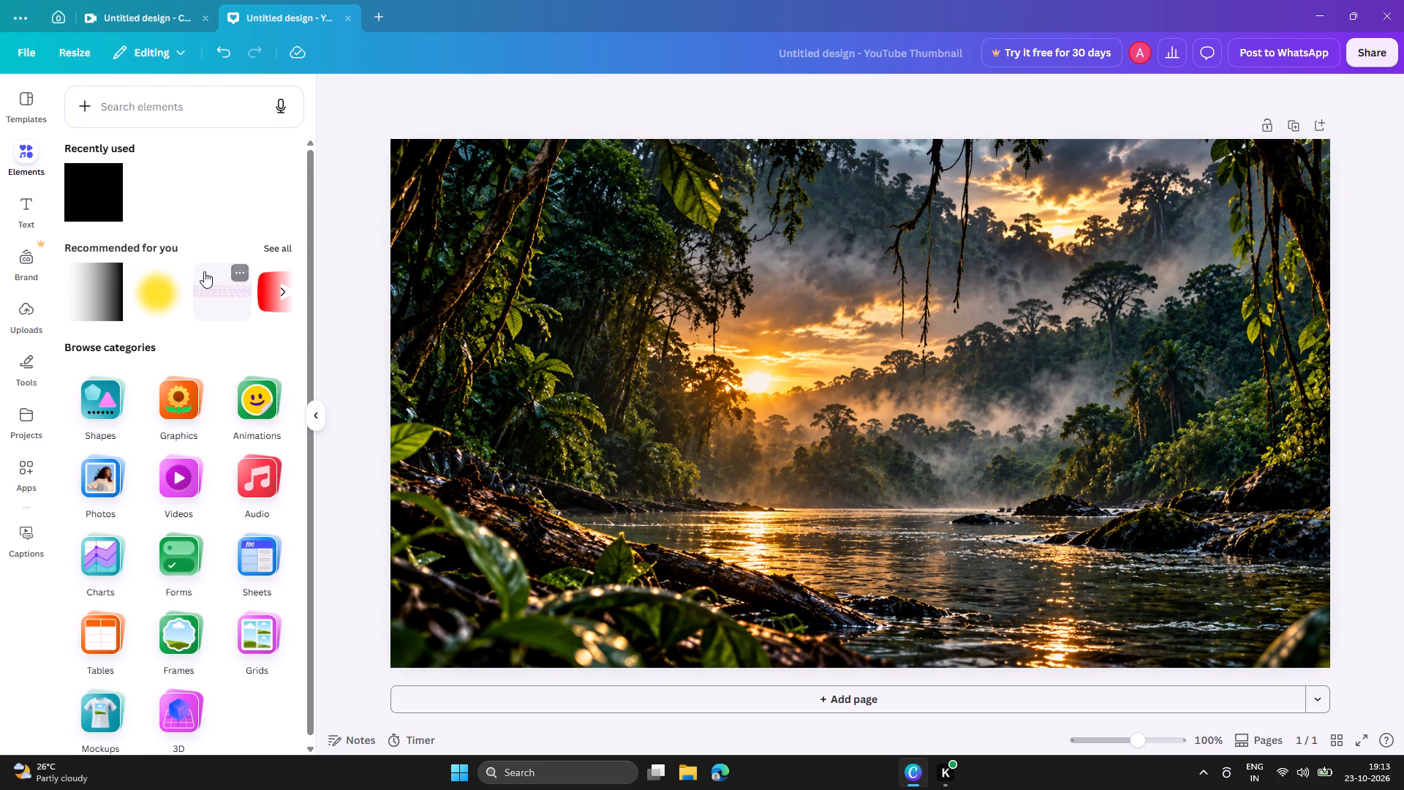
click(273, 247)
scroll(268, 252, down, 1)
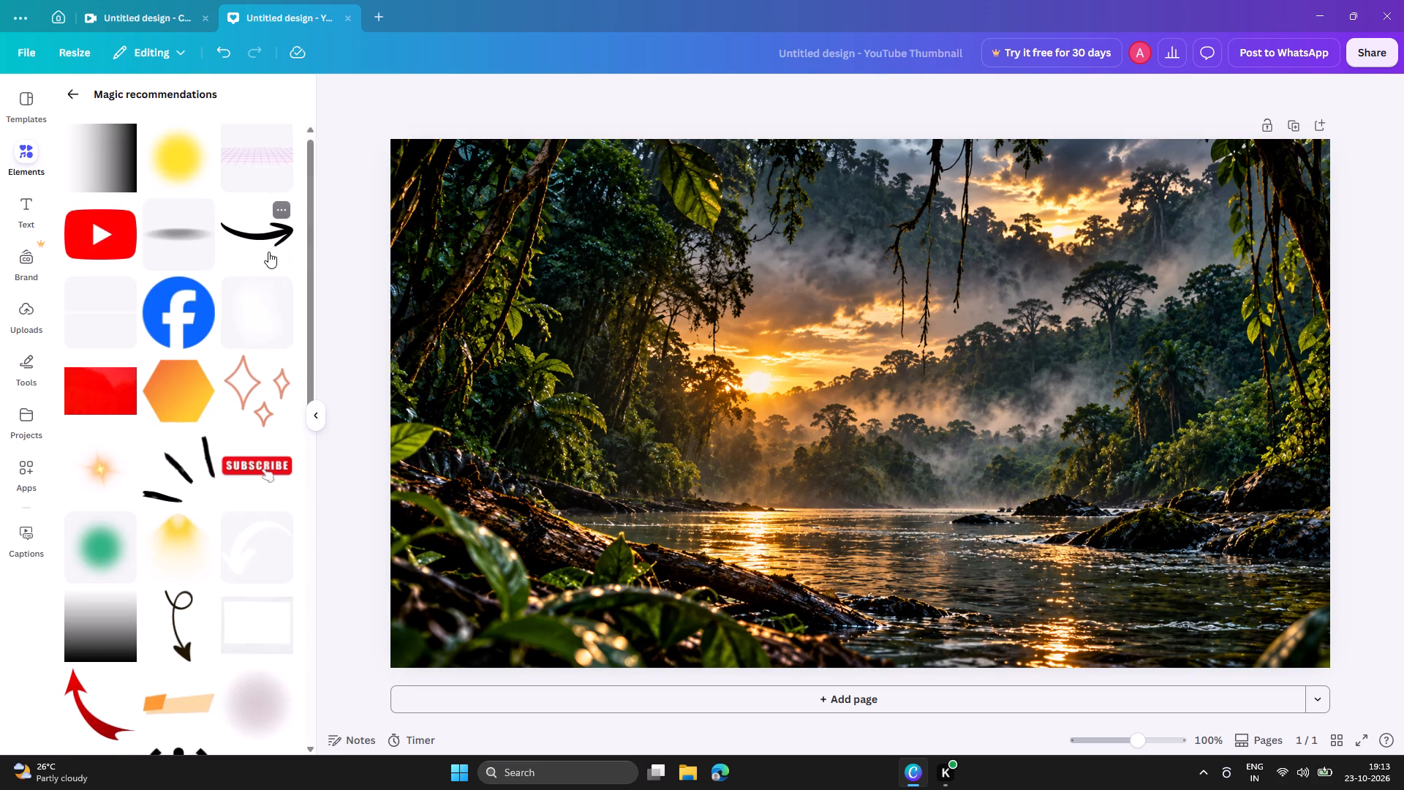
scroll(268, 252, down, 2)
scroll(267, 254, up, 6)
scroll(267, 254, down, 9)
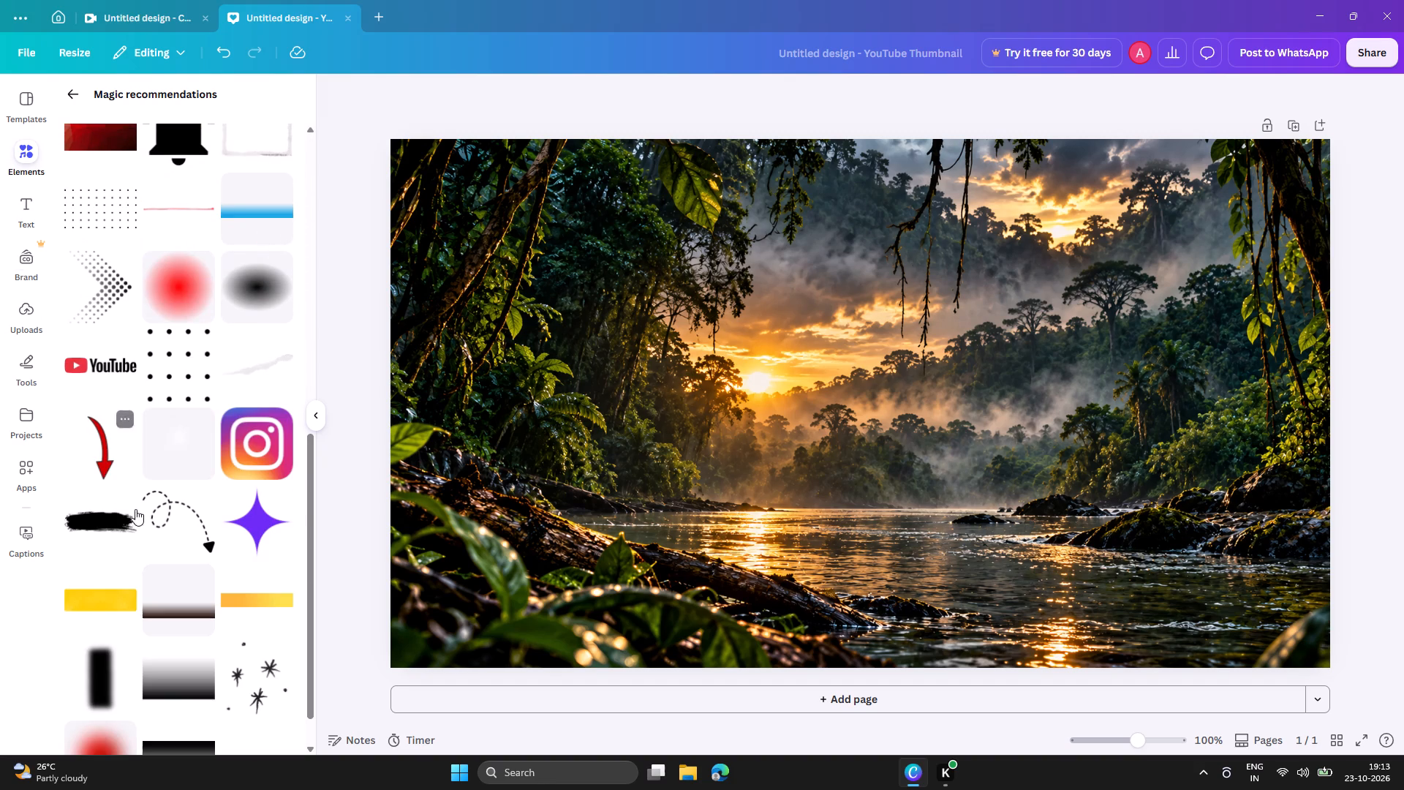
click(79, 593)
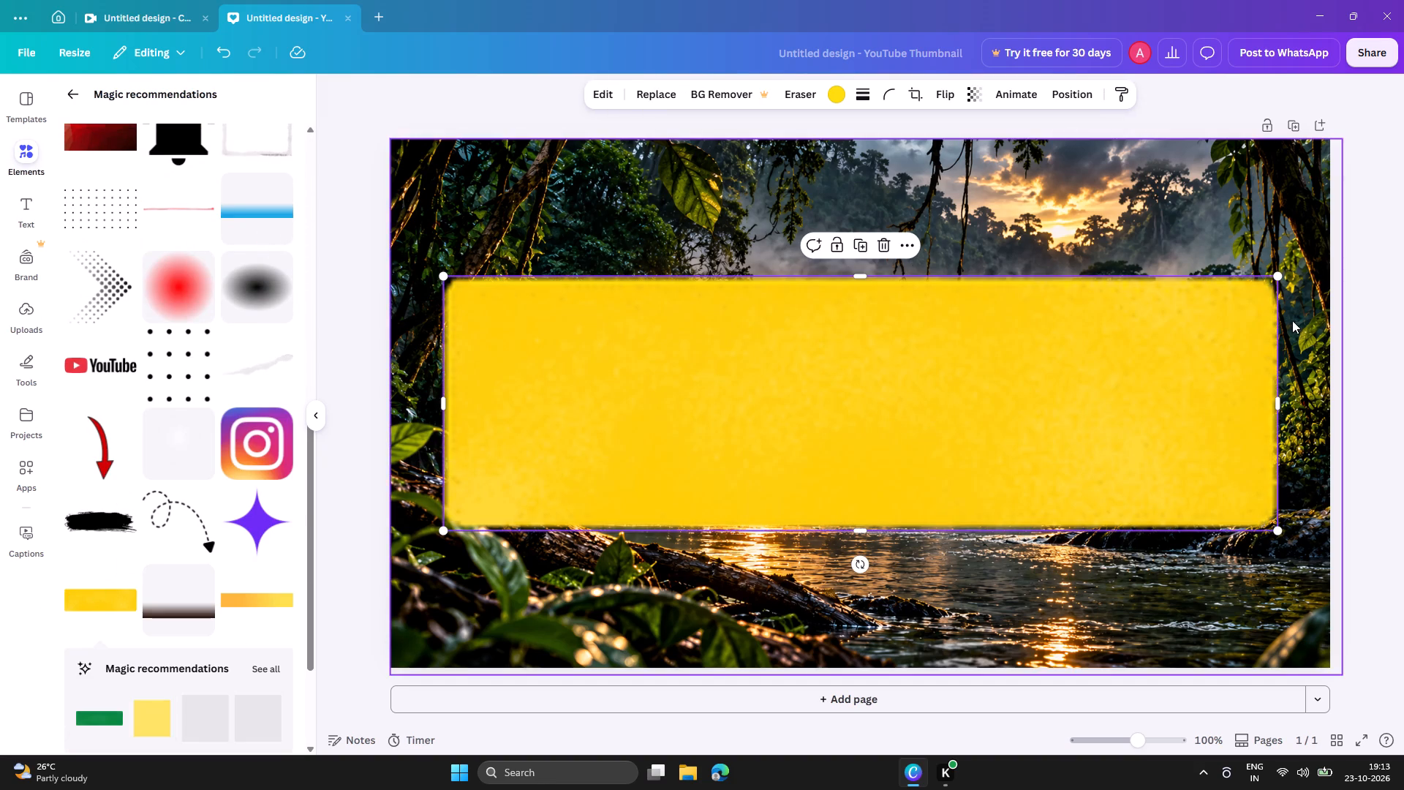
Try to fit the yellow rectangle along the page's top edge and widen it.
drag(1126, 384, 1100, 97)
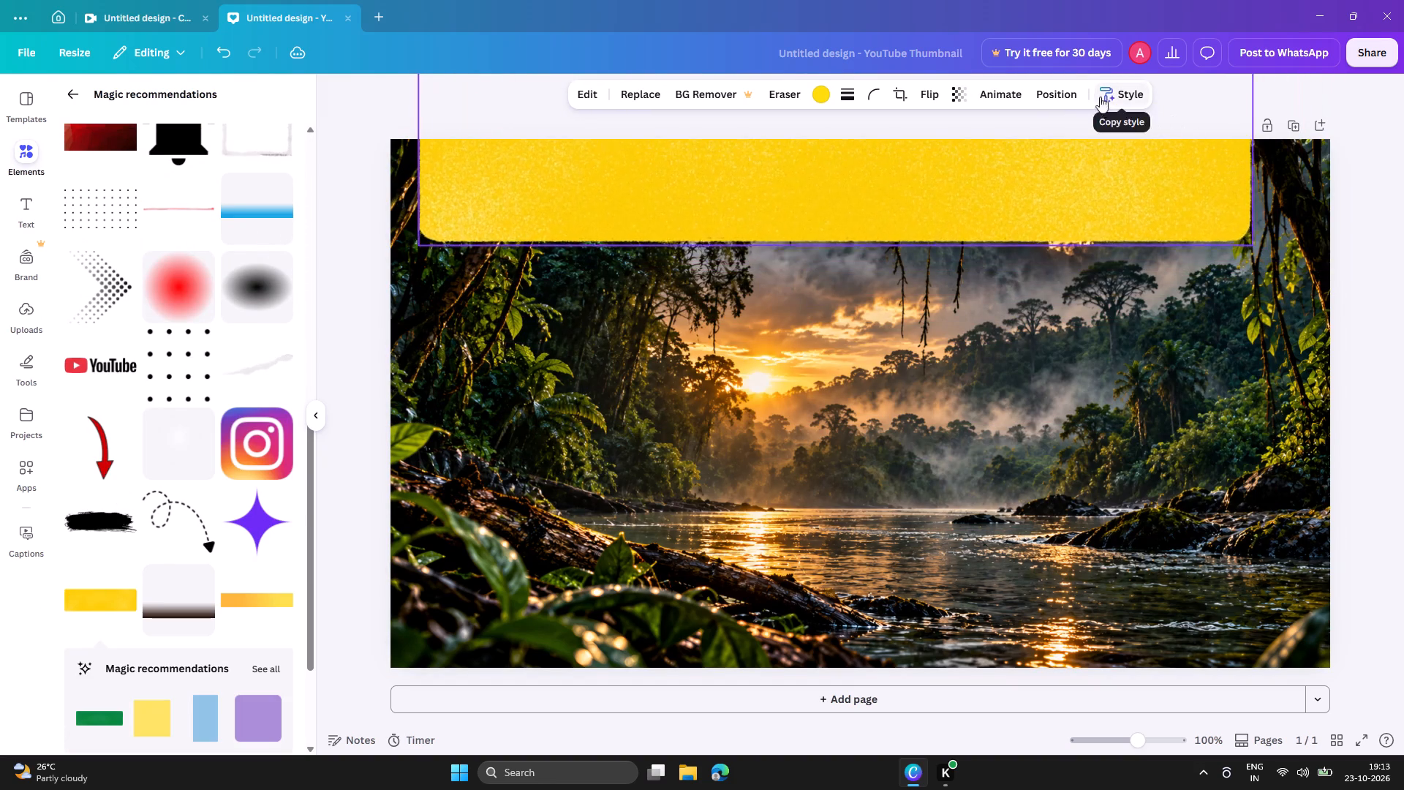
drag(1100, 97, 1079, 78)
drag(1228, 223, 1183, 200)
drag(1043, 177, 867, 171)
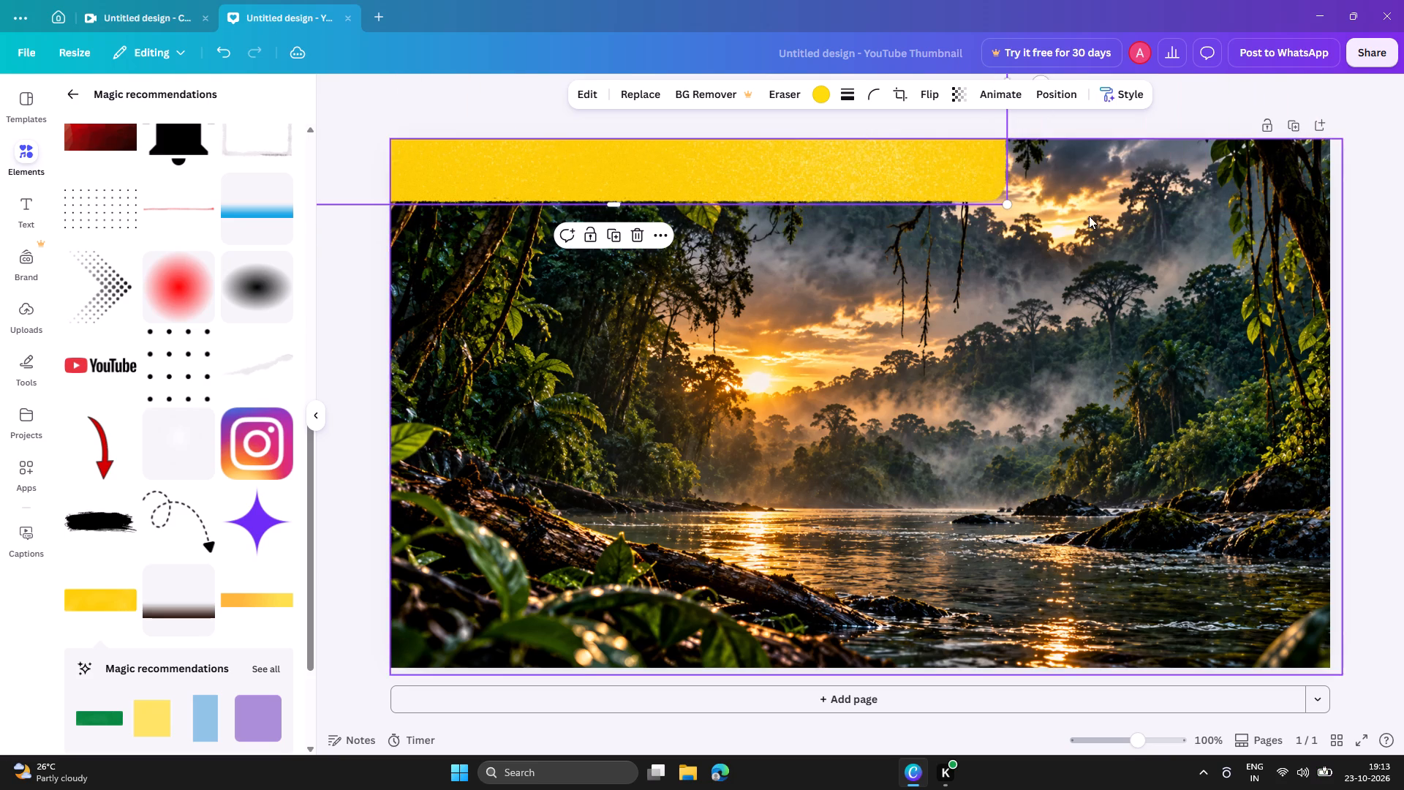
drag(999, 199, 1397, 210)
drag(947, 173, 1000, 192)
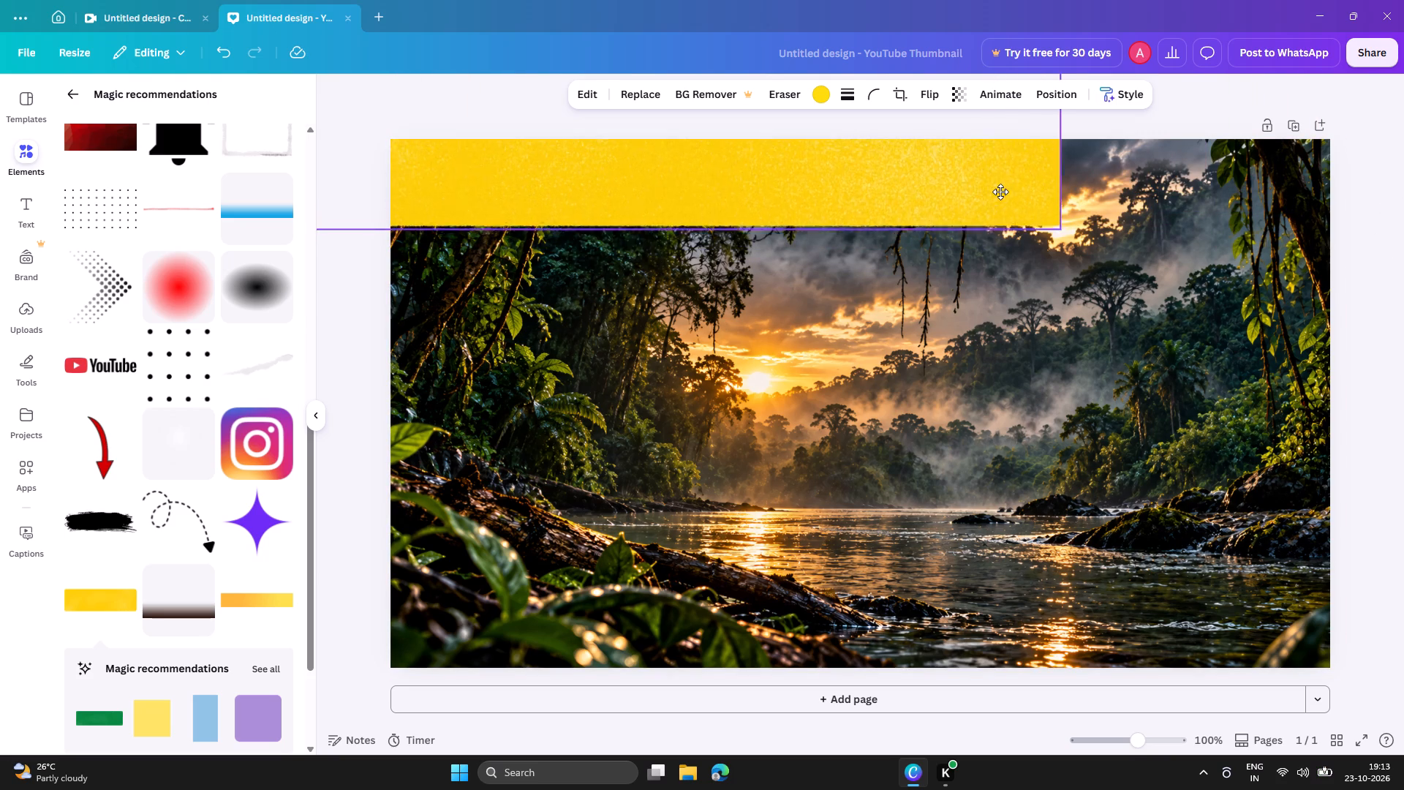
Stretch the yellow rectangle beyond the full page width and move it up to cover the upper part of the page.
drag(1000, 192, 939, 506)
drag(993, 424, 1329, 429)
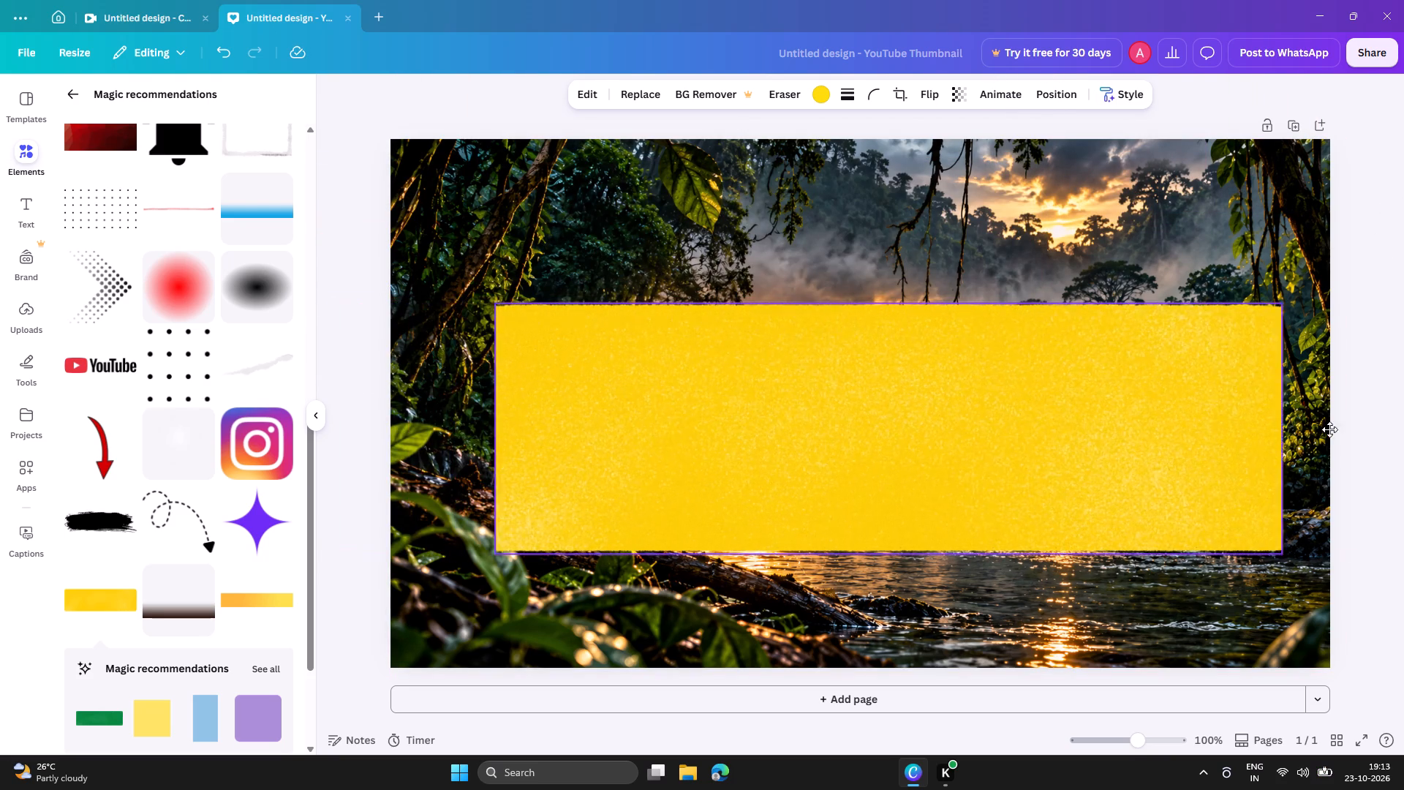
drag(1329, 429, 902, 386)
drag(909, 384, 1403, 349)
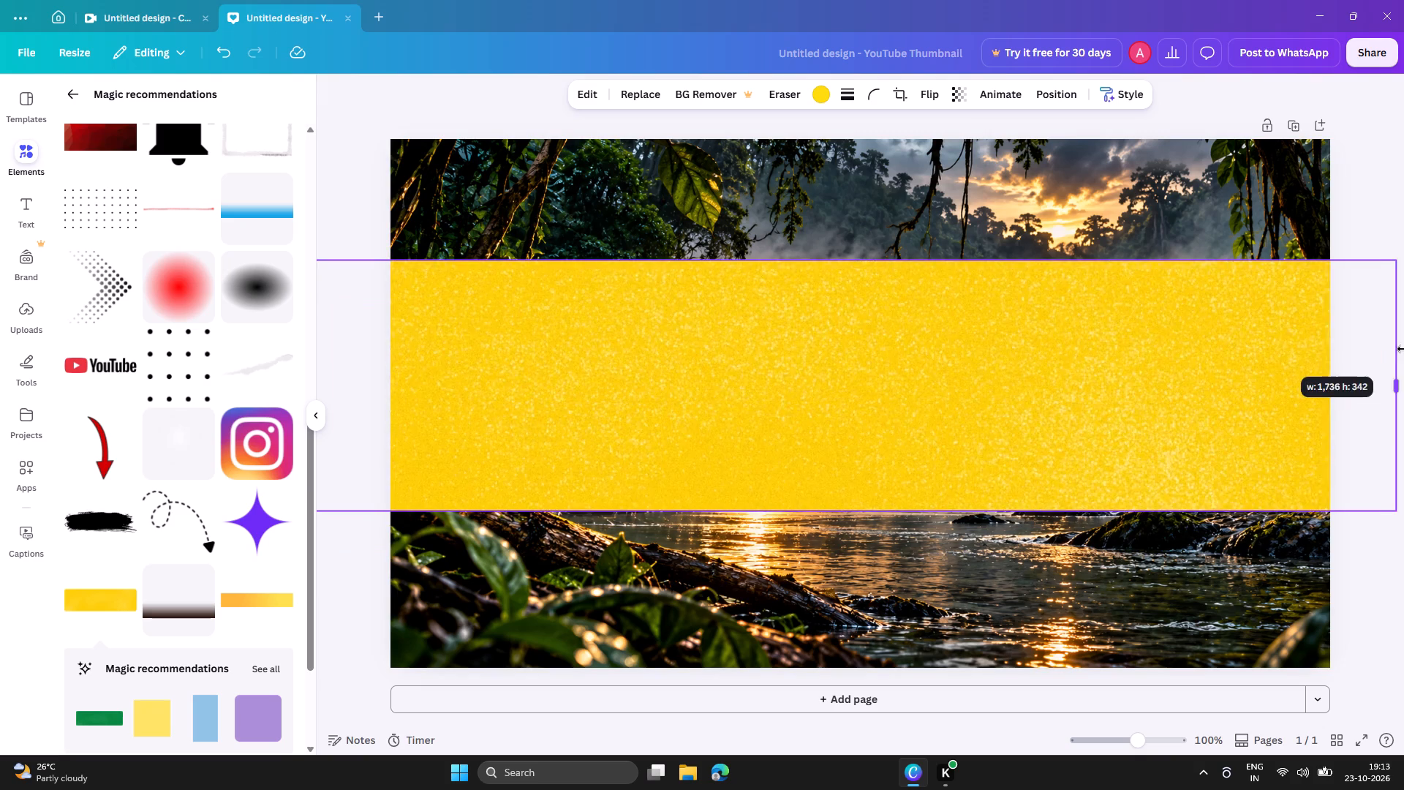
drag(1403, 349, 1386, 349)
drag(948, 391, 926, 238)
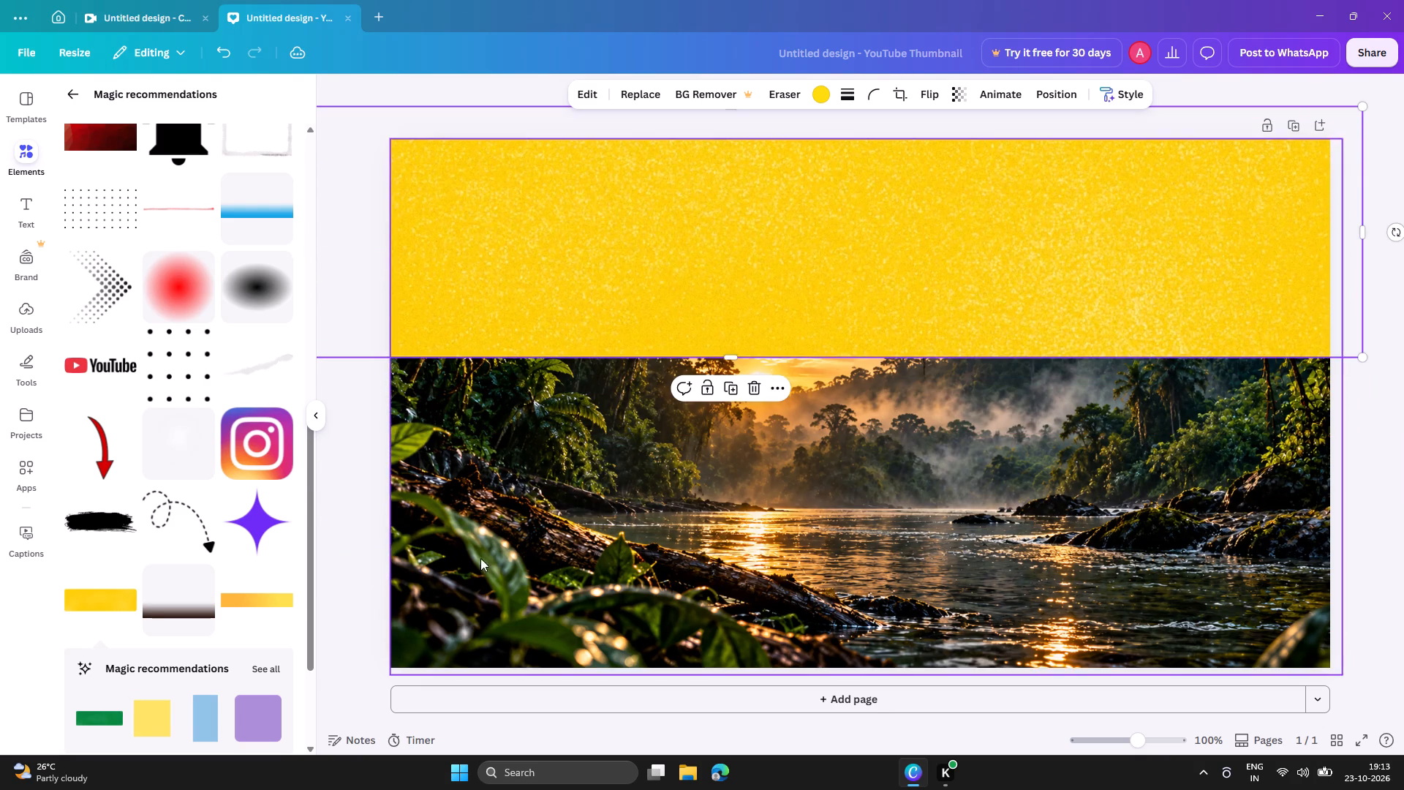
Add the plain pale yellow colour swatch from the recommended elements and place it over the page's lower-left corner.
click(159, 714)
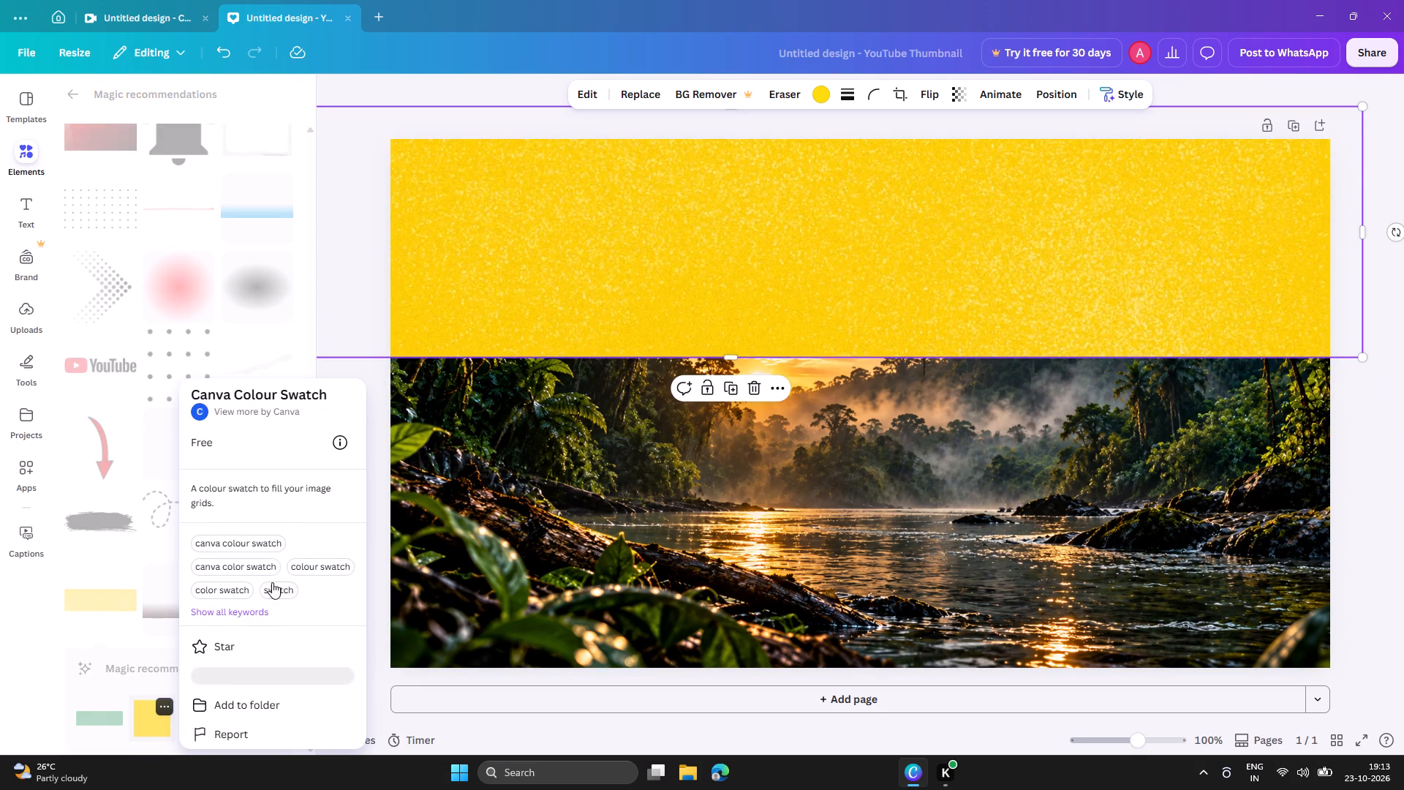
double_click(153, 723)
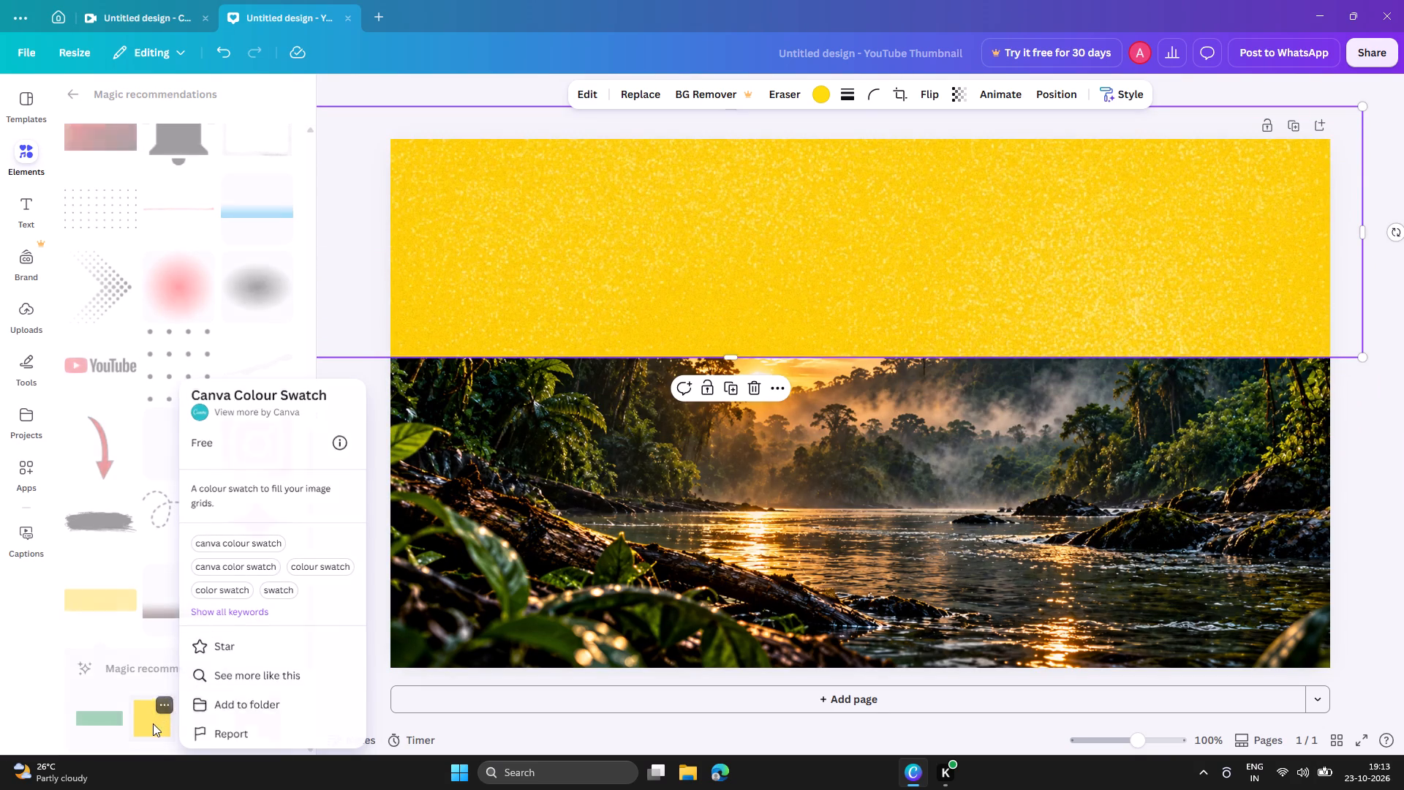
drag(926, 438, 583, 642)
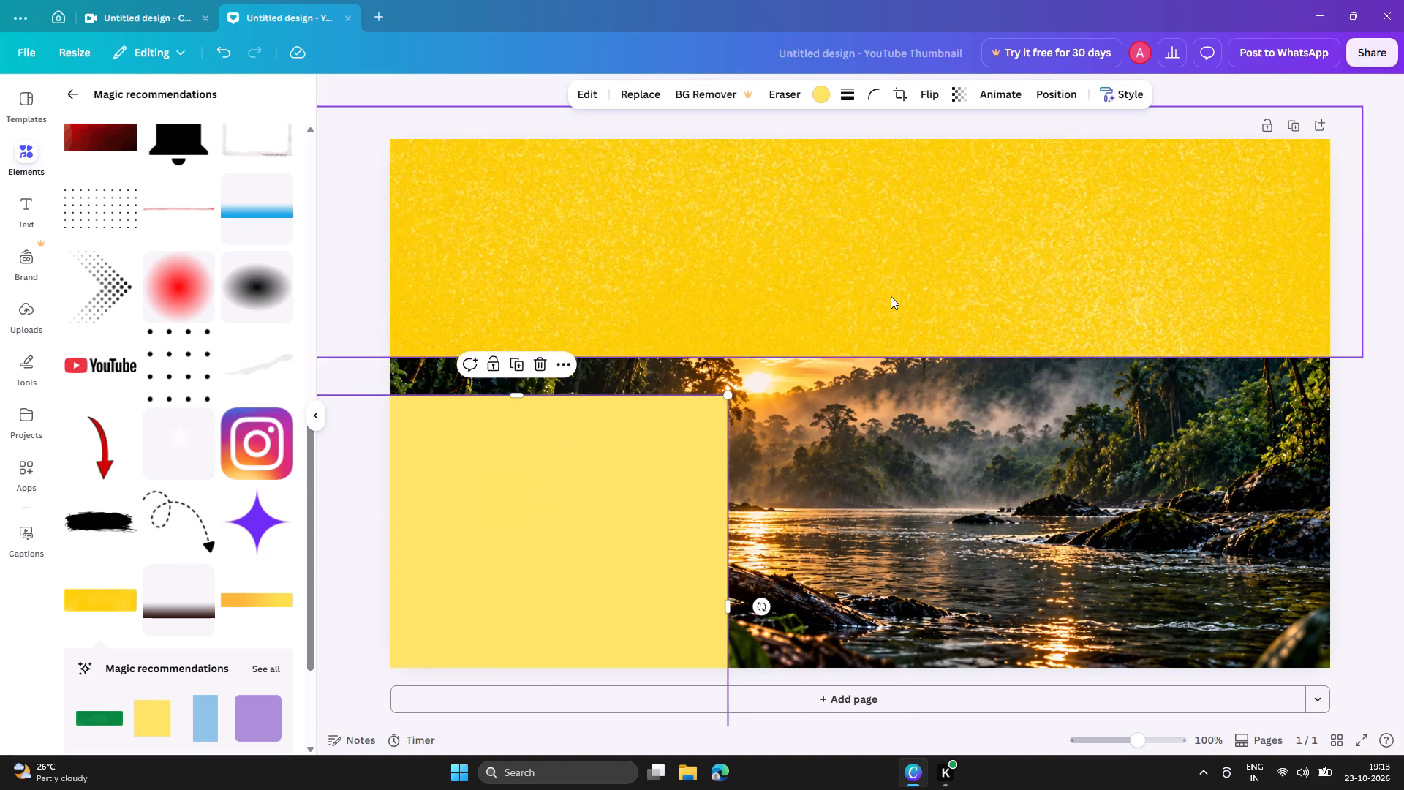
Delete the yellow textured rectangle from the page.
click(881, 255)
click(750, 387)
Move the pale yellow swatch to the page's top edge and widen it into a thin band spanning the full page width.
drag(688, 480, 683, 475)
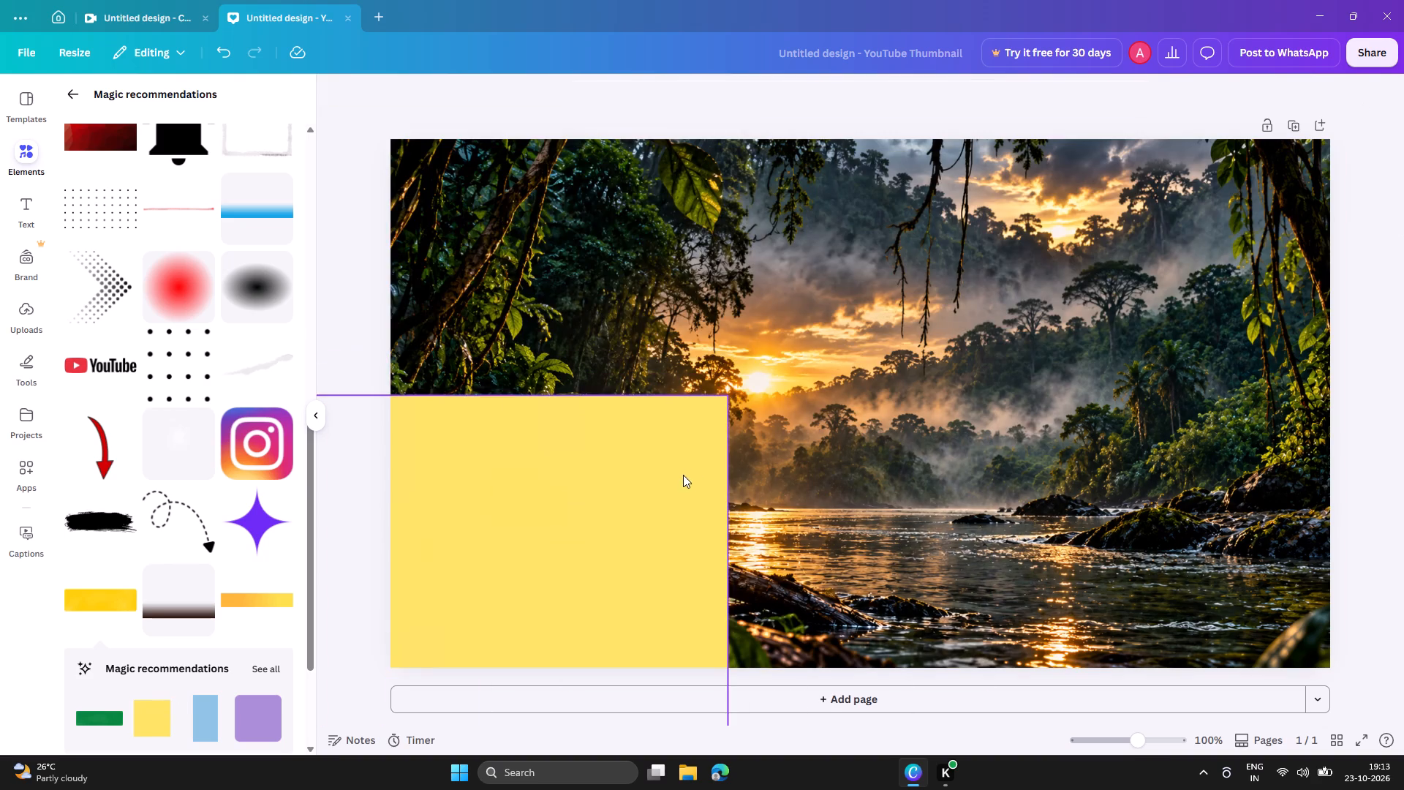
drag(683, 475, 668, 0)
drag(565, 323, 575, 224)
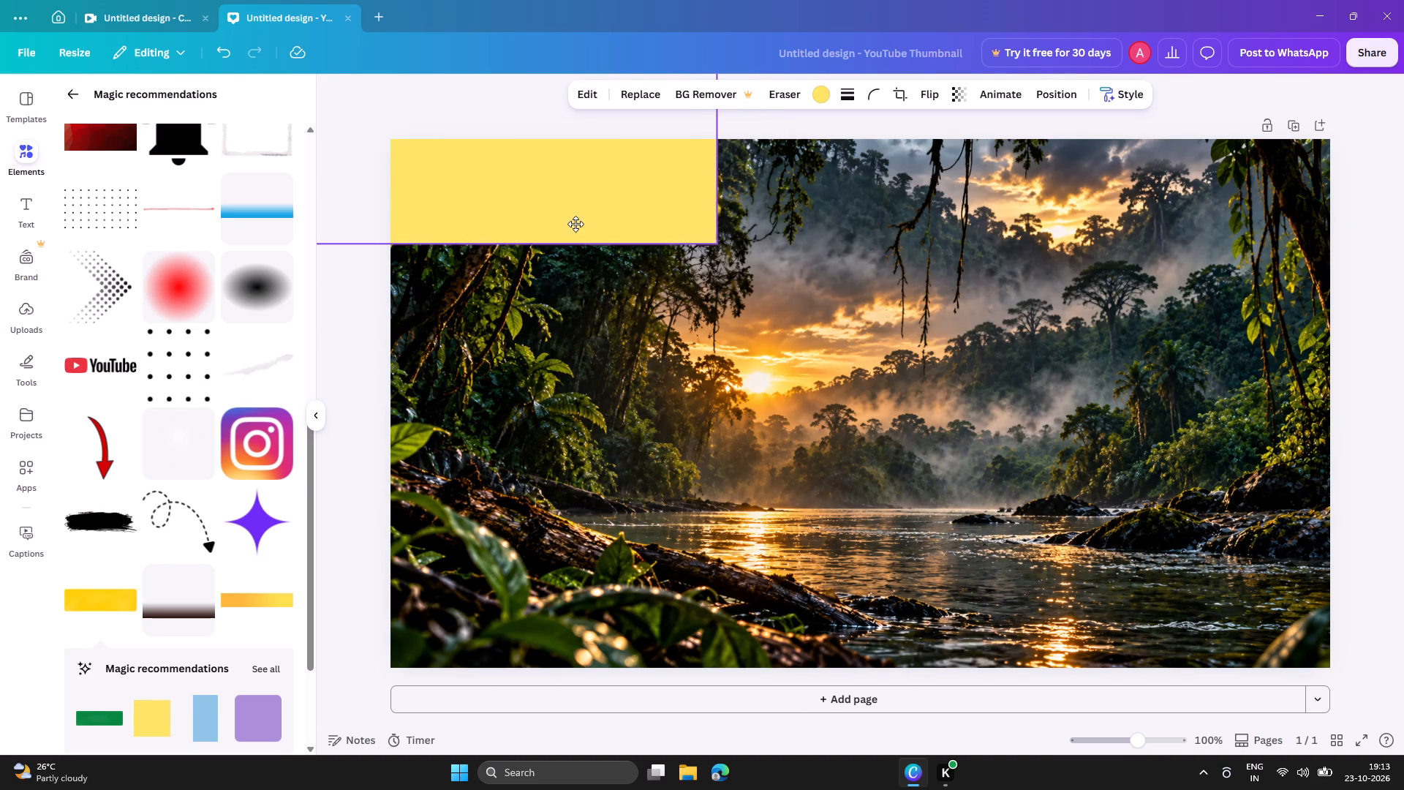
drag(575, 224, 579, 192)
drag(722, 187, 725, 186)
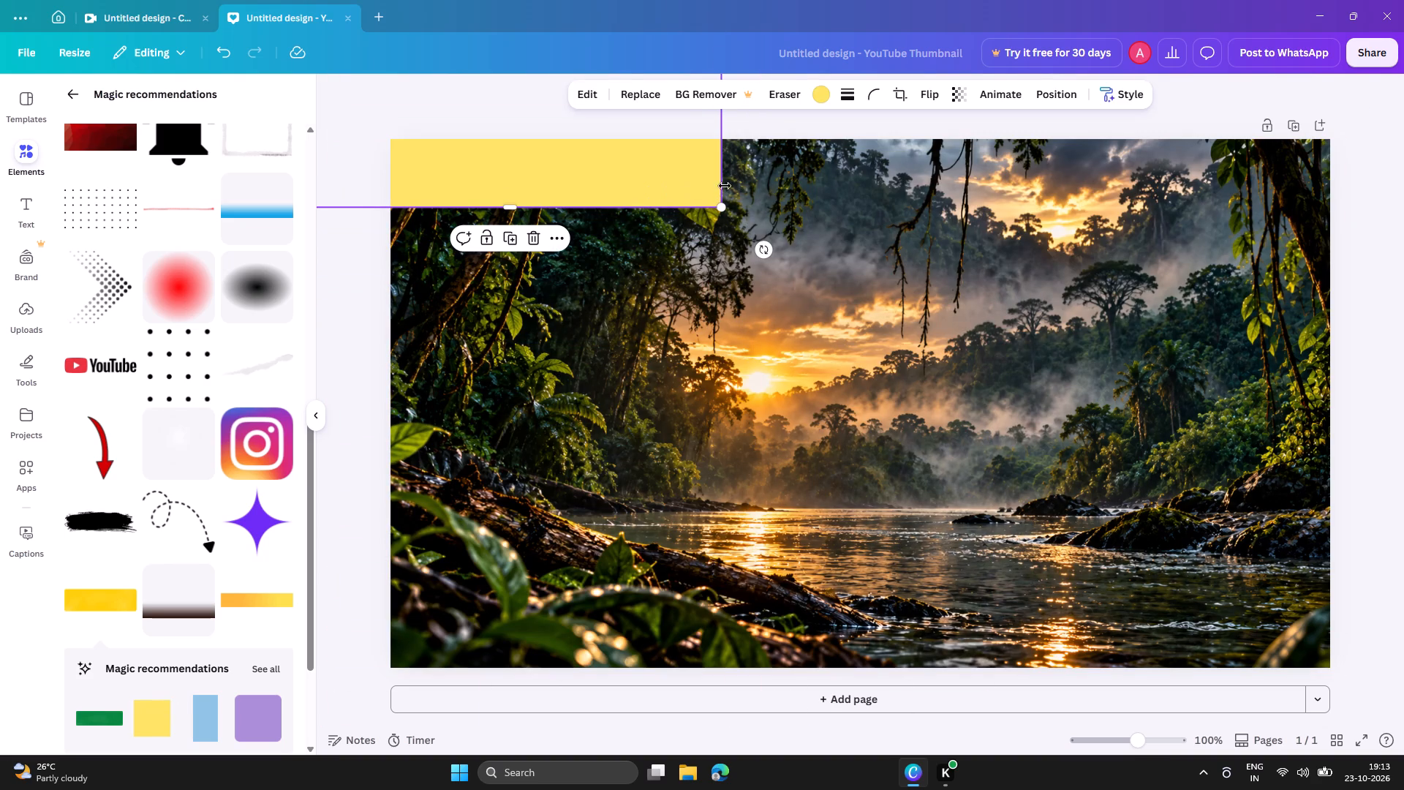
drag(725, 186, 1327, 146)
drag(918, 177, 916, 168)
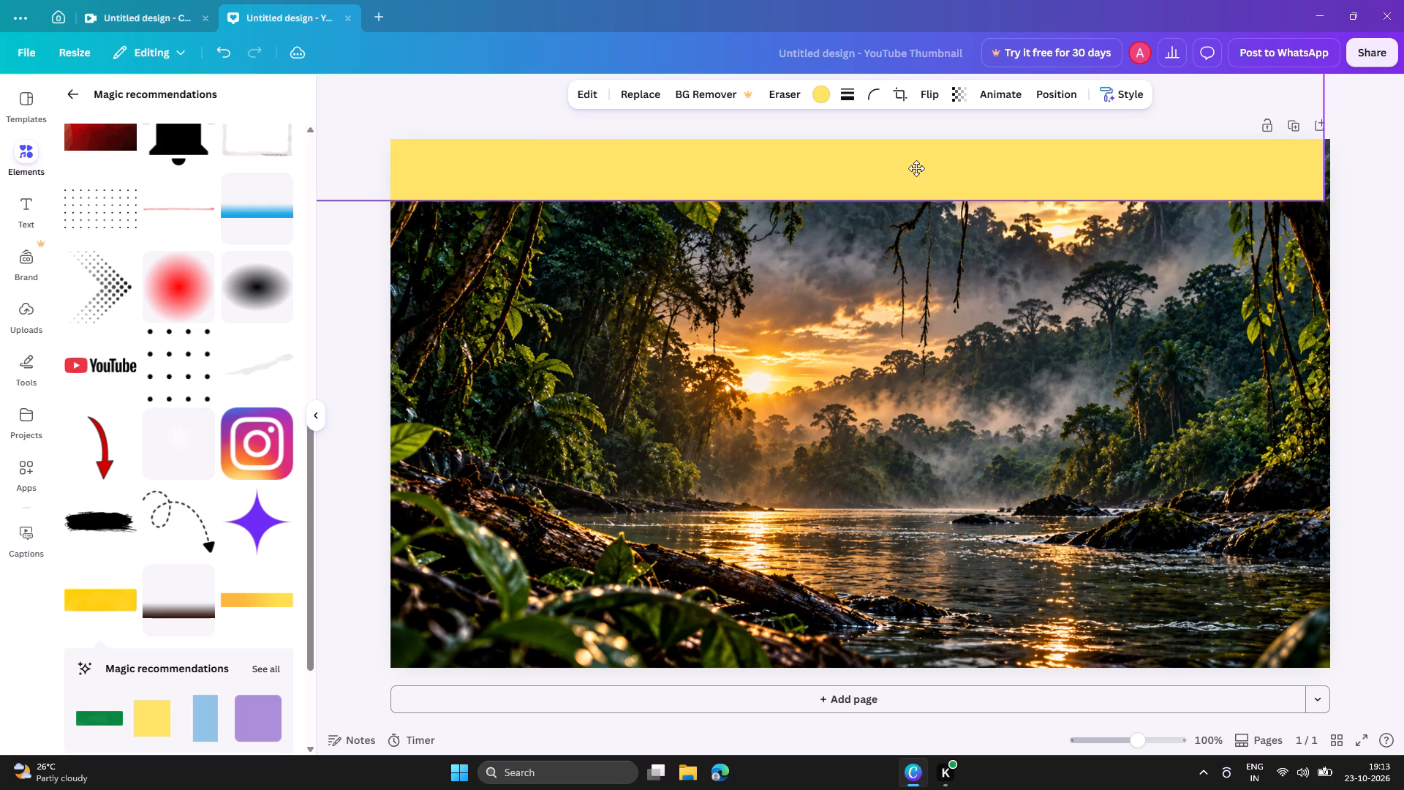
drag(916, 168, 921, 159)
Change the jungle river photo's orange tone to the pale yellow of the top band.
click(982, 248)
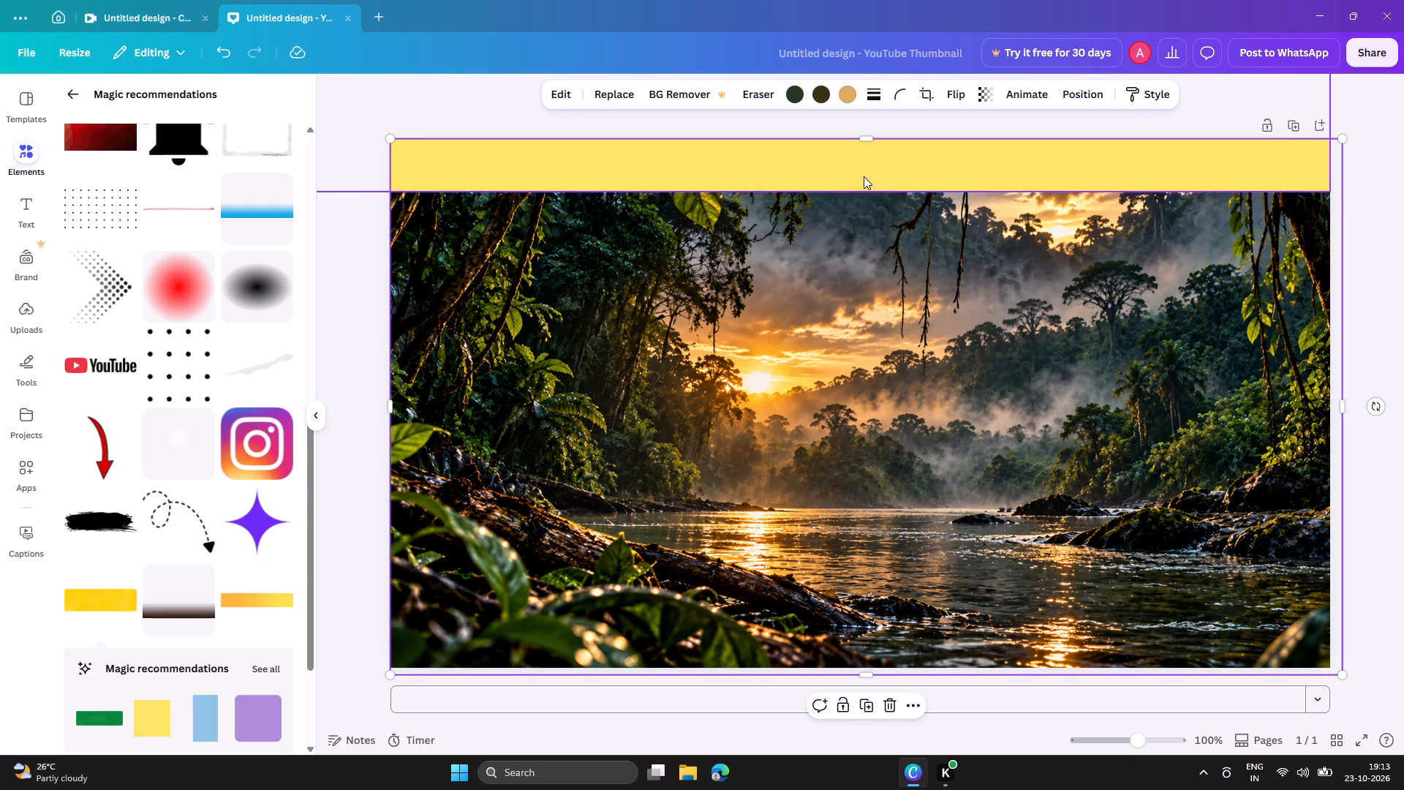
click(856, 93)
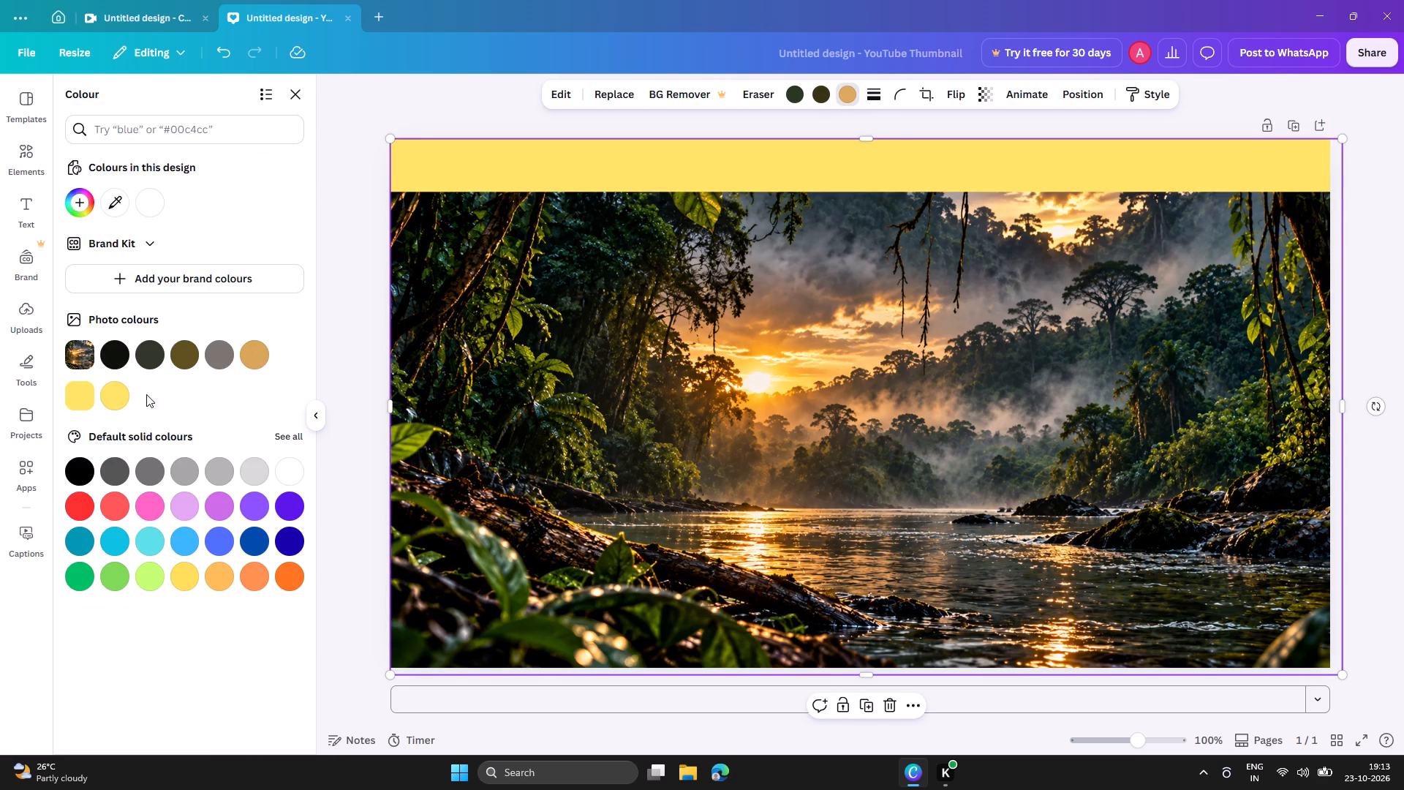
click(118, 392)
click(118, 391)
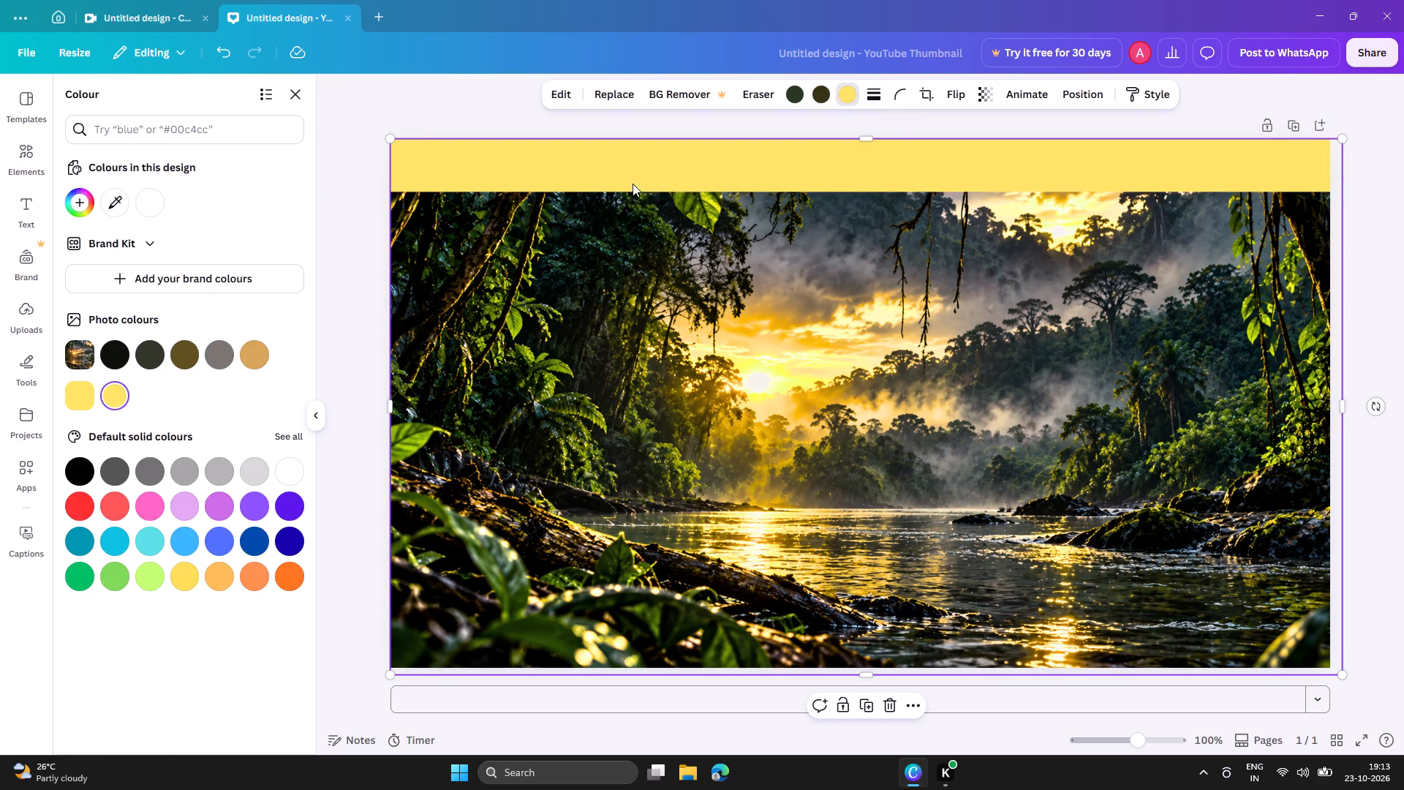
Reposition the yellow band so that it covers a slightly deeper strip along the page's top edge.
click(633, 178)
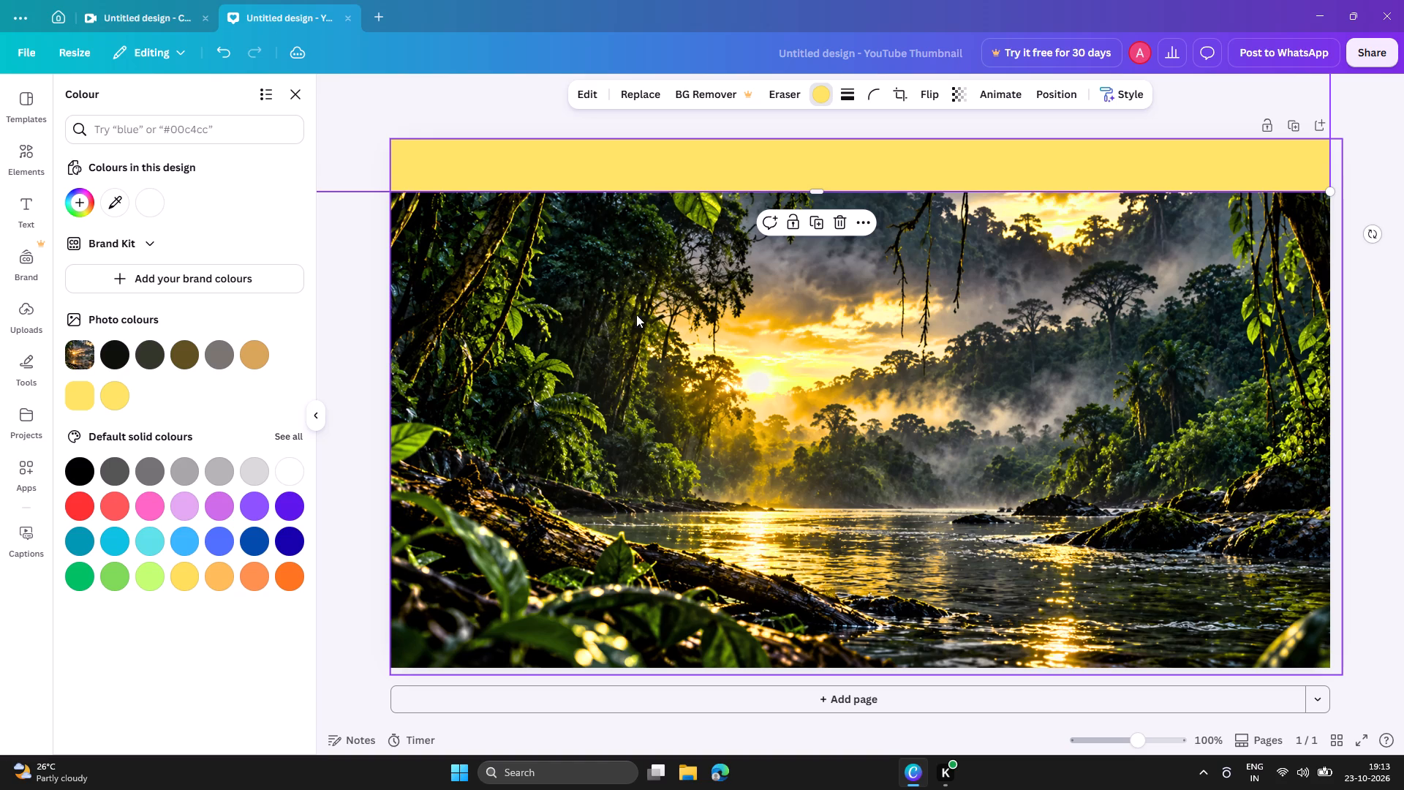
click(686, 271)
click(723, 187)
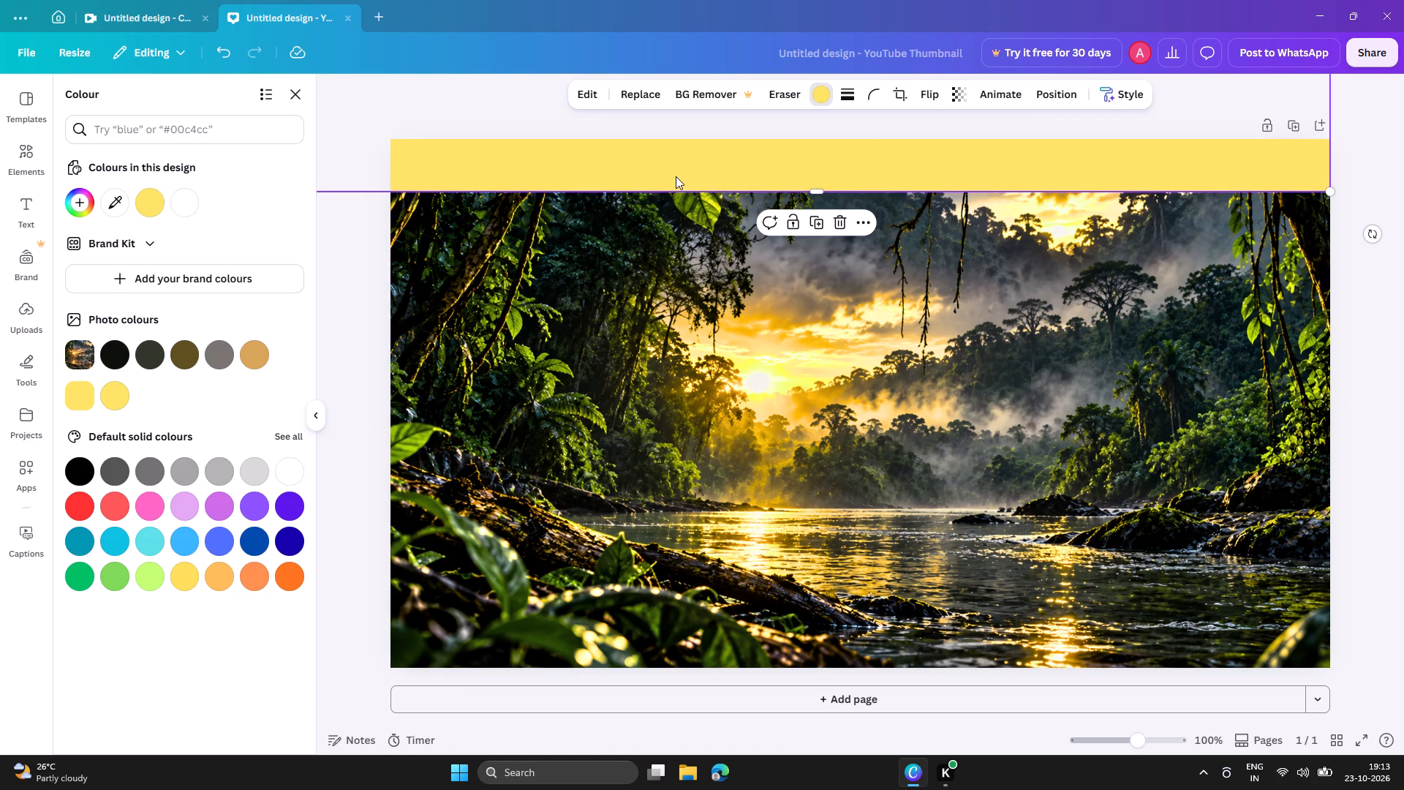
drag(675, 176, 686, 225)
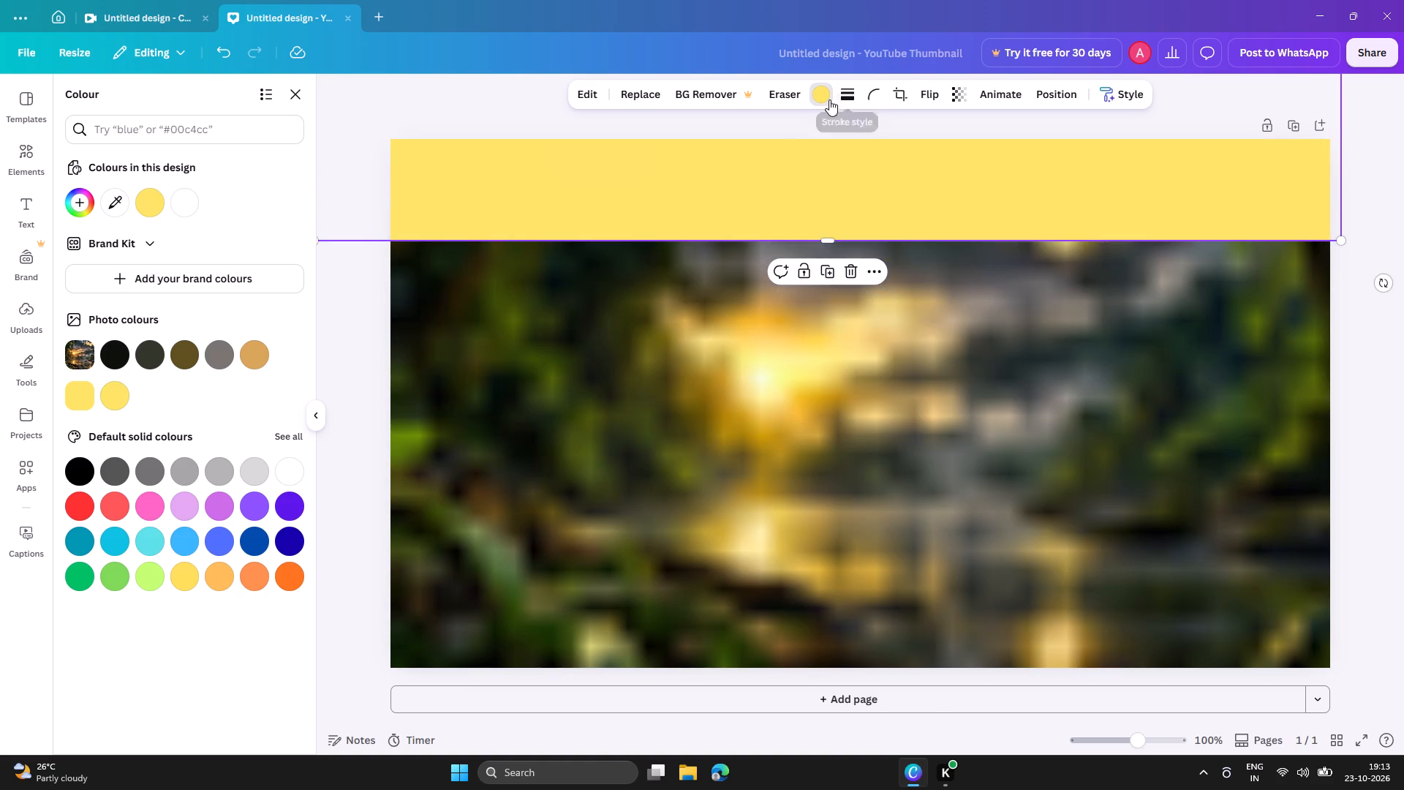
drag(800, 212, 797, 173)
click(849, 297)
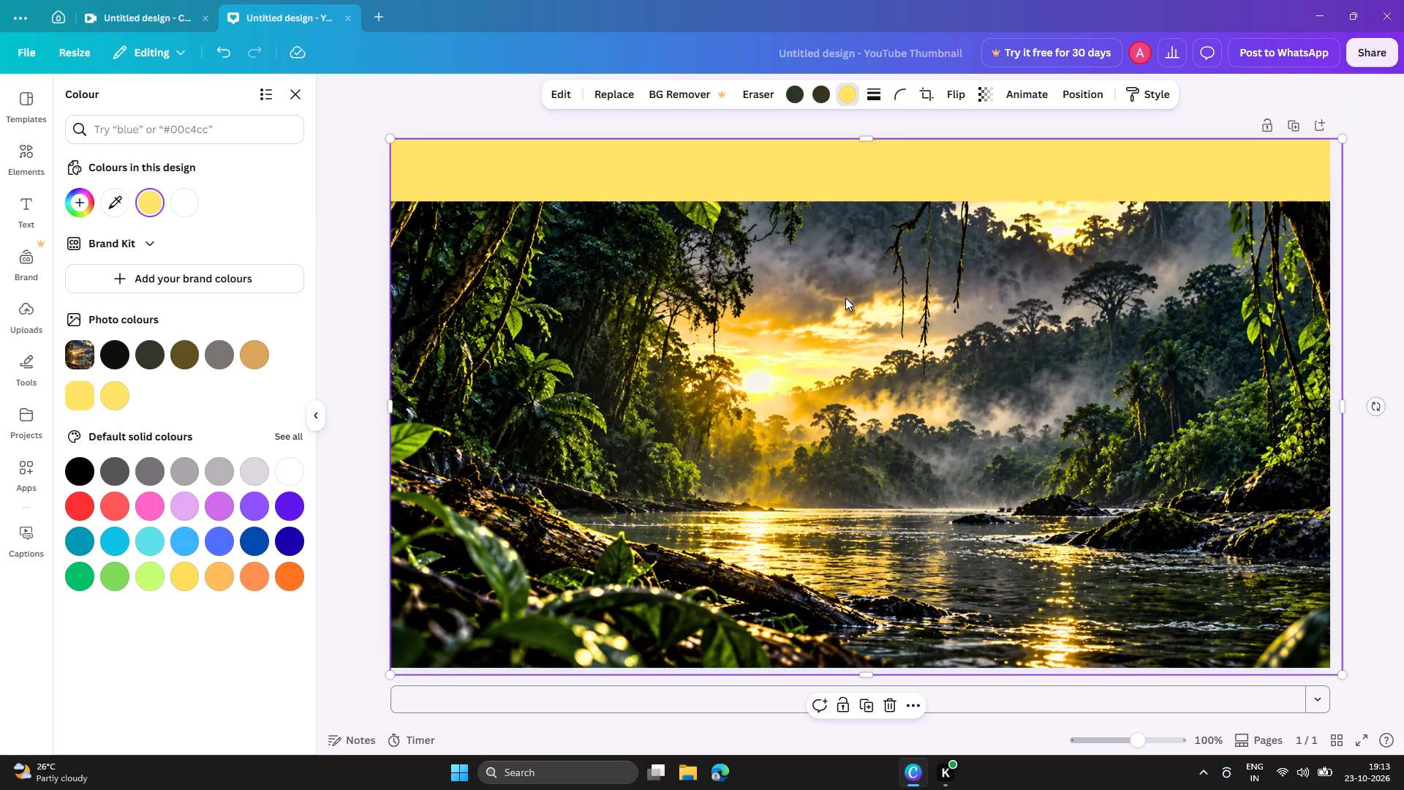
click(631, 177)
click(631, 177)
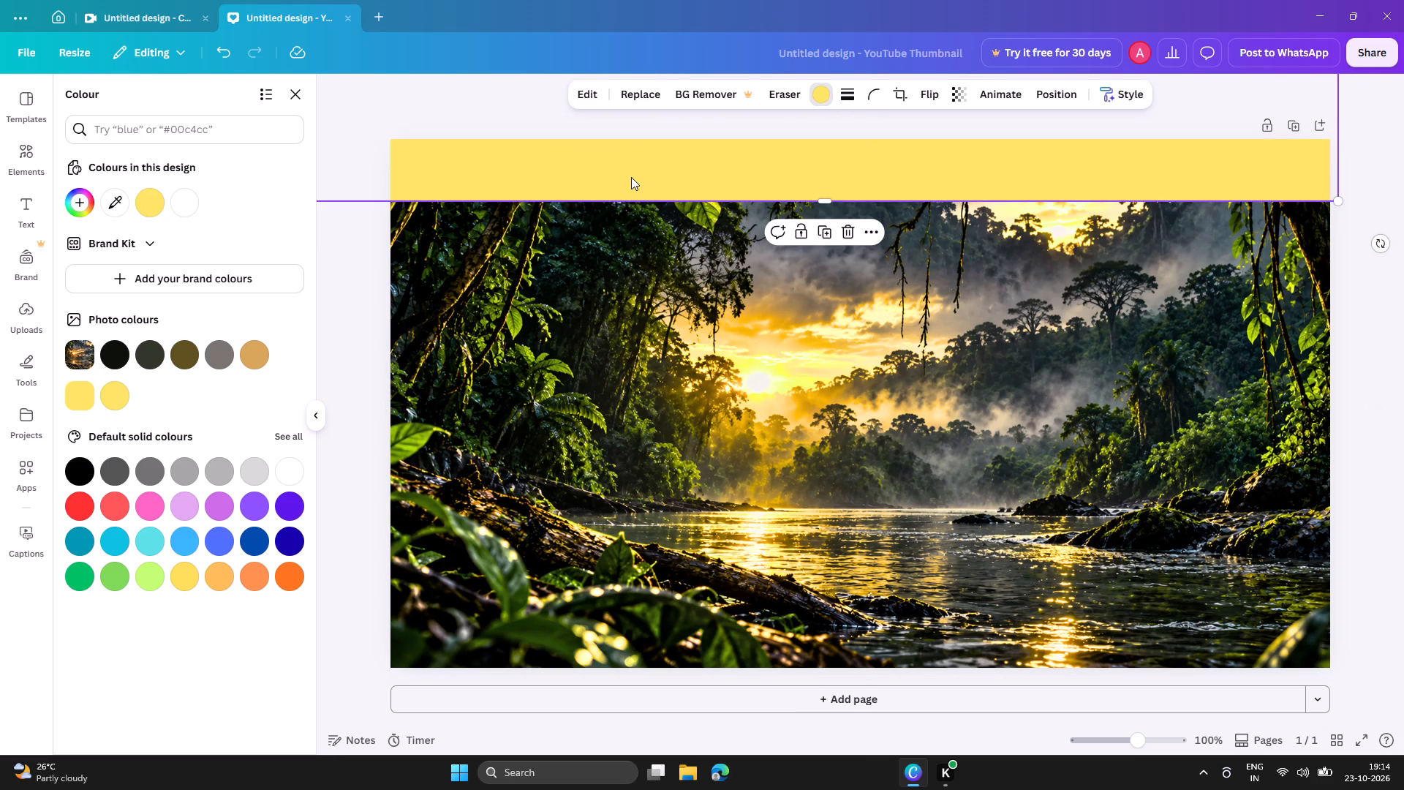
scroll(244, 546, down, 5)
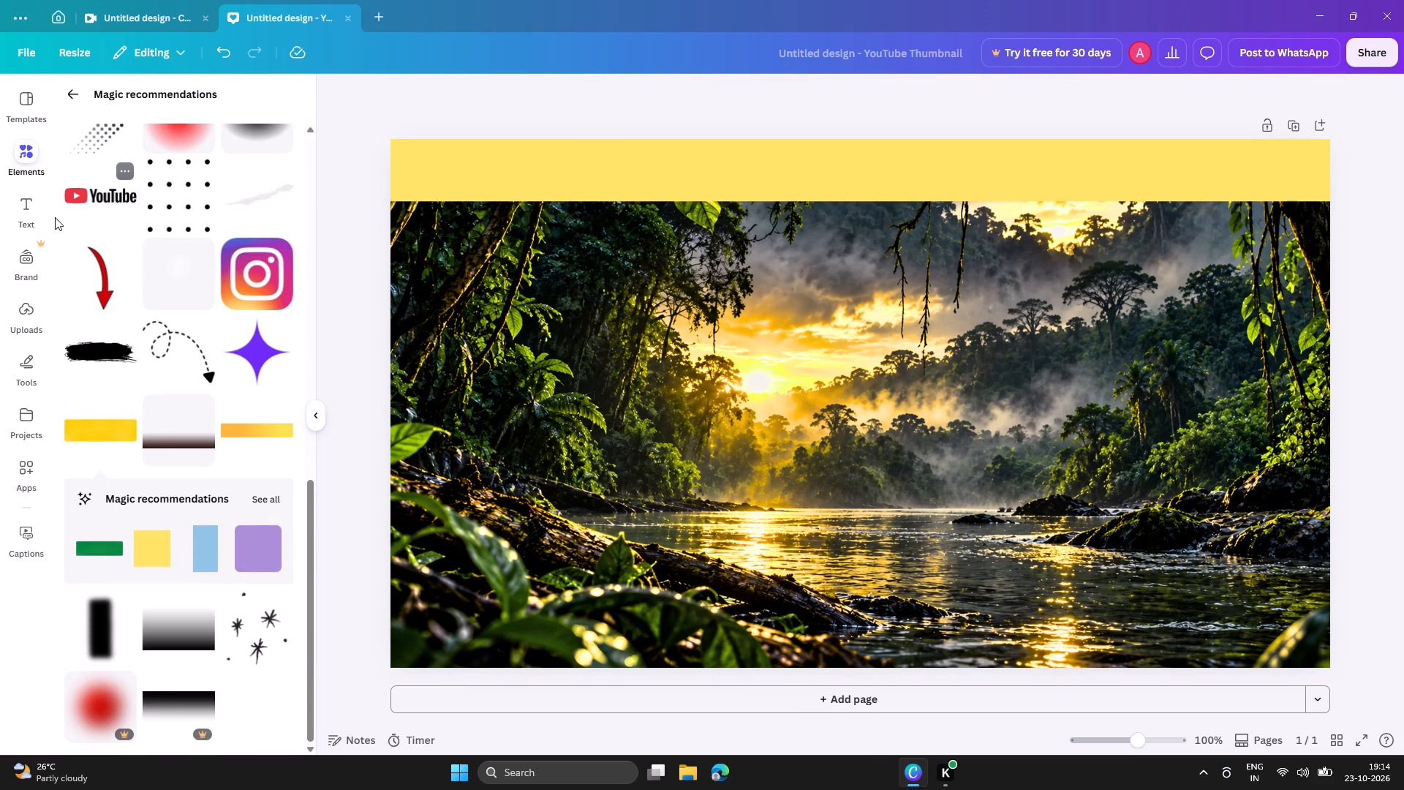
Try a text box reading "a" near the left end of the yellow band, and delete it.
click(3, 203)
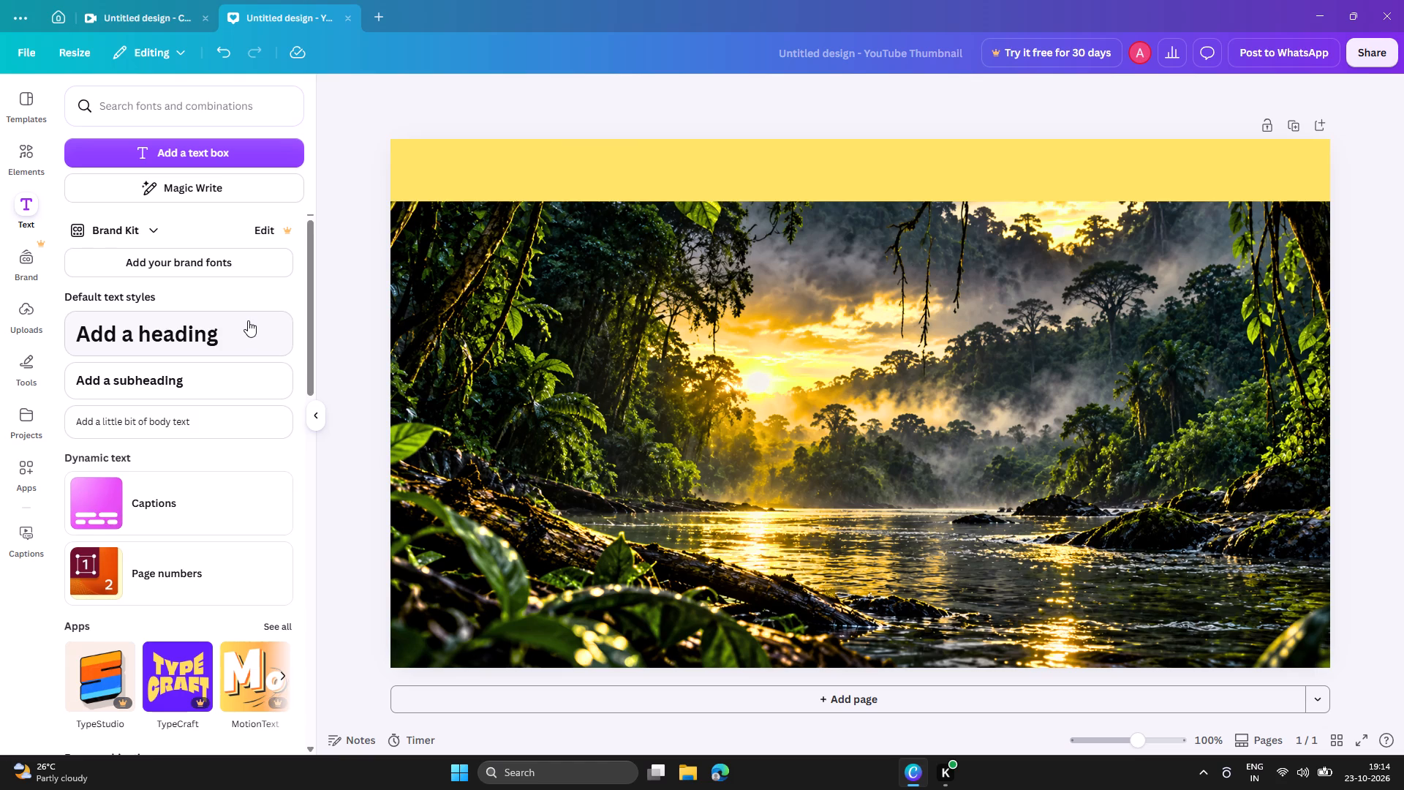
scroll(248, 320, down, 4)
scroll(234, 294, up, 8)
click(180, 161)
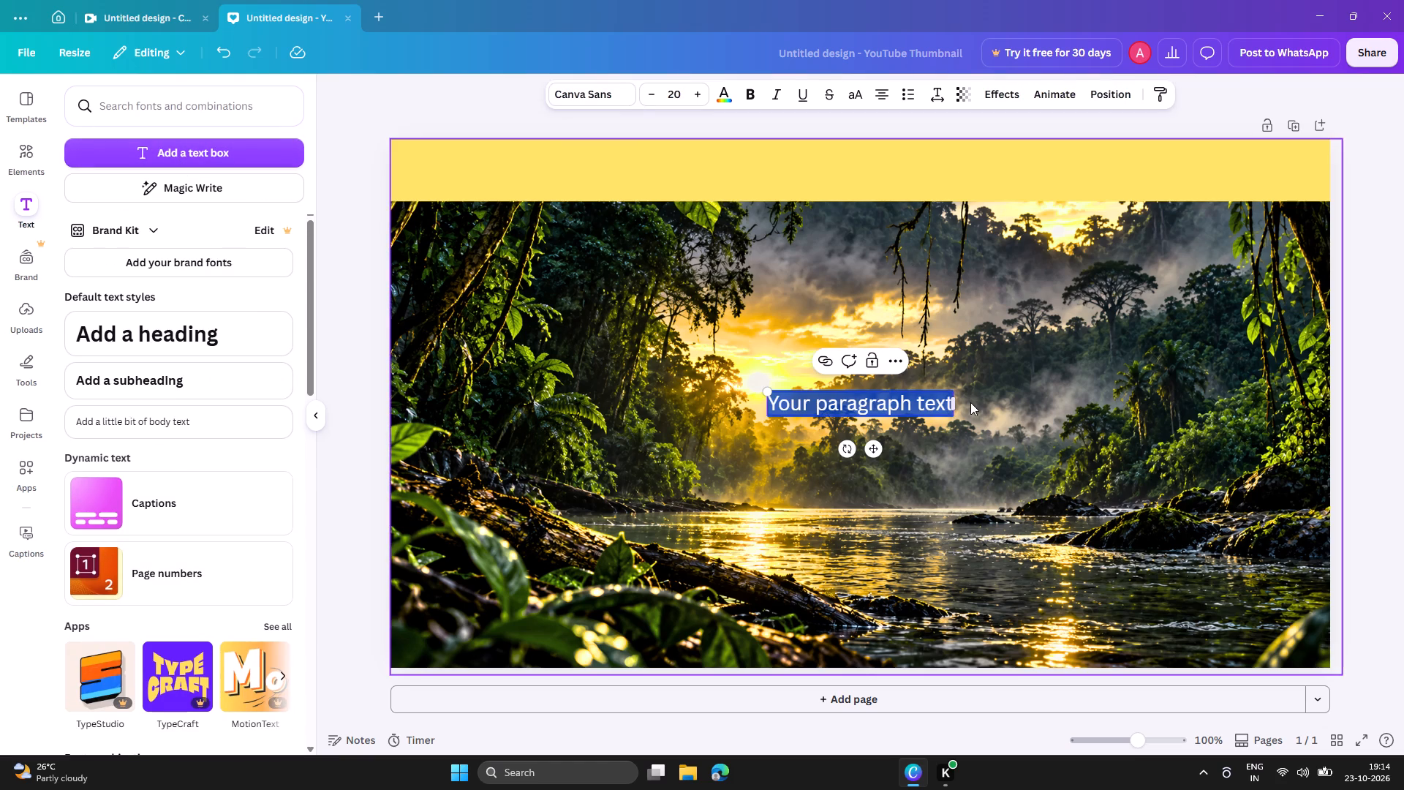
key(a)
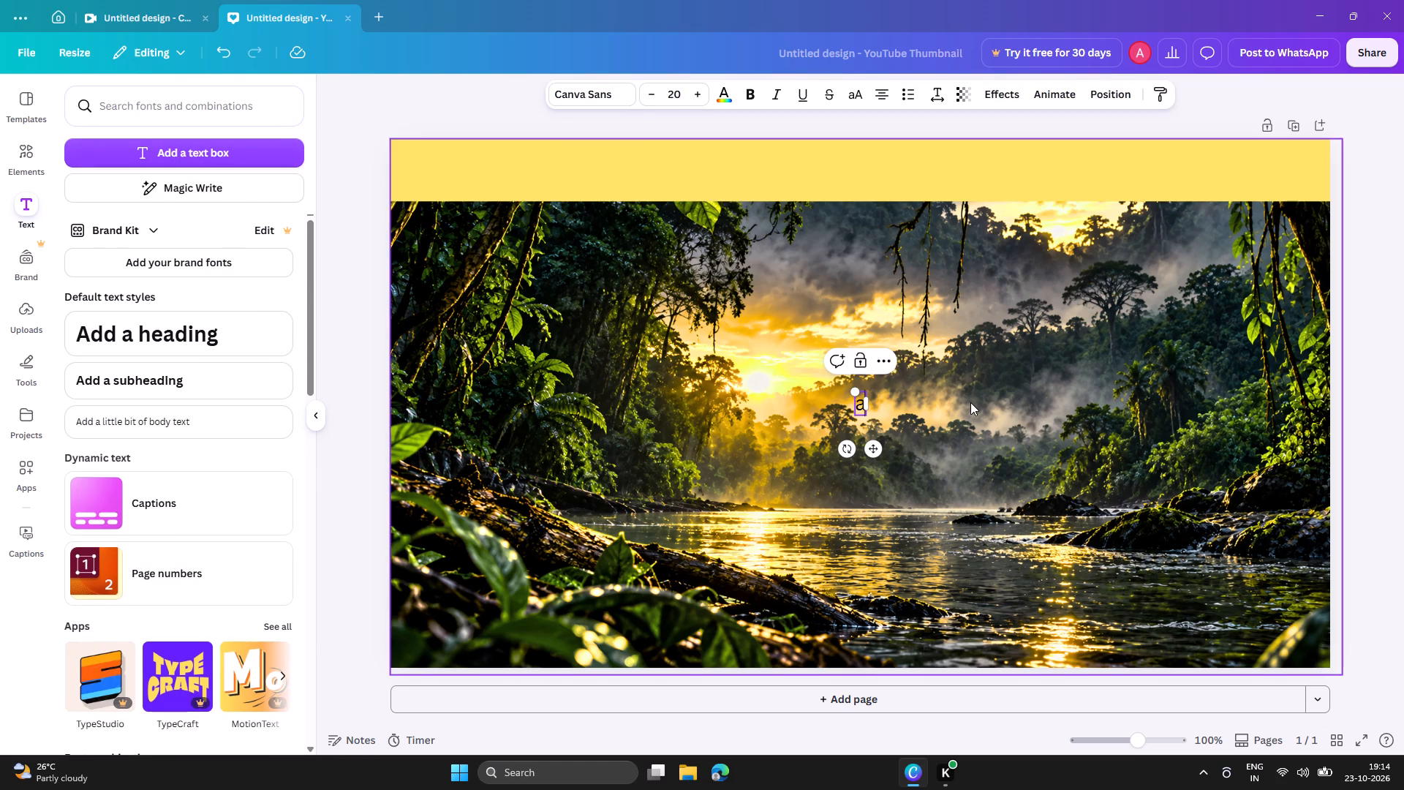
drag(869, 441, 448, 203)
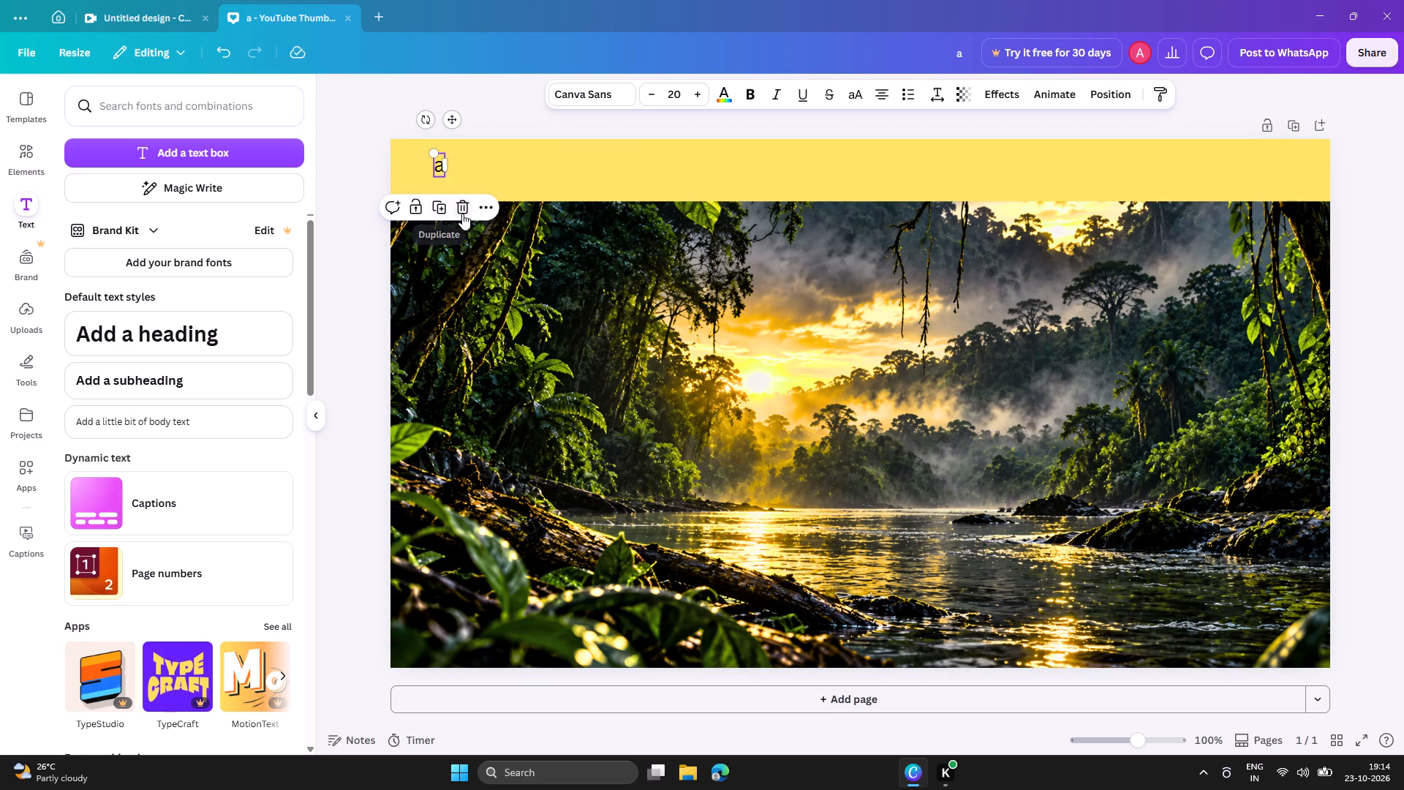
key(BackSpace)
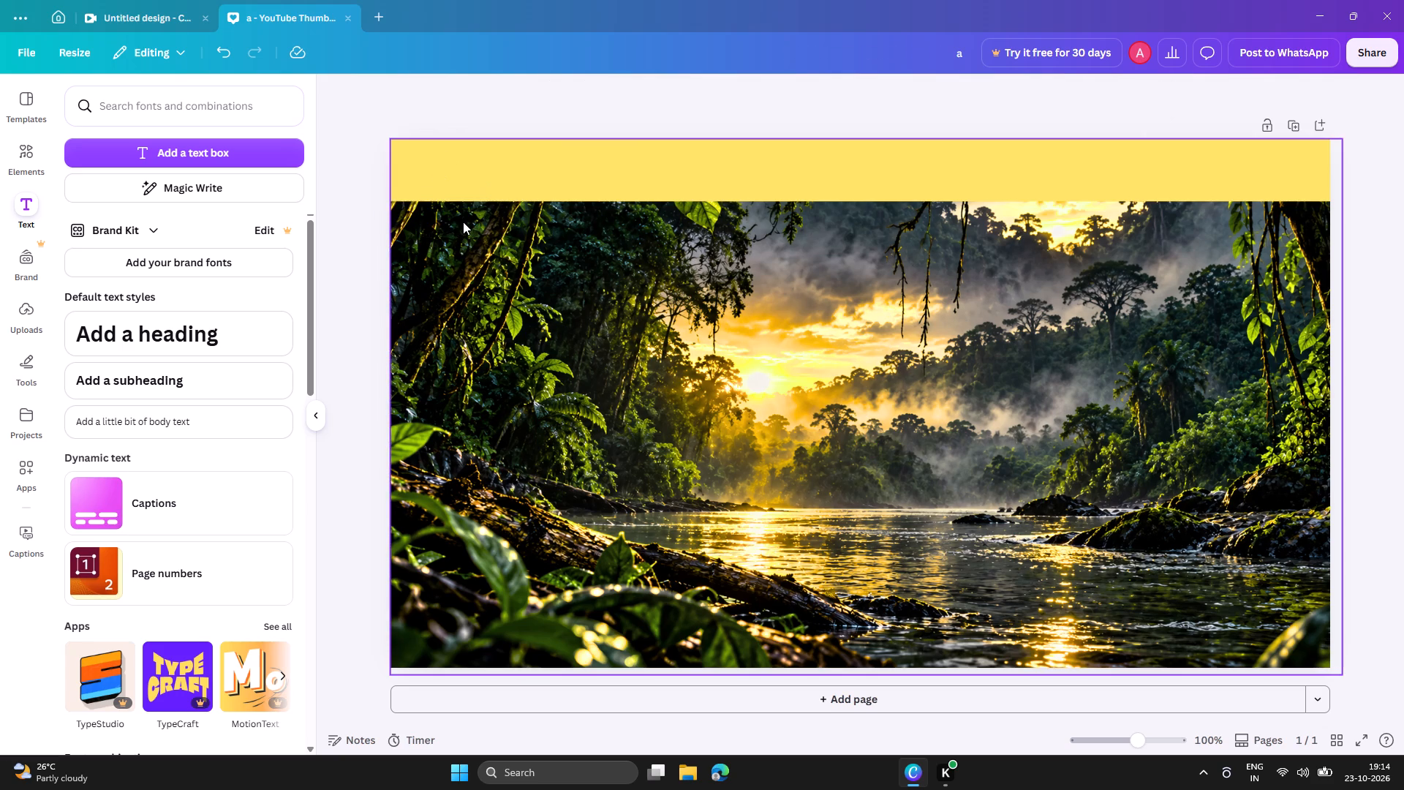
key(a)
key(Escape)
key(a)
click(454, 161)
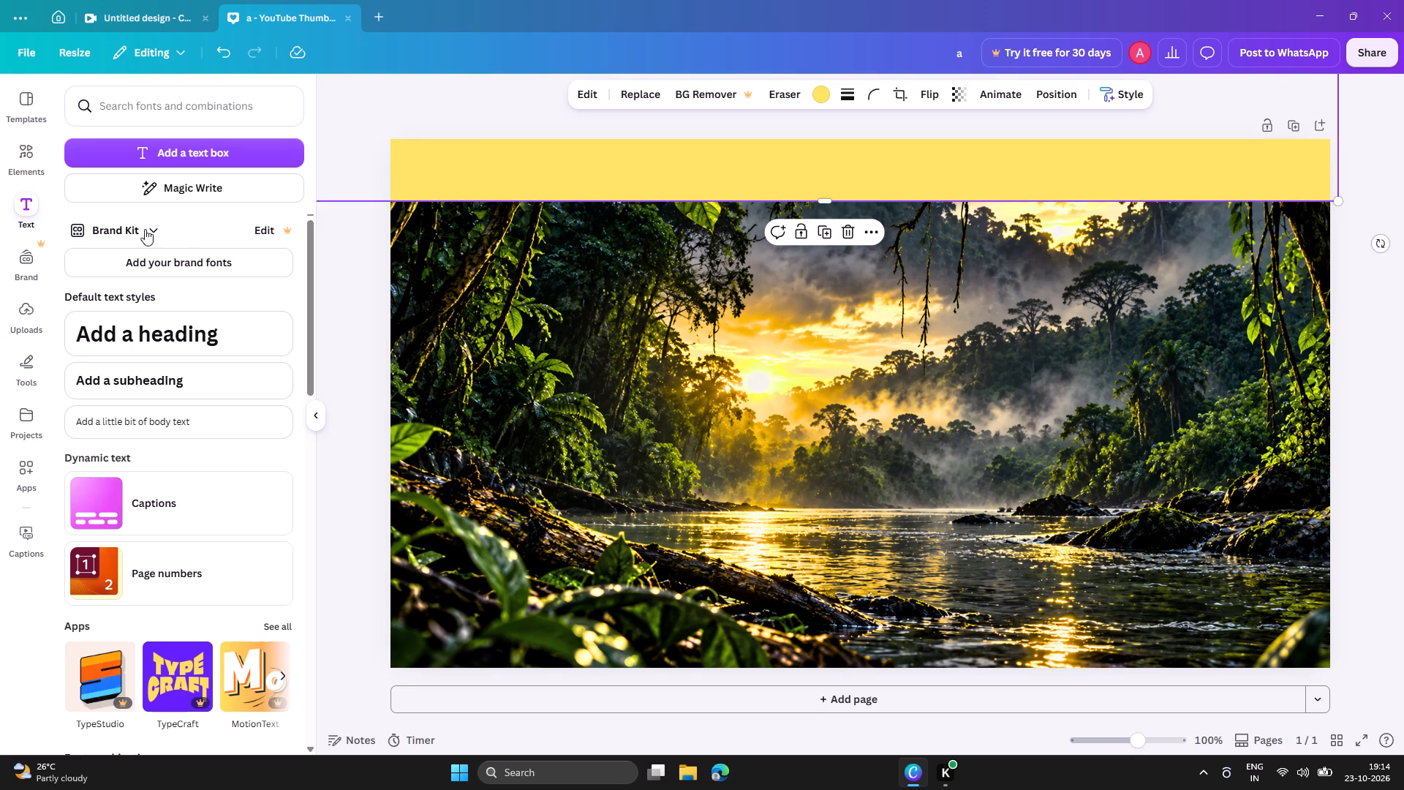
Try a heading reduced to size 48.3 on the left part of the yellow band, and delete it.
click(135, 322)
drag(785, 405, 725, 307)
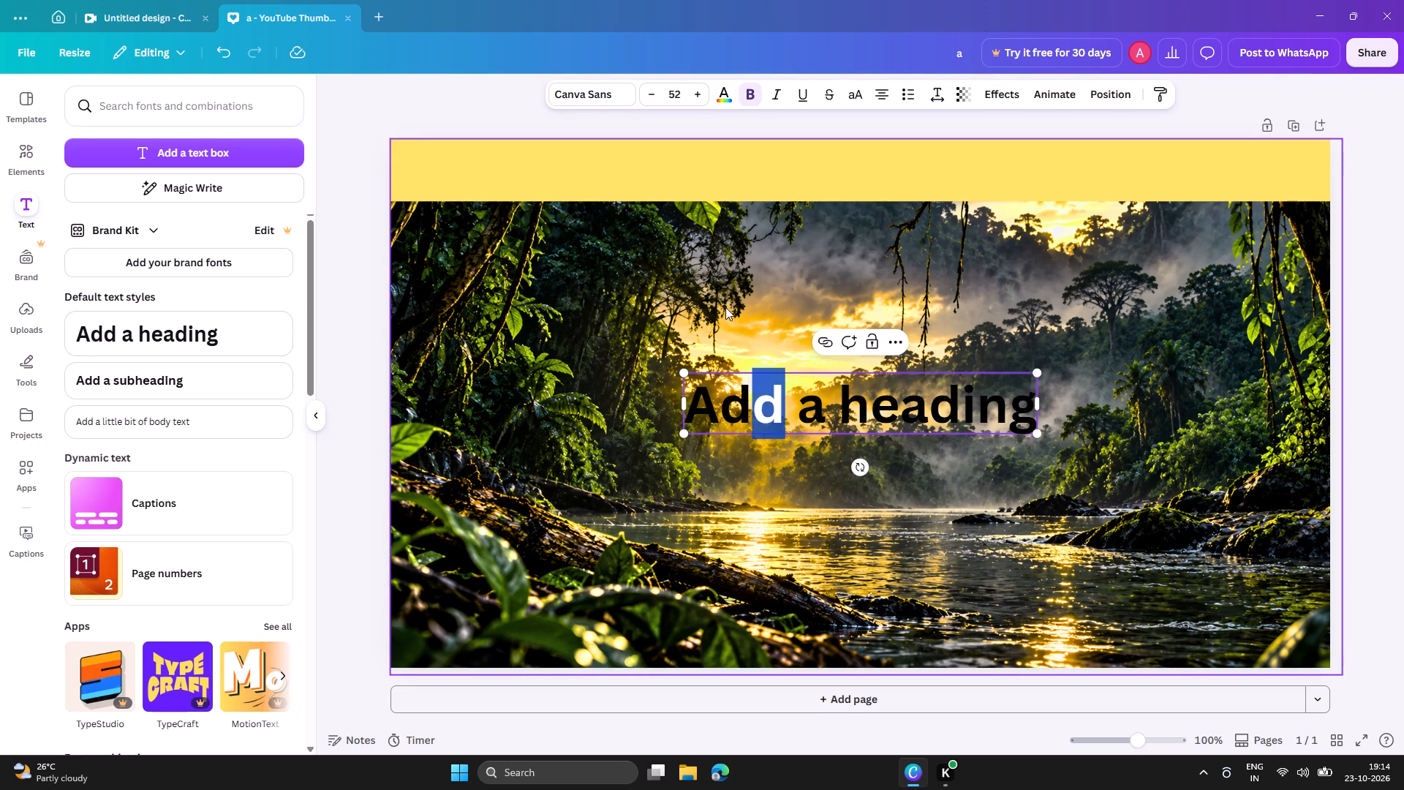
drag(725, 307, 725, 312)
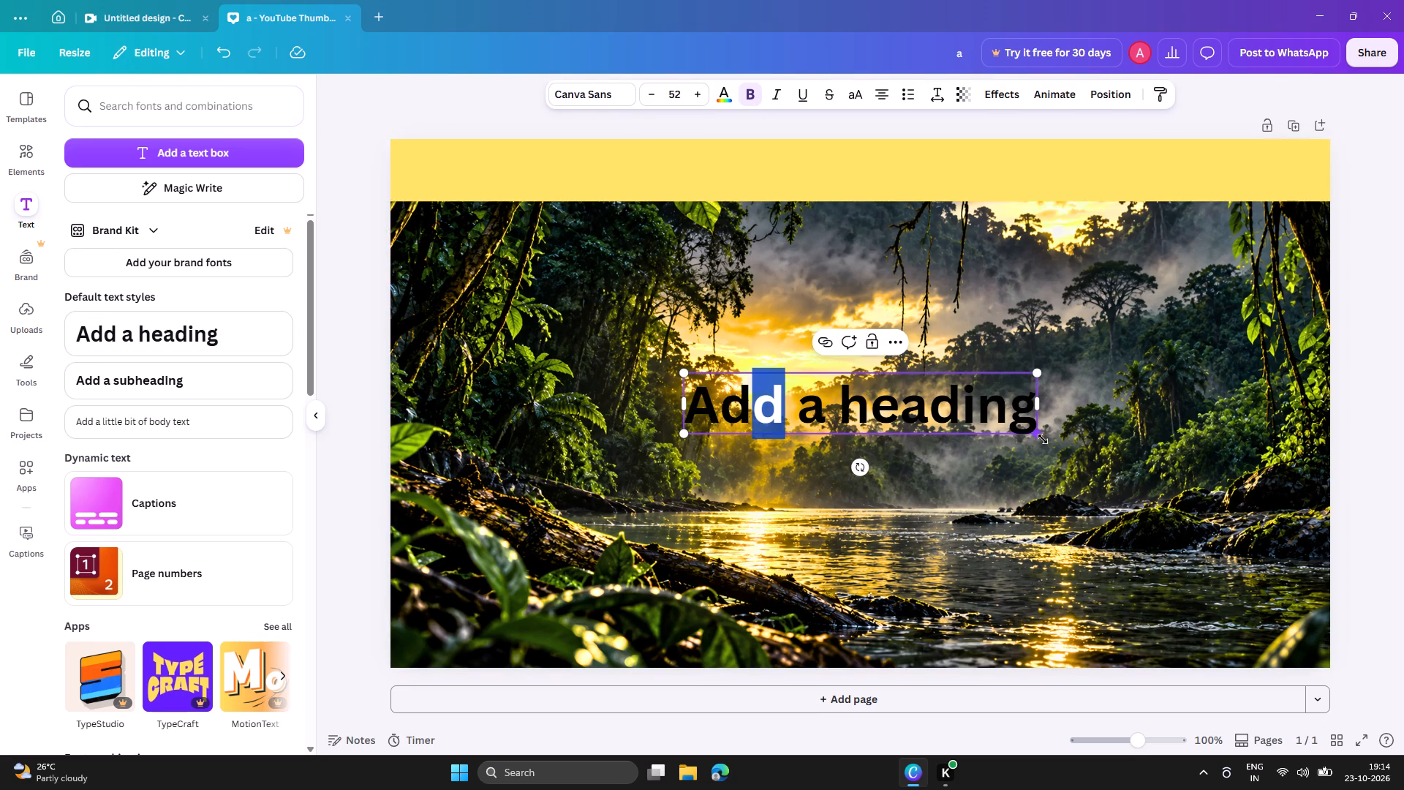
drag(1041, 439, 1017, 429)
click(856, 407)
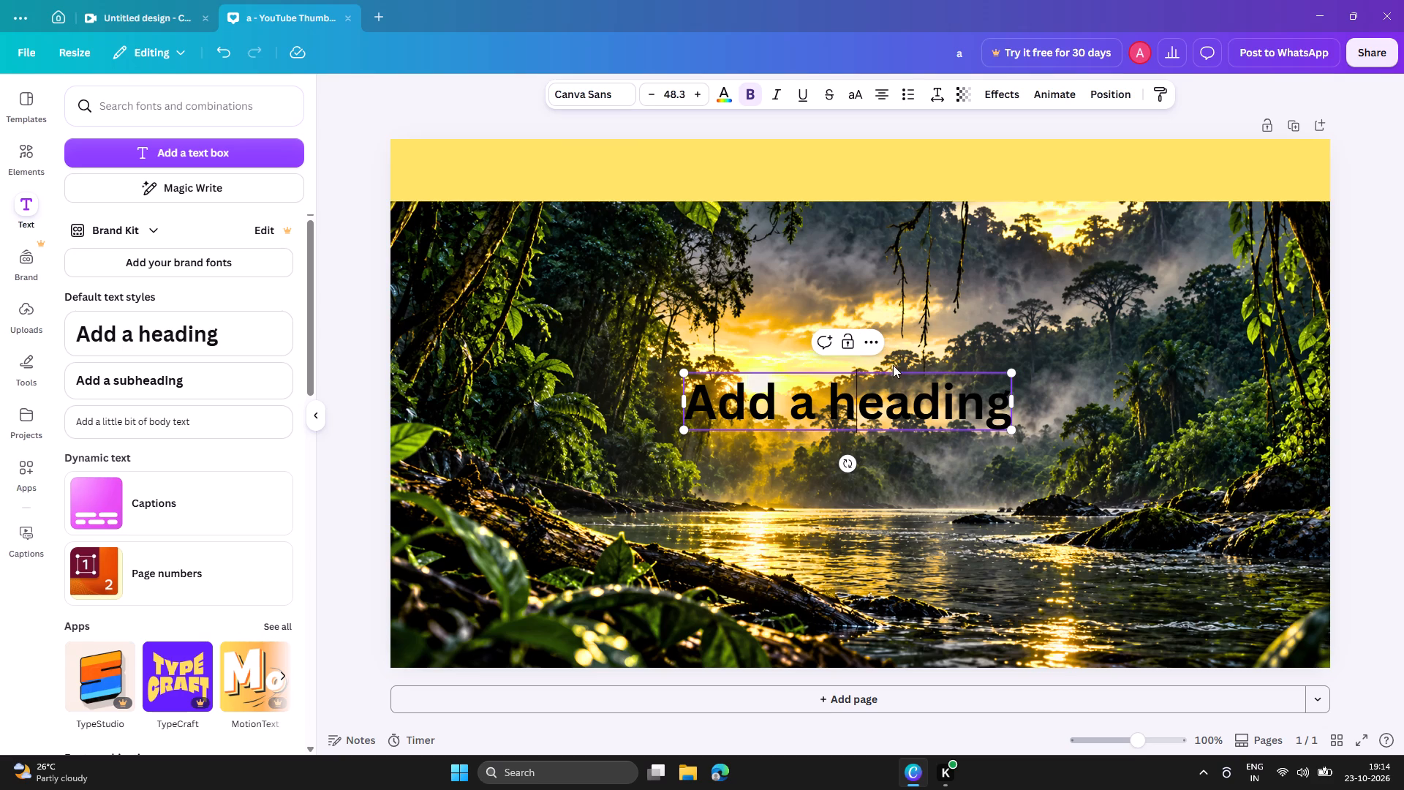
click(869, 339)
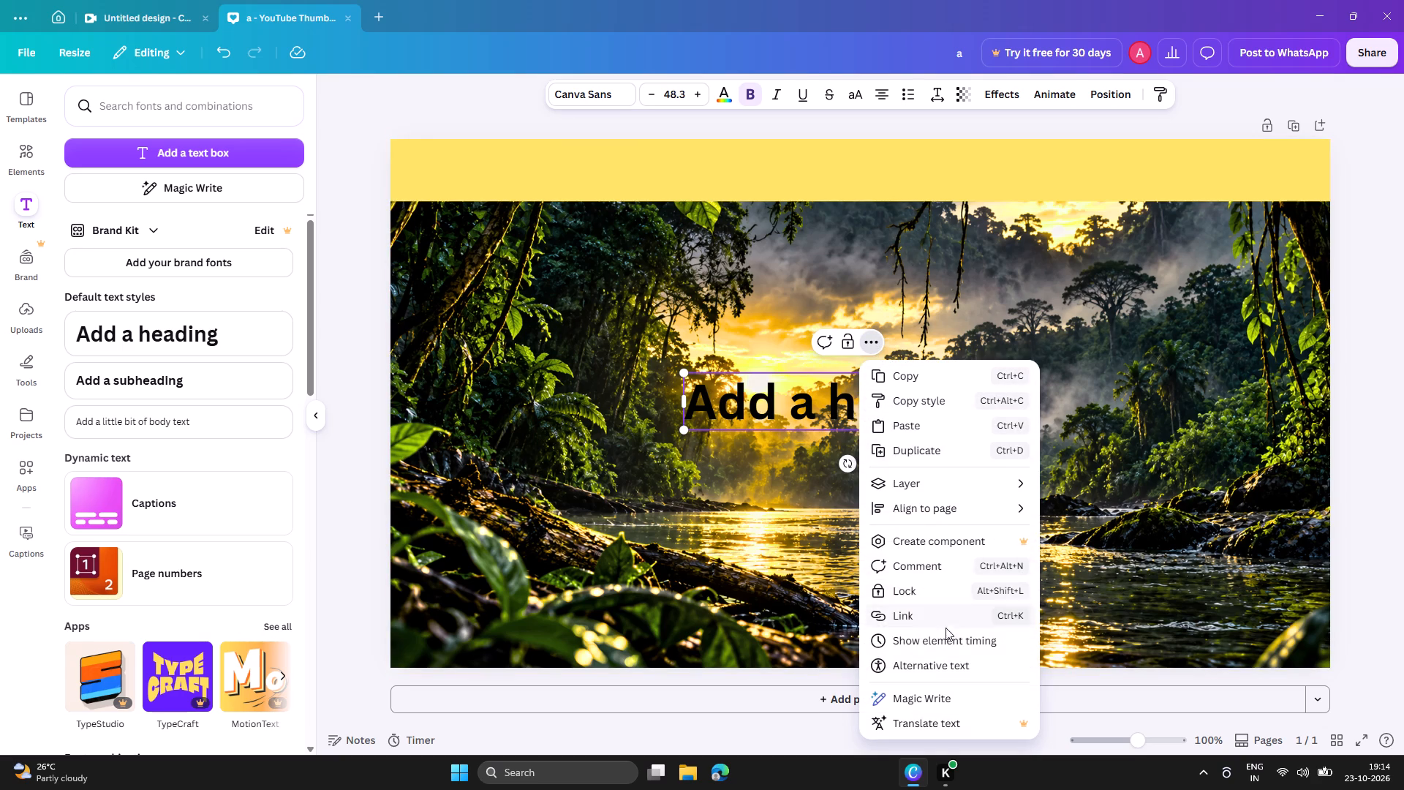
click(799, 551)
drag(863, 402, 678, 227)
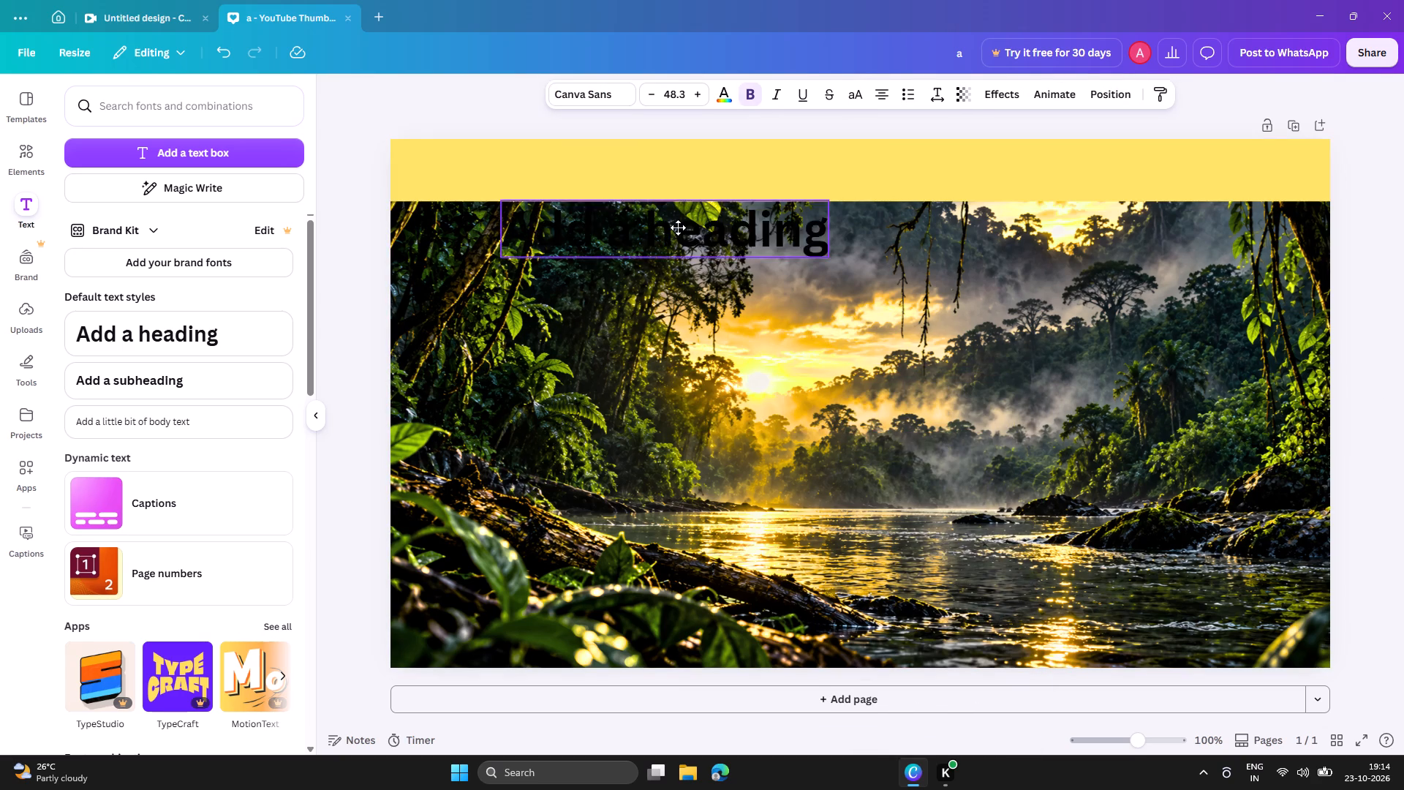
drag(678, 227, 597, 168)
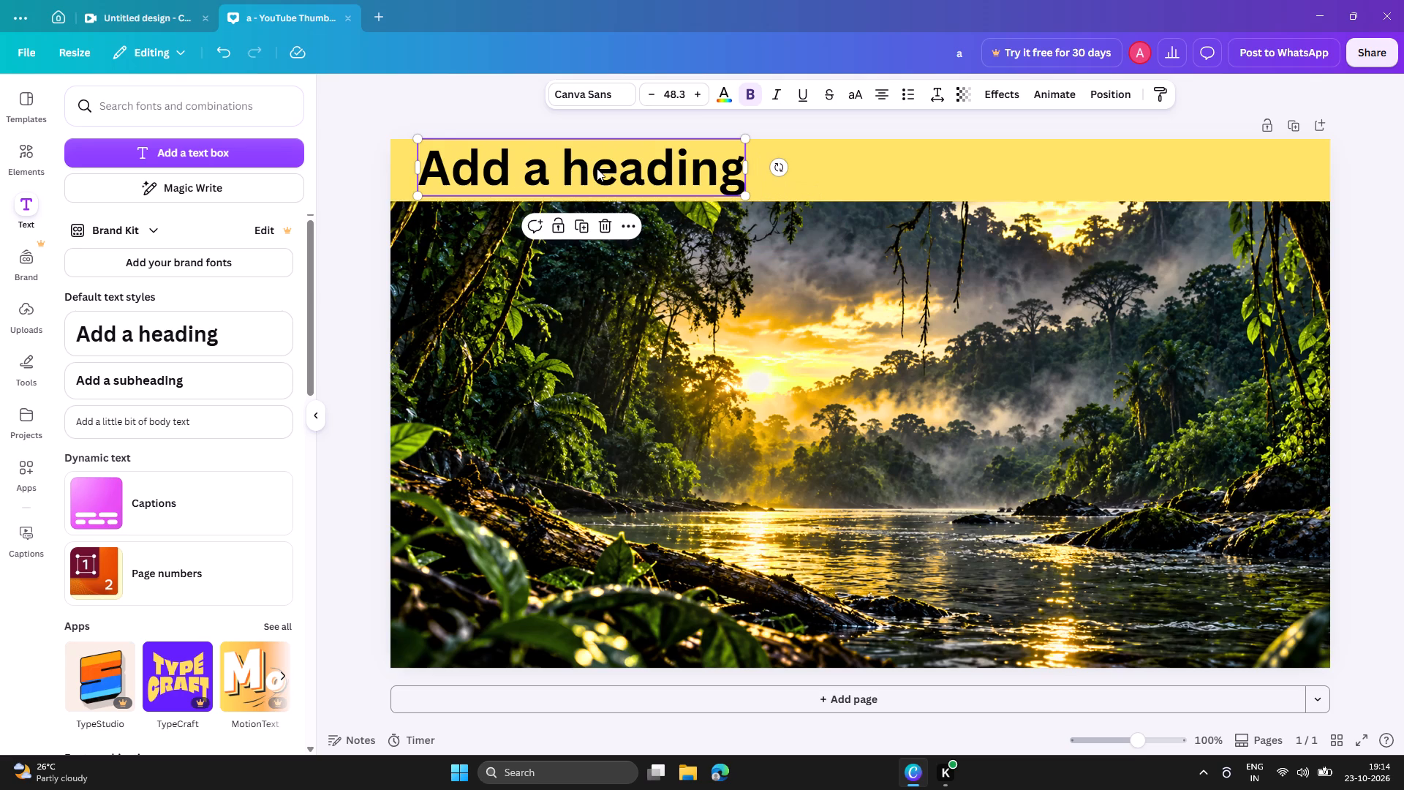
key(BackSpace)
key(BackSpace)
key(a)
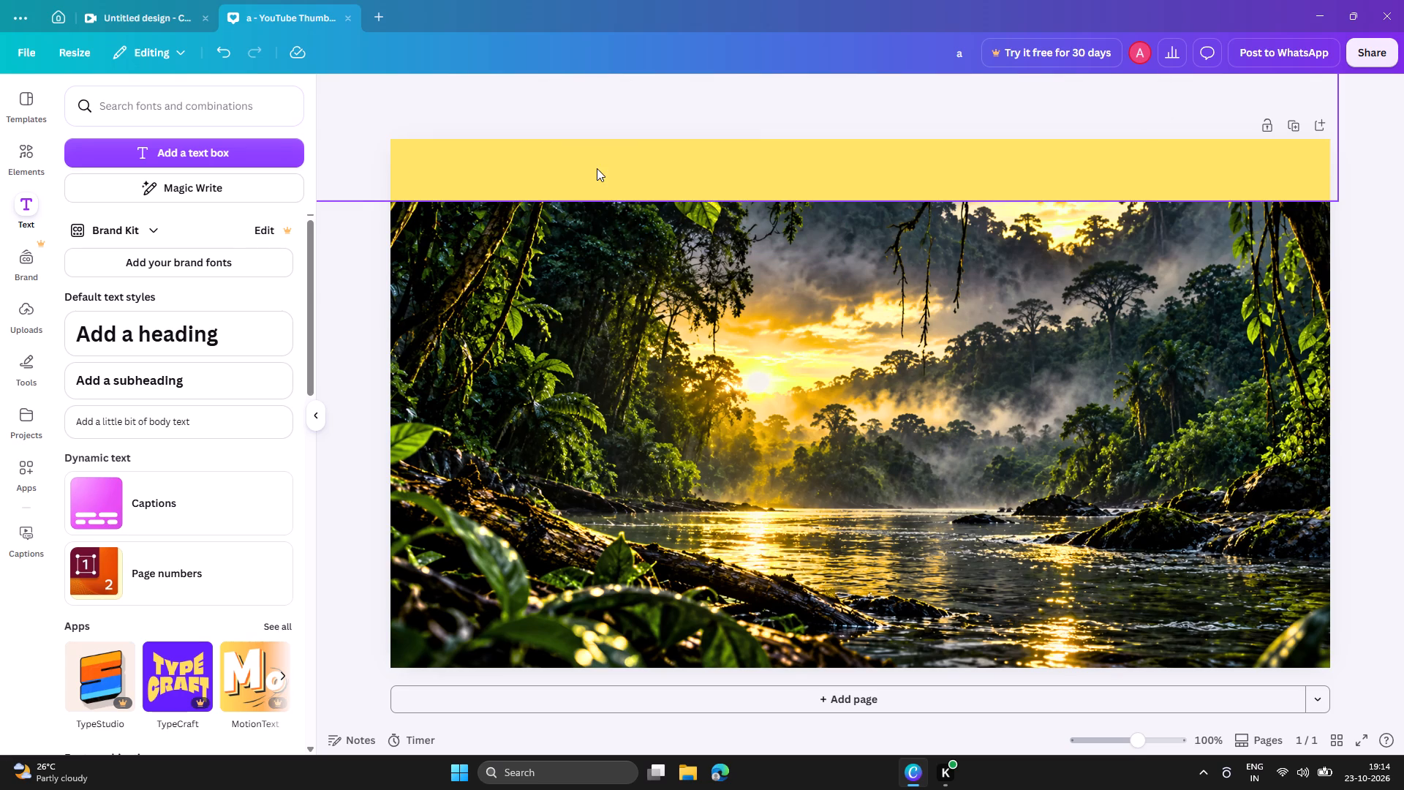
Add a subheading text box to the page.
scroll(595, 167, up, 1)
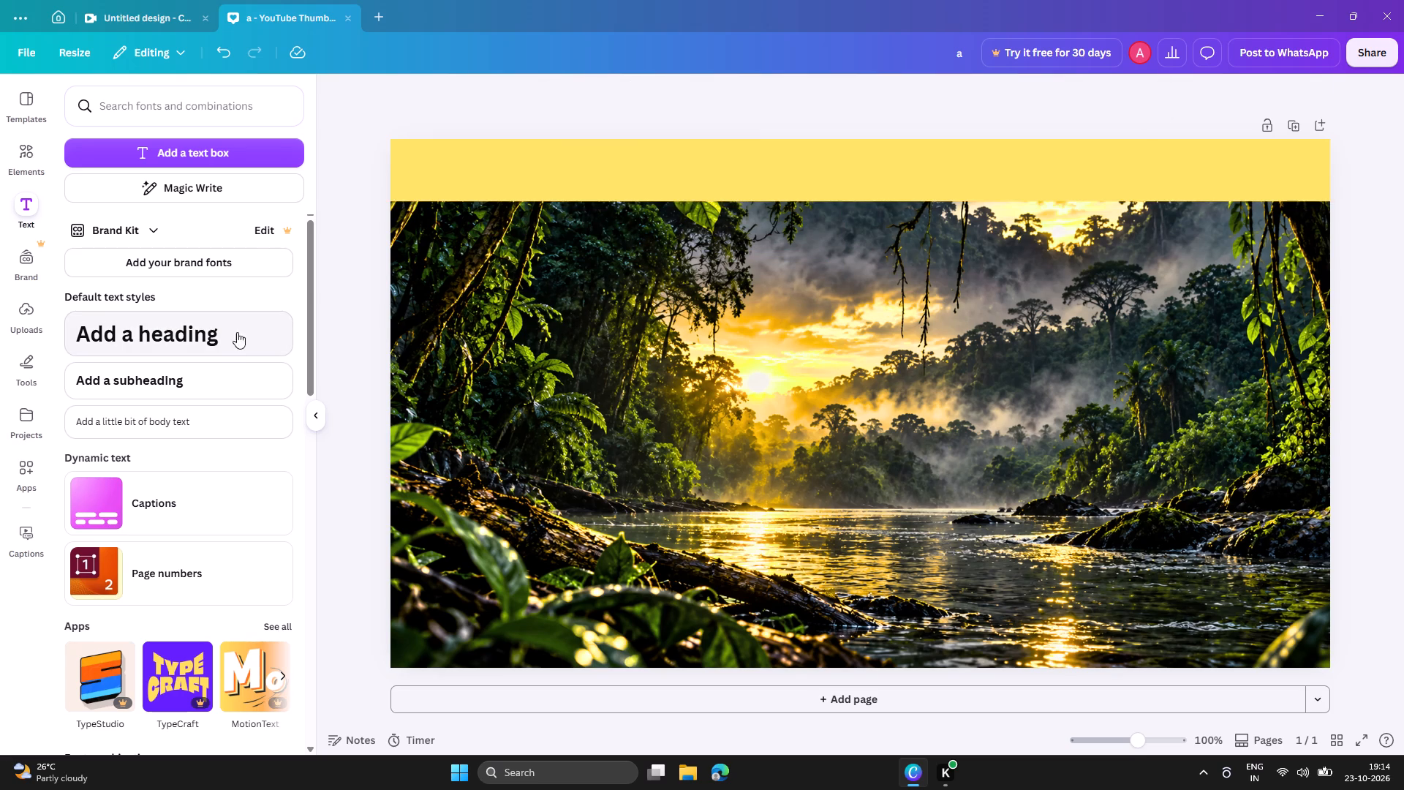
click(244, 372)
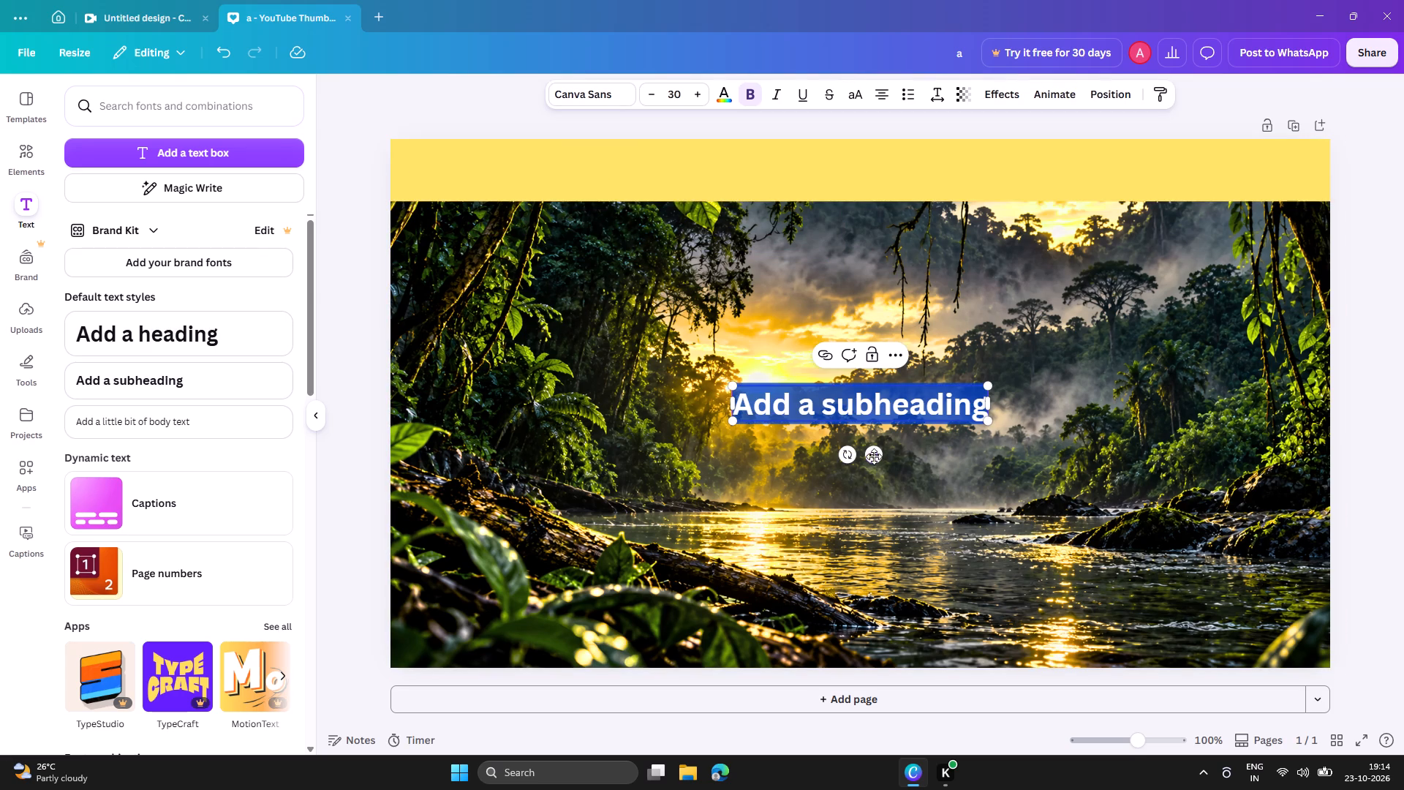
Move the subheading text box onto the left part of the yellow band.
drag(875, 456, 568, 223)
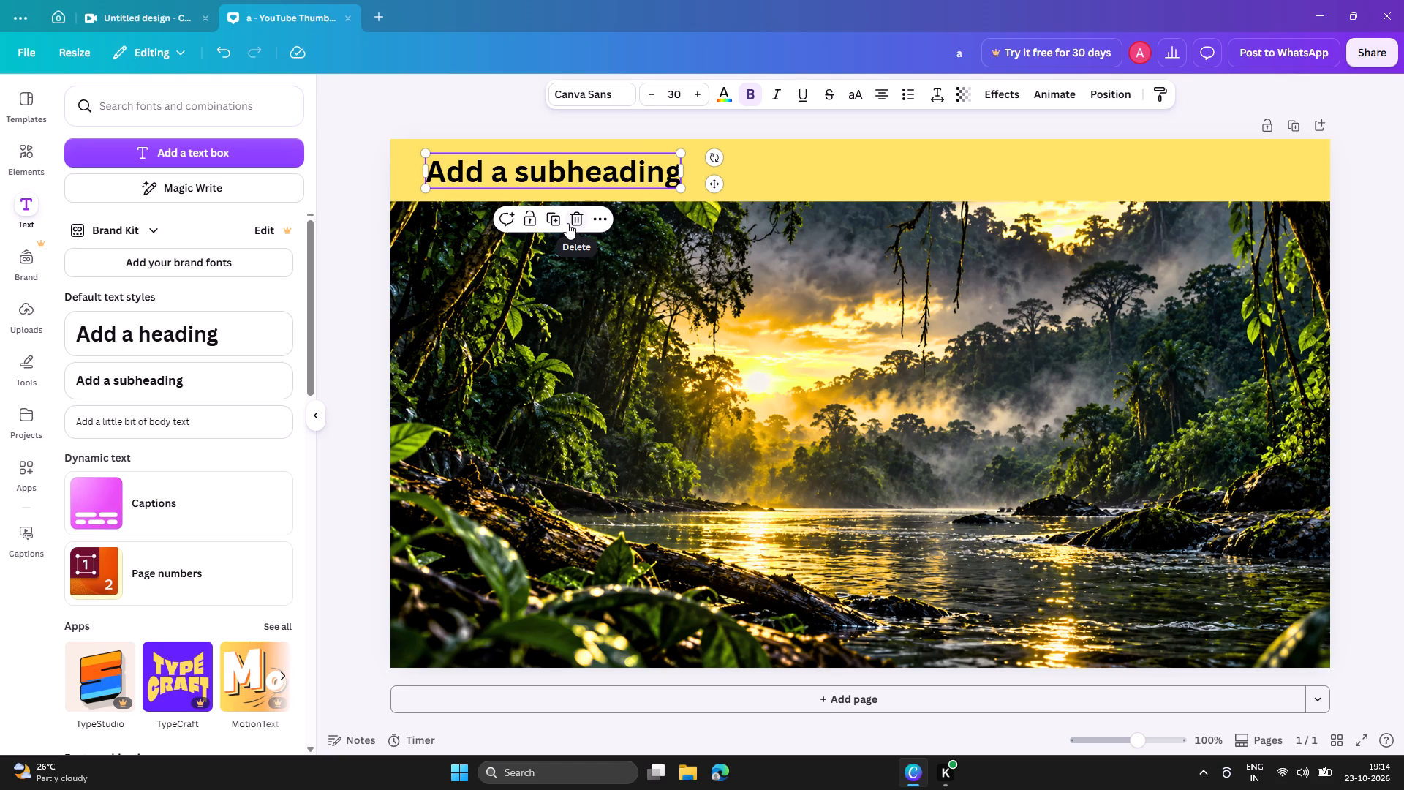
key(a)
Replace the subheading's placeholder wording with "AMAZON BIGGEST".
click(604, 166)
key(a)
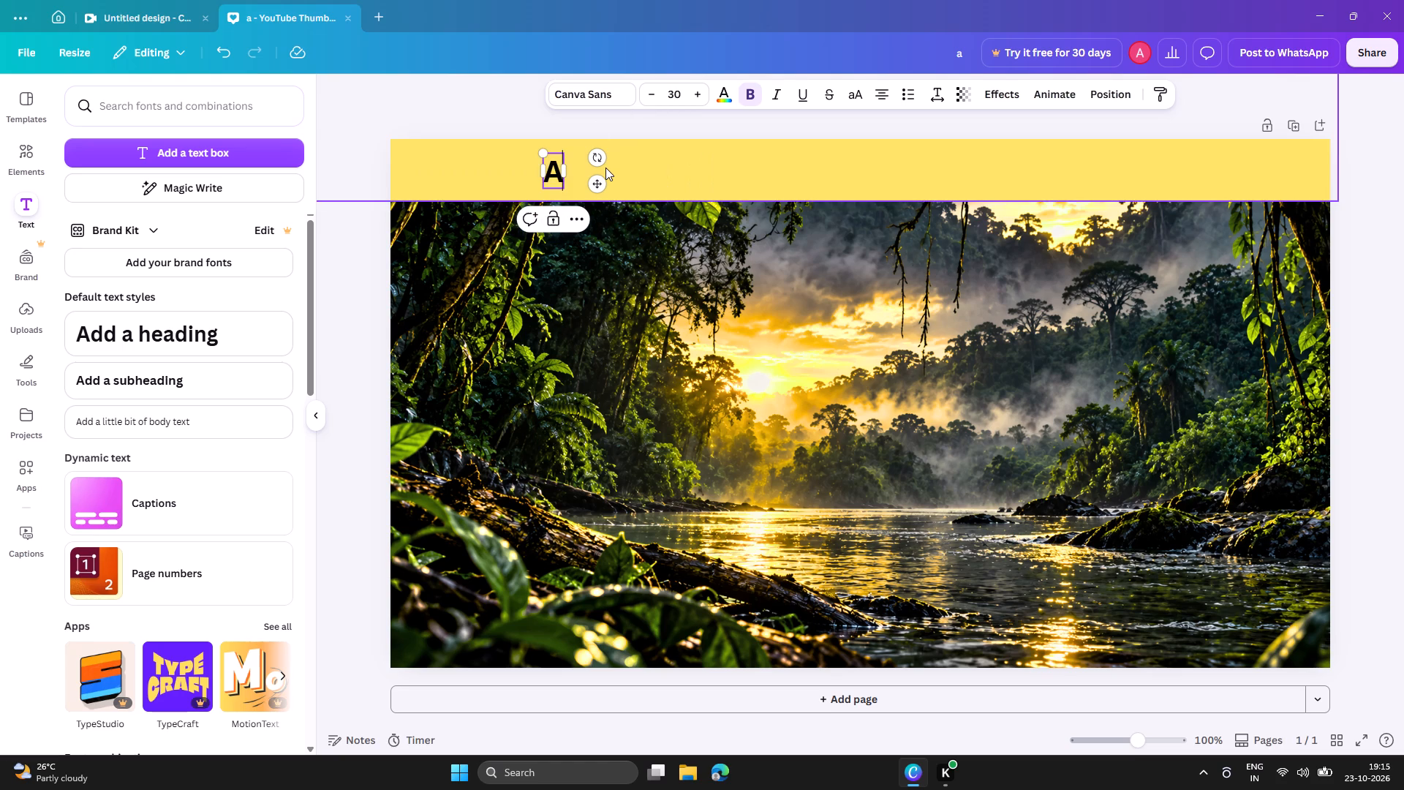
text(MAZONS)
key(BackSpace)
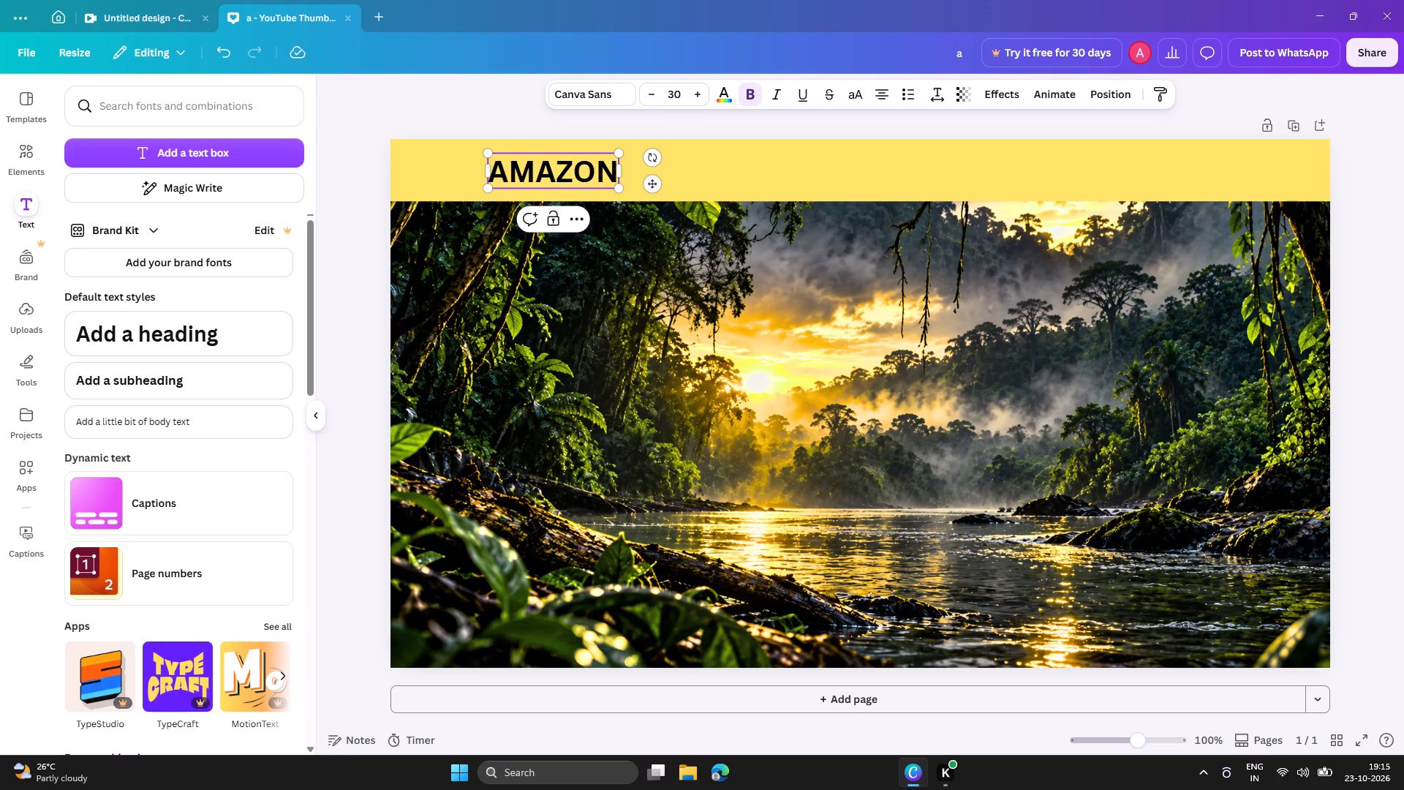
key(period)
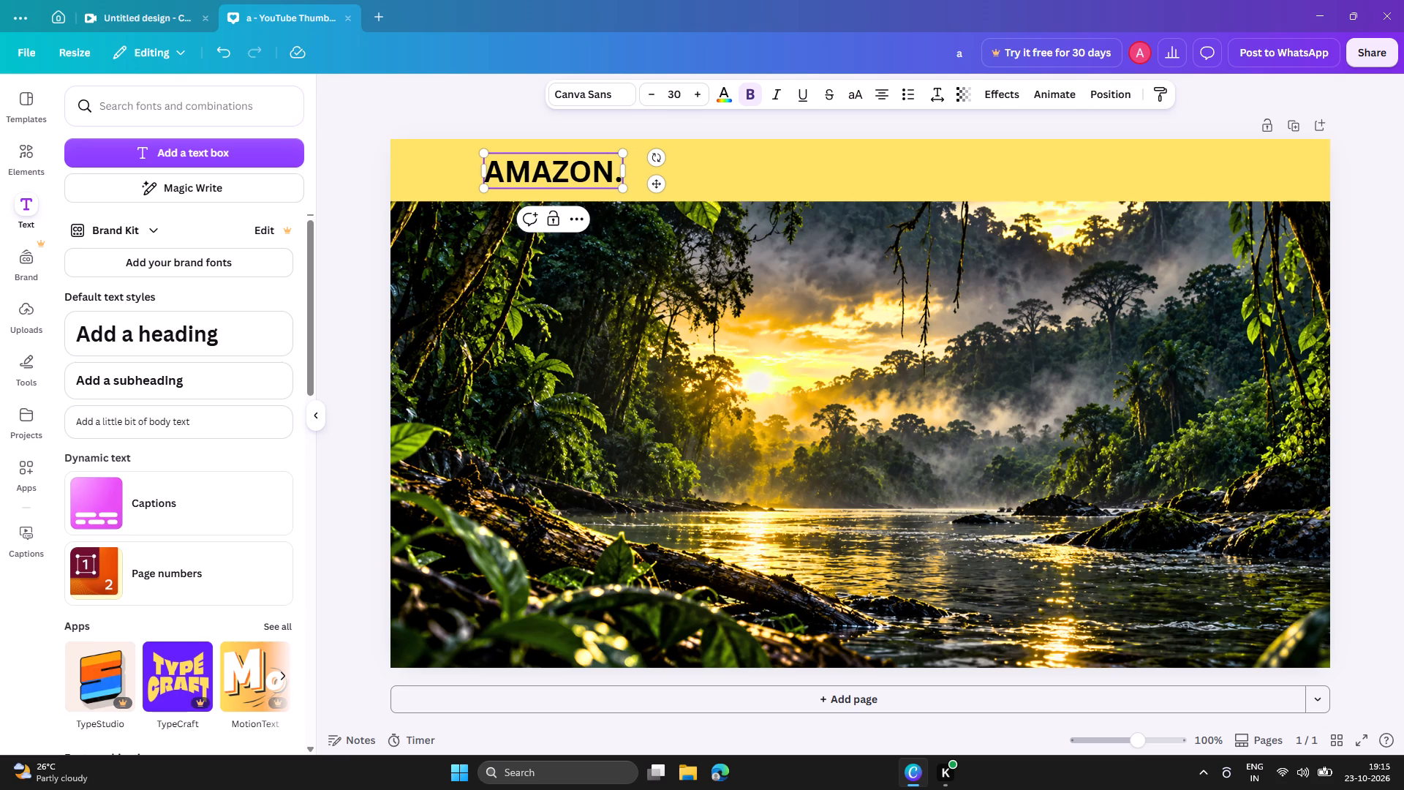
key(BackSpace)
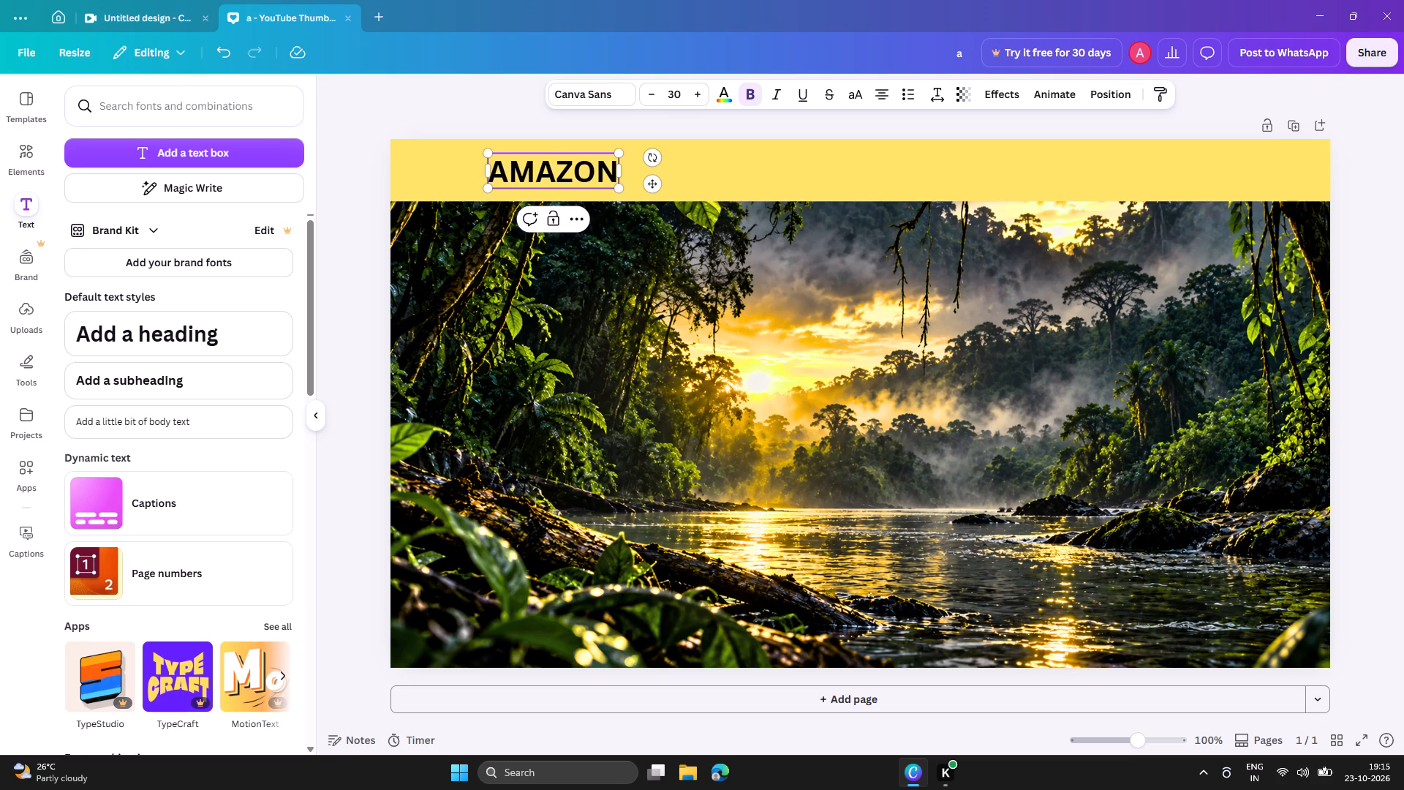
key(l)
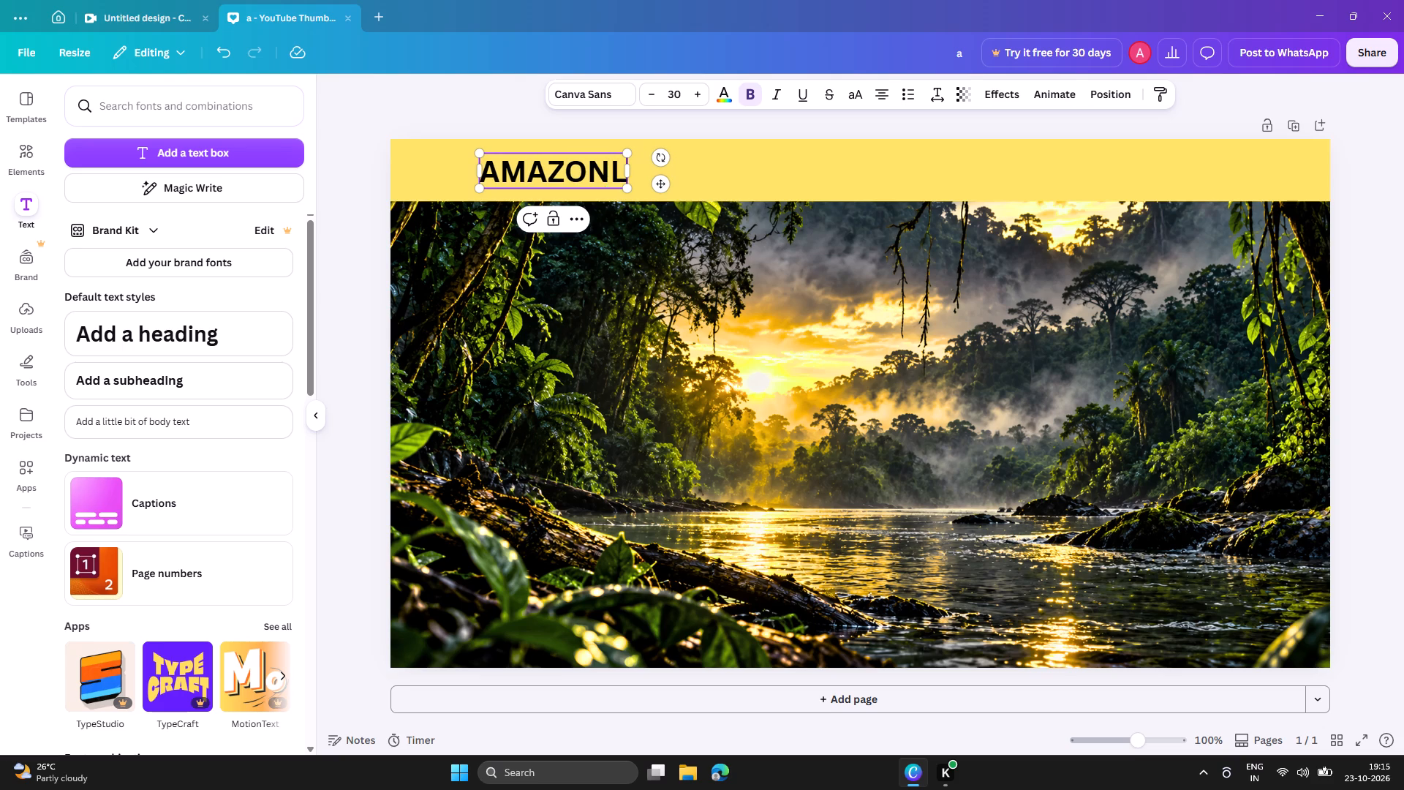
key(BackSpace)
key(space)
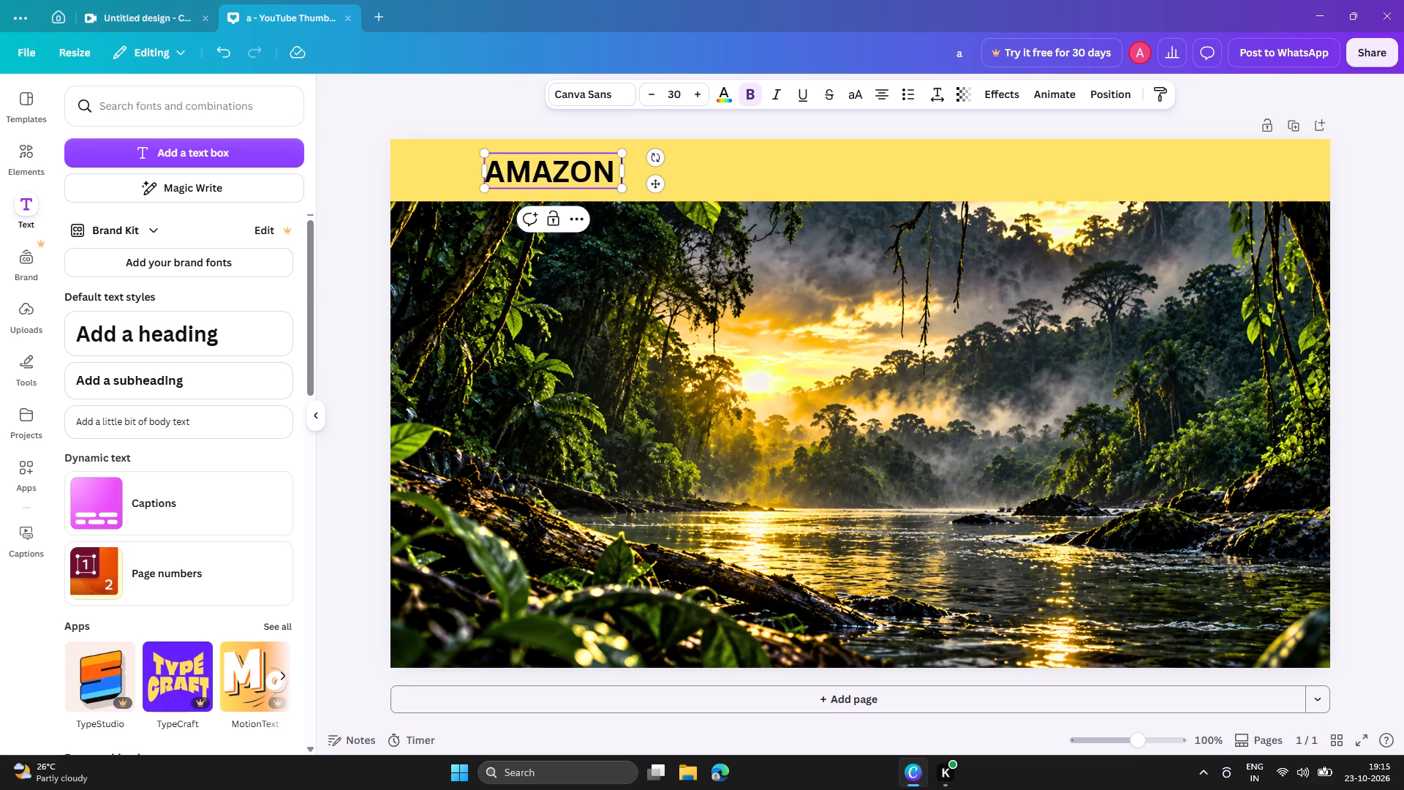
text(BIGGESR)
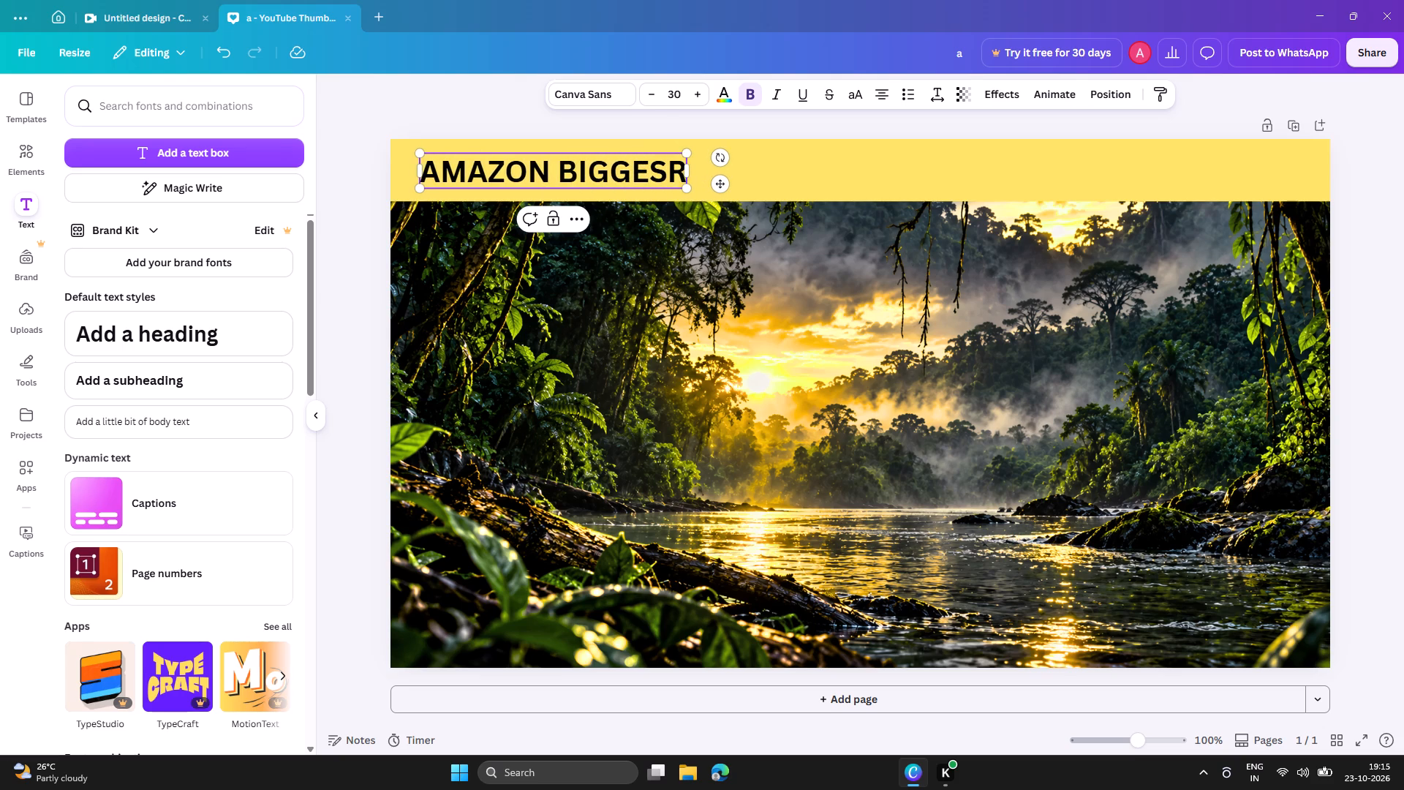
key(BackSpace)
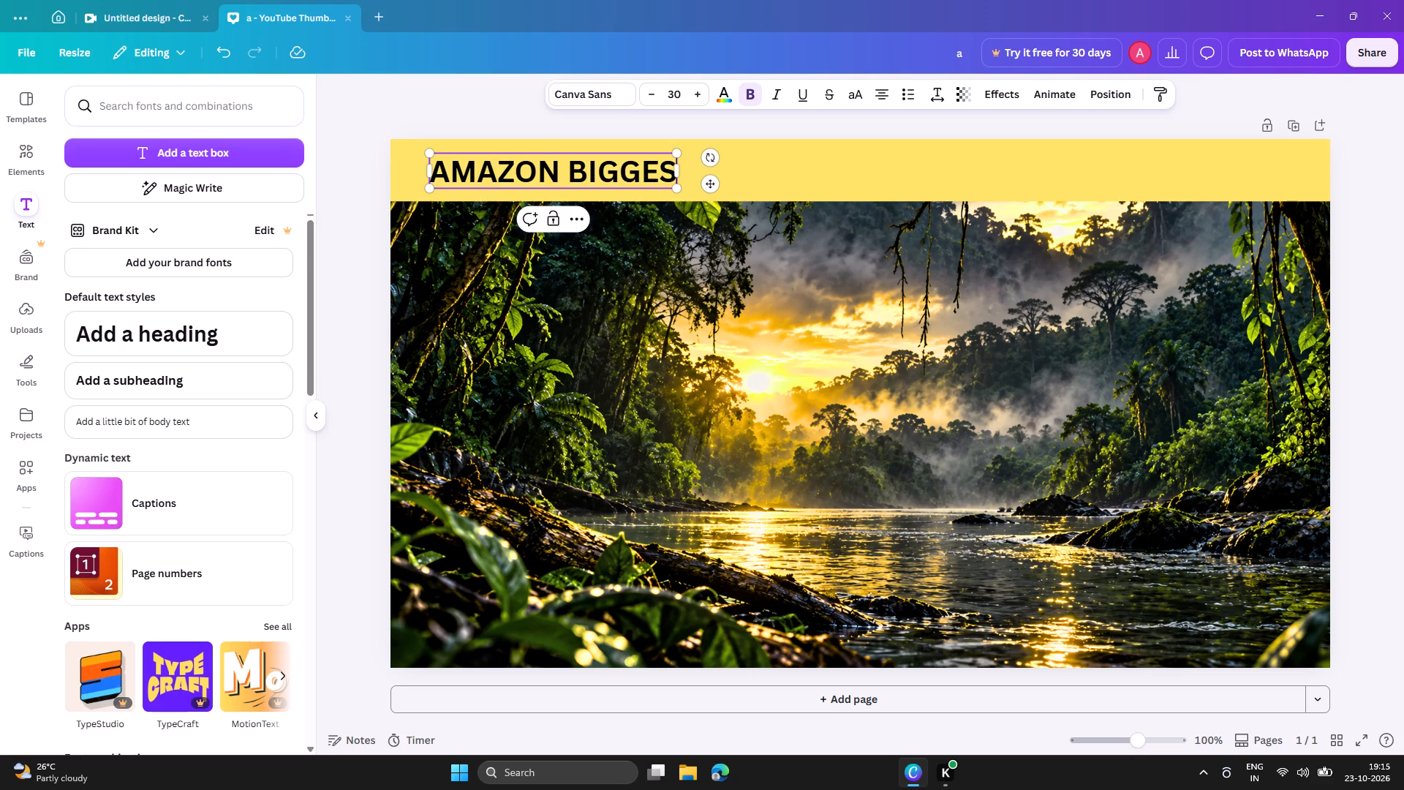
key(y)
key(BackSpace)
key(t)
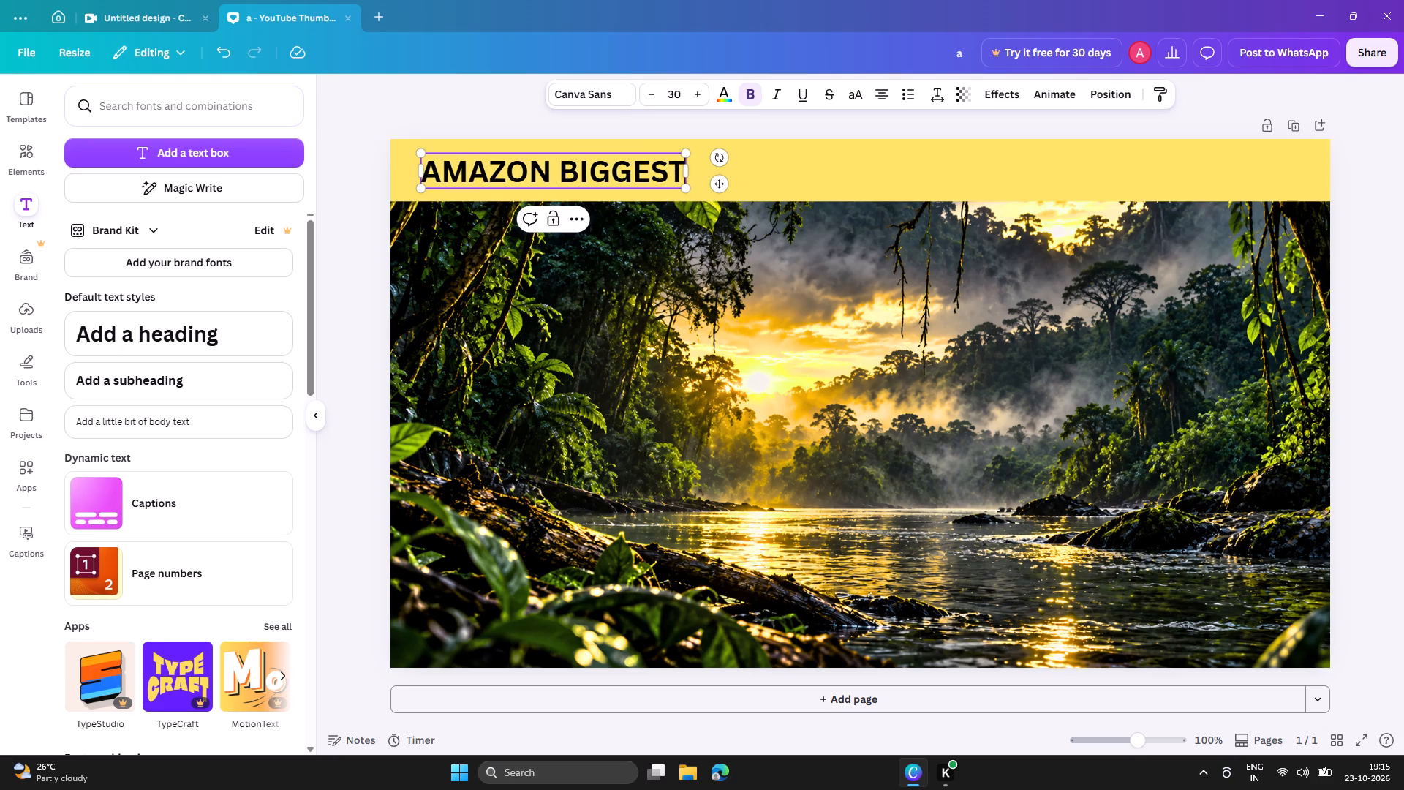
Widen the text box along the band and complete its wording as "AMAZON BIGGEST SNAKE CAUGHT EVER".
key(space)
text(SNAL)
key(e)
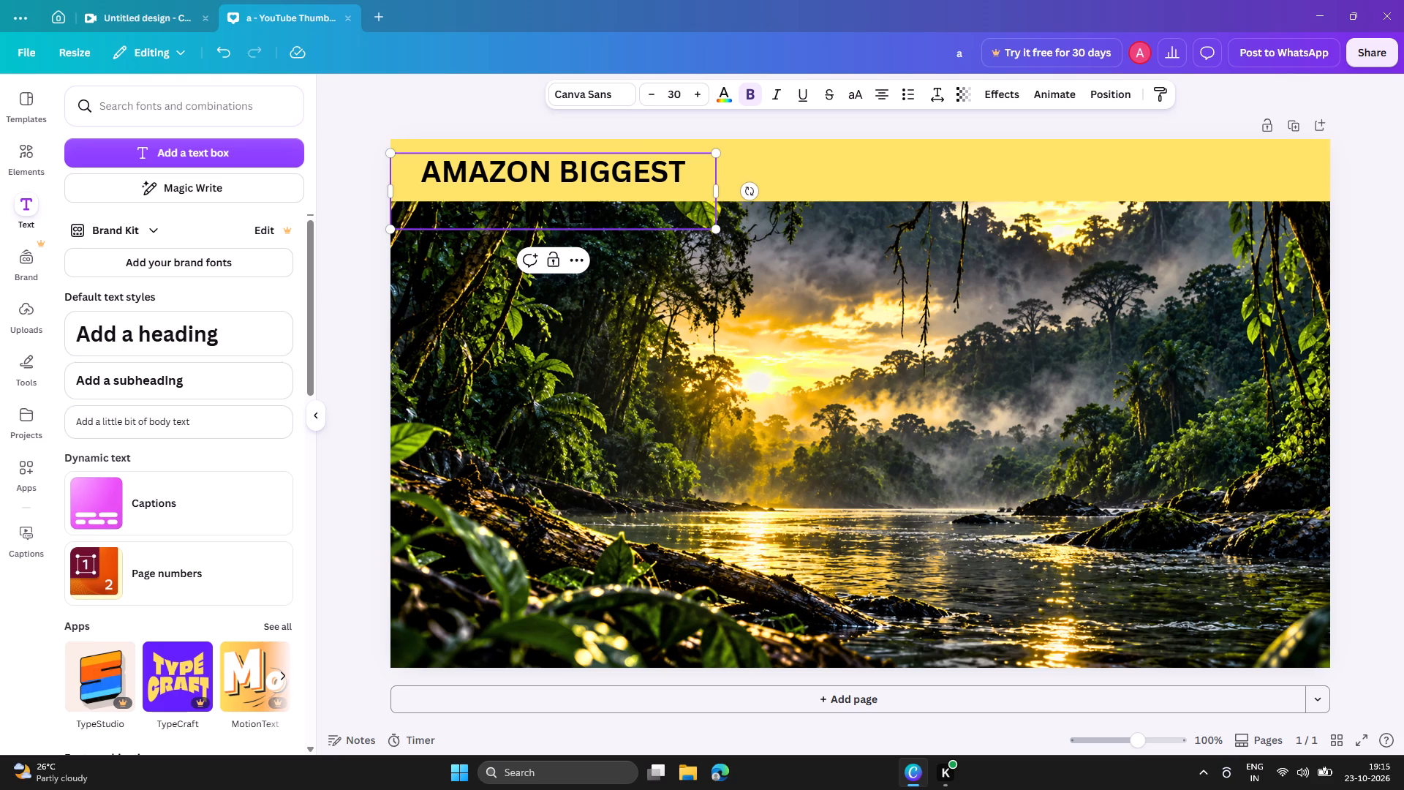
key(BackSpace)
key(BackSpace)
key(BackSpace)
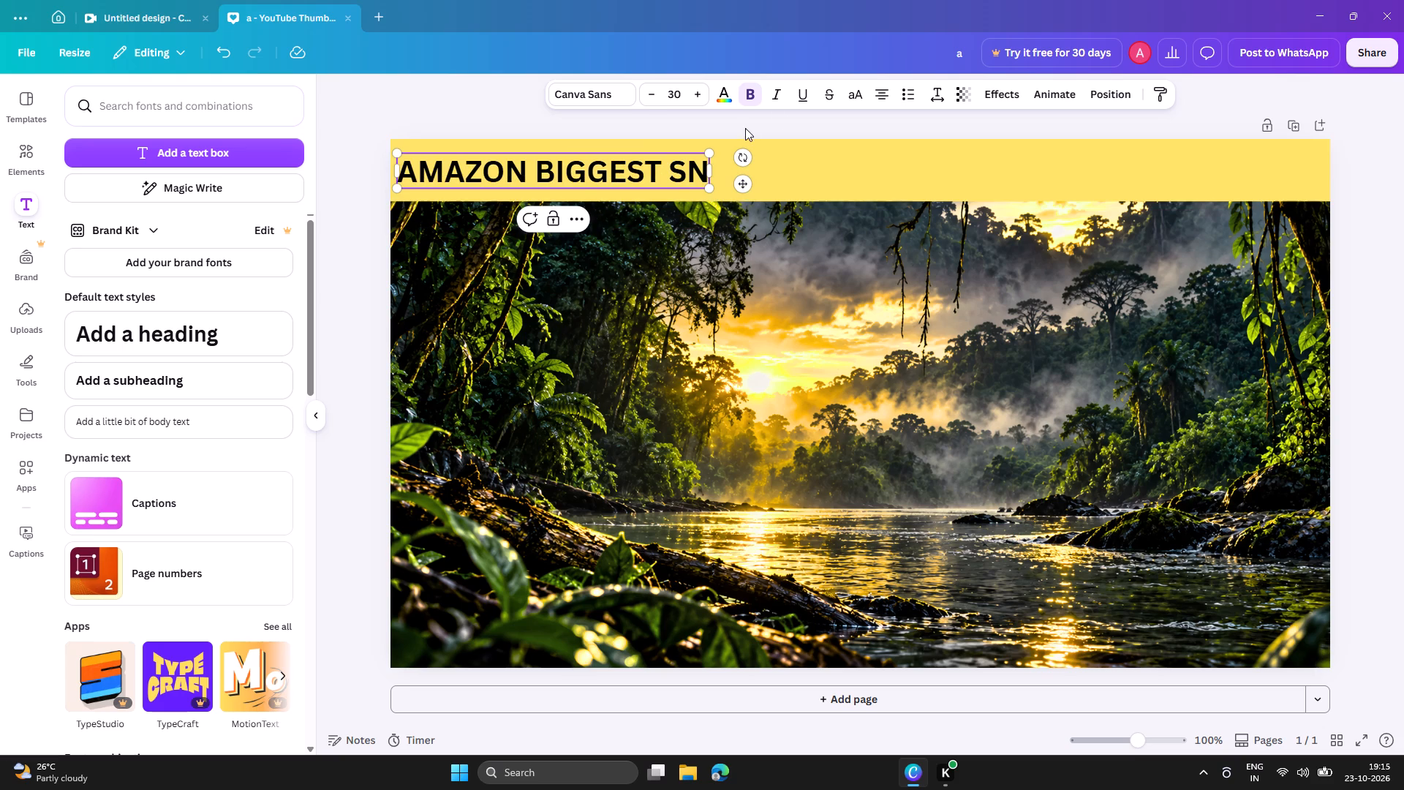
drag(716, 169, 1042, 179)
text(ANKE)
key(space)
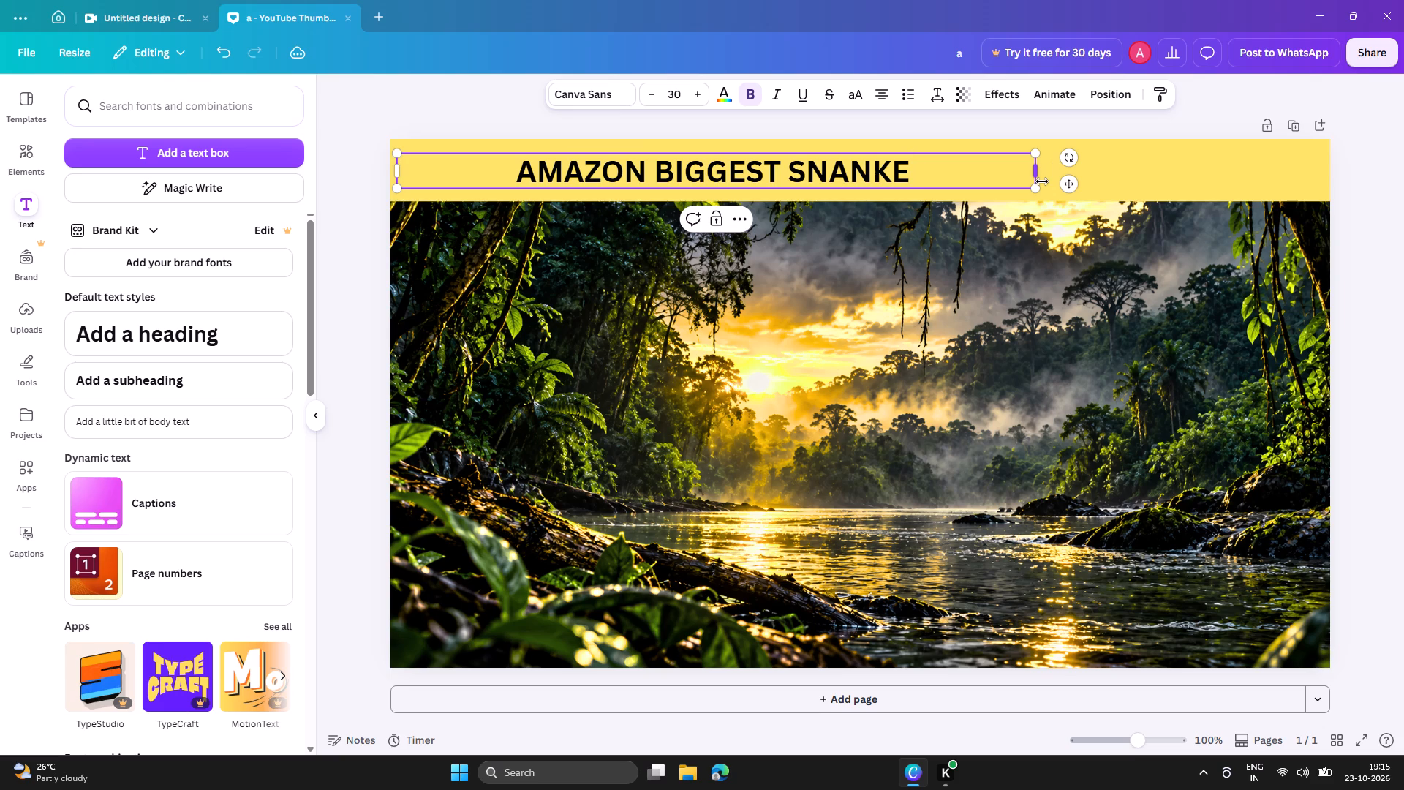
key(BackSpace)
key(BackSpace)
key(BackSpace)
key(BackSpace)
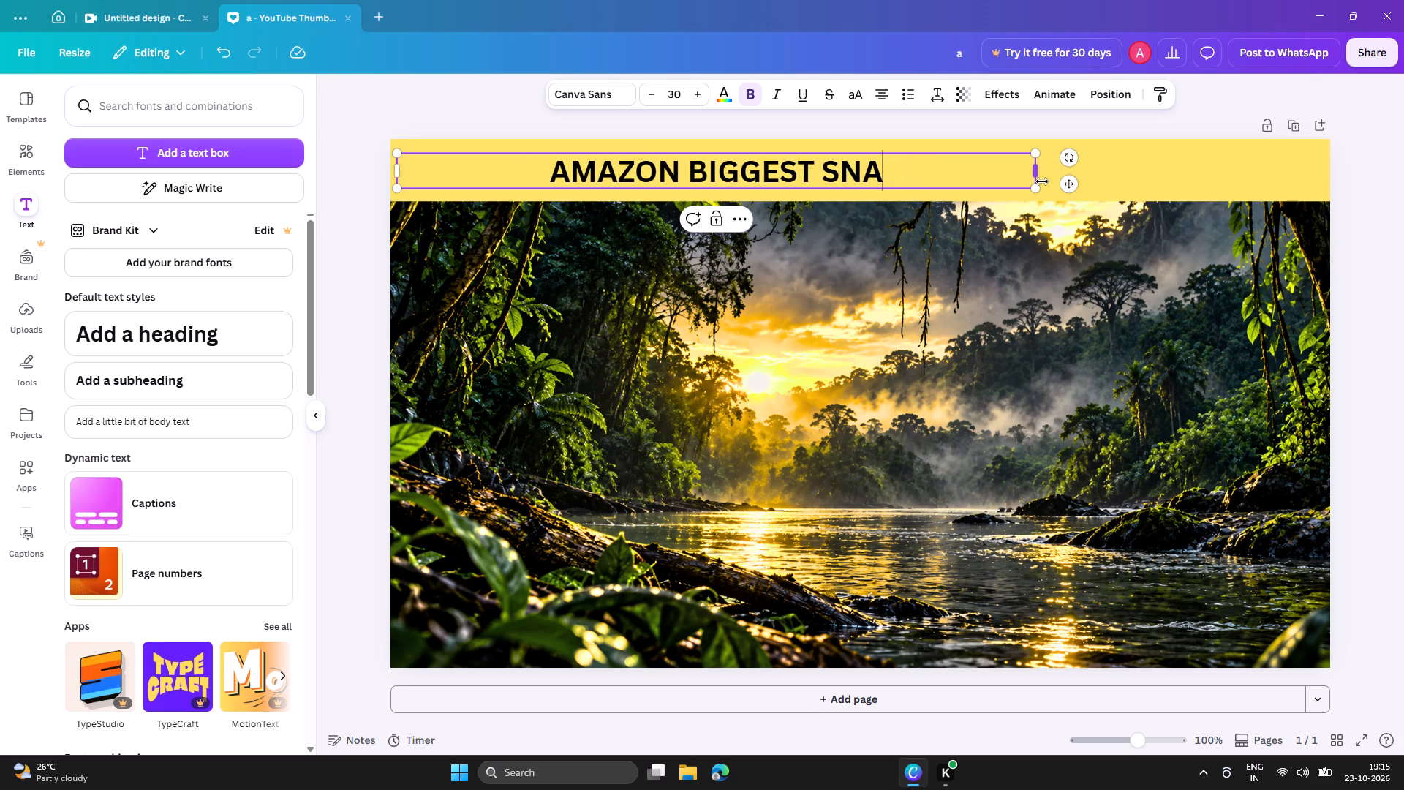
text(KE)
key(space)
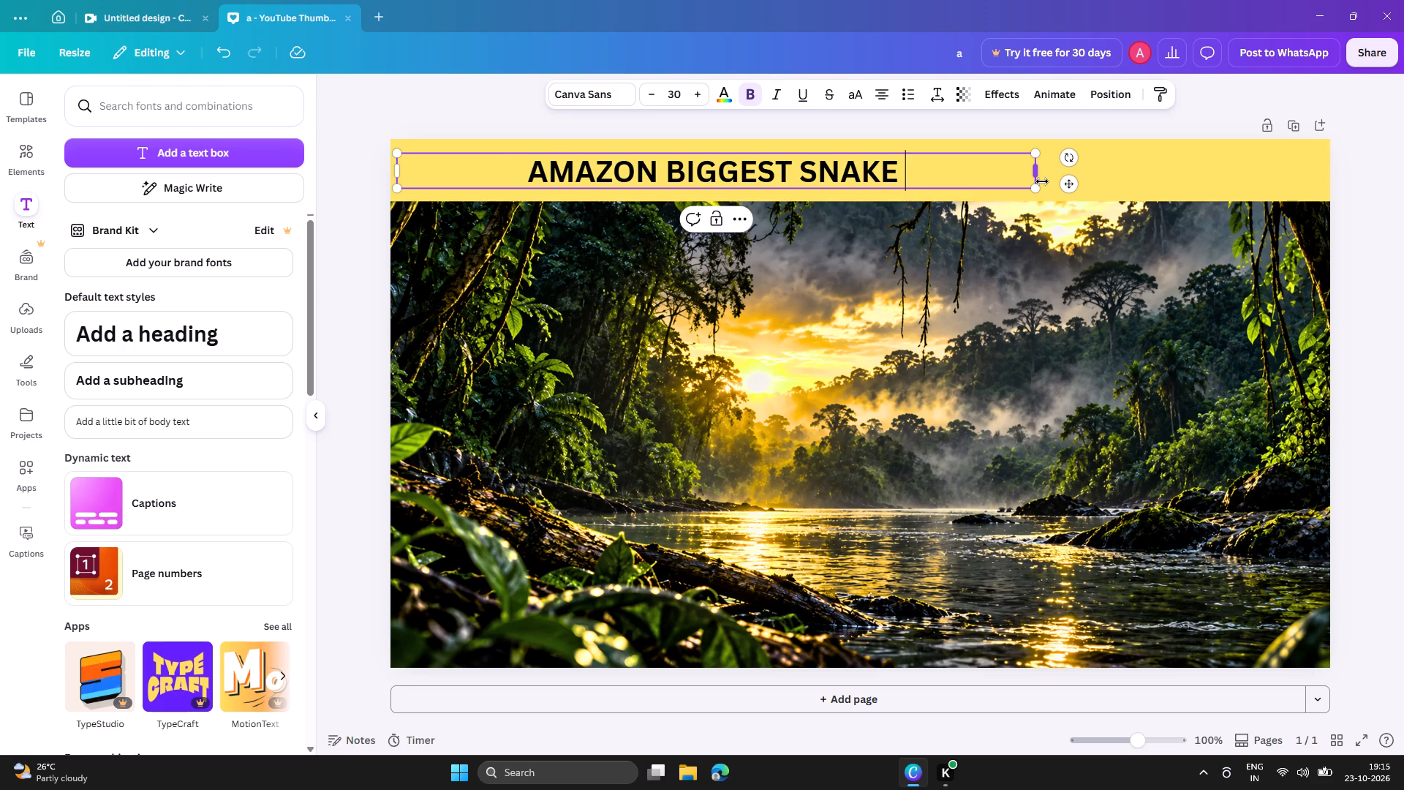
text(CAUGHT EVER)
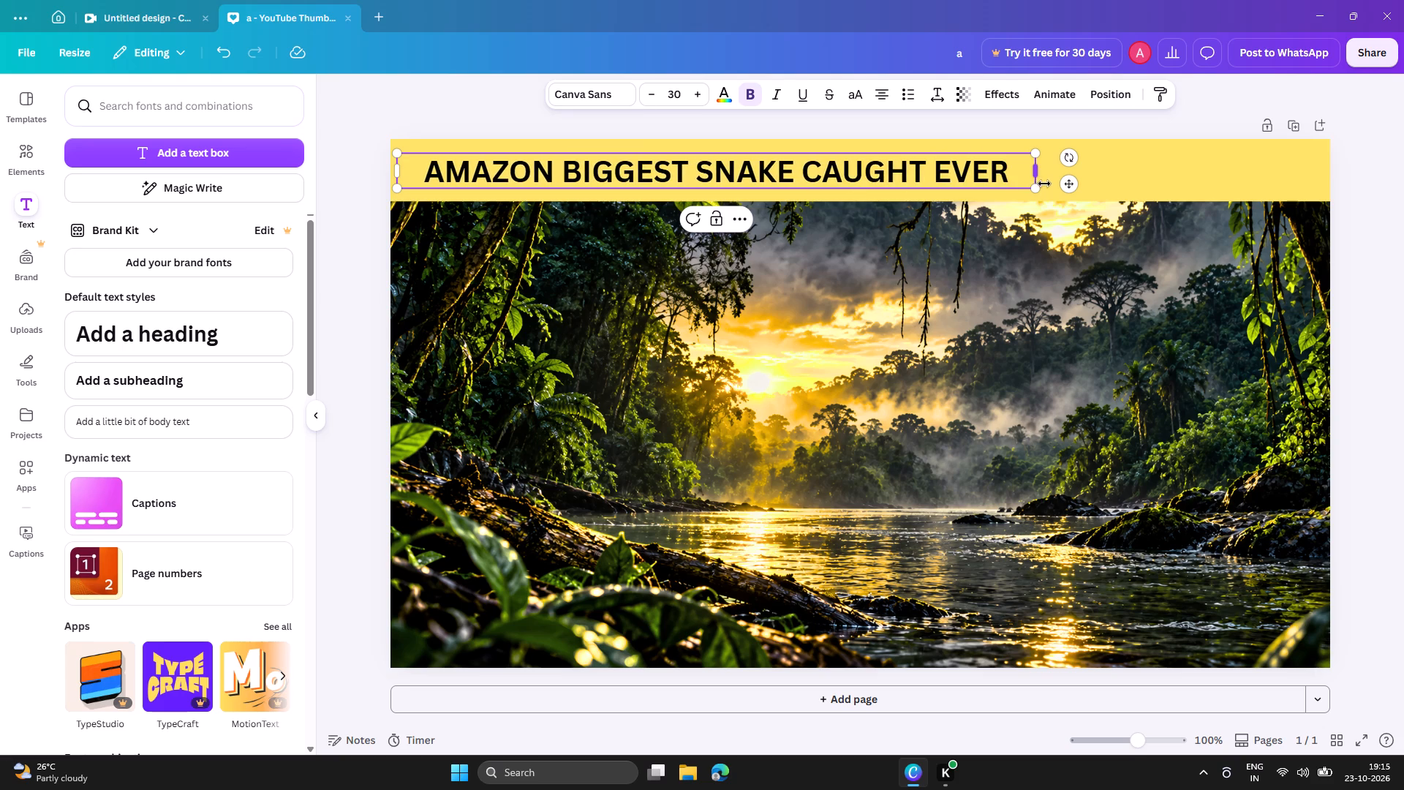
Enlarge the title text to size 33.8 and position it roughly centred on the yellow band.
drag(1035, 170, 1106, 176)
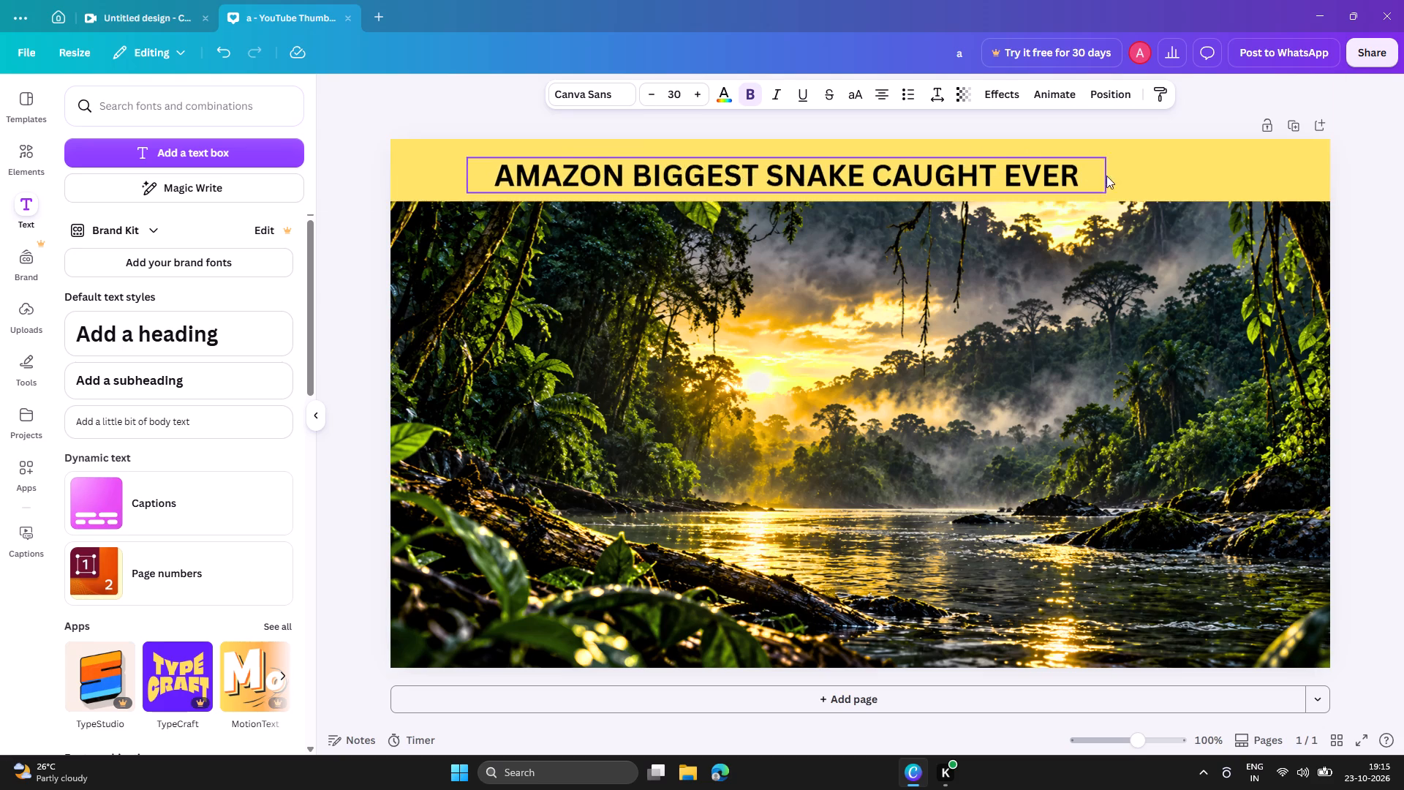
drag(1106, 176, 1169, 171)
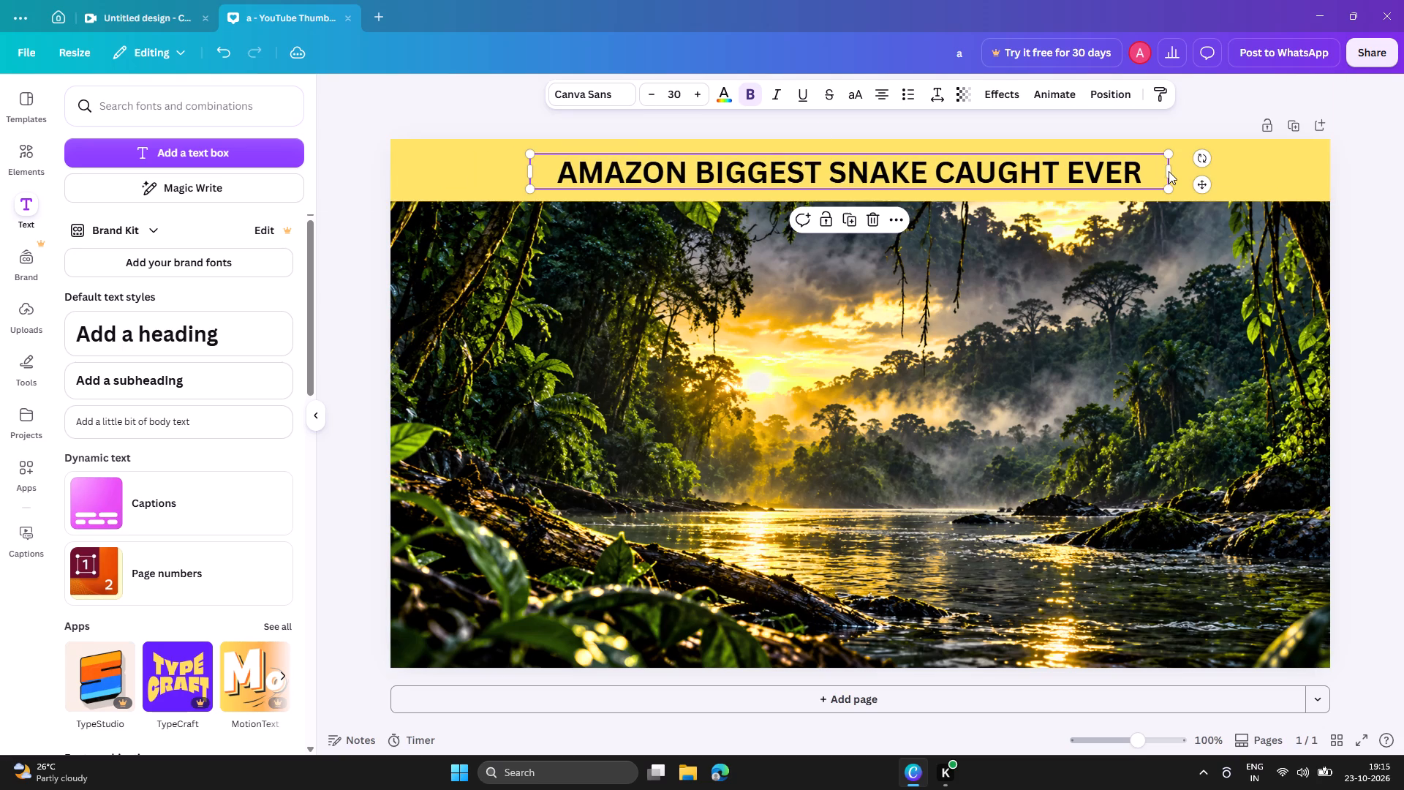
drag(1171, 187, 1186, 201)
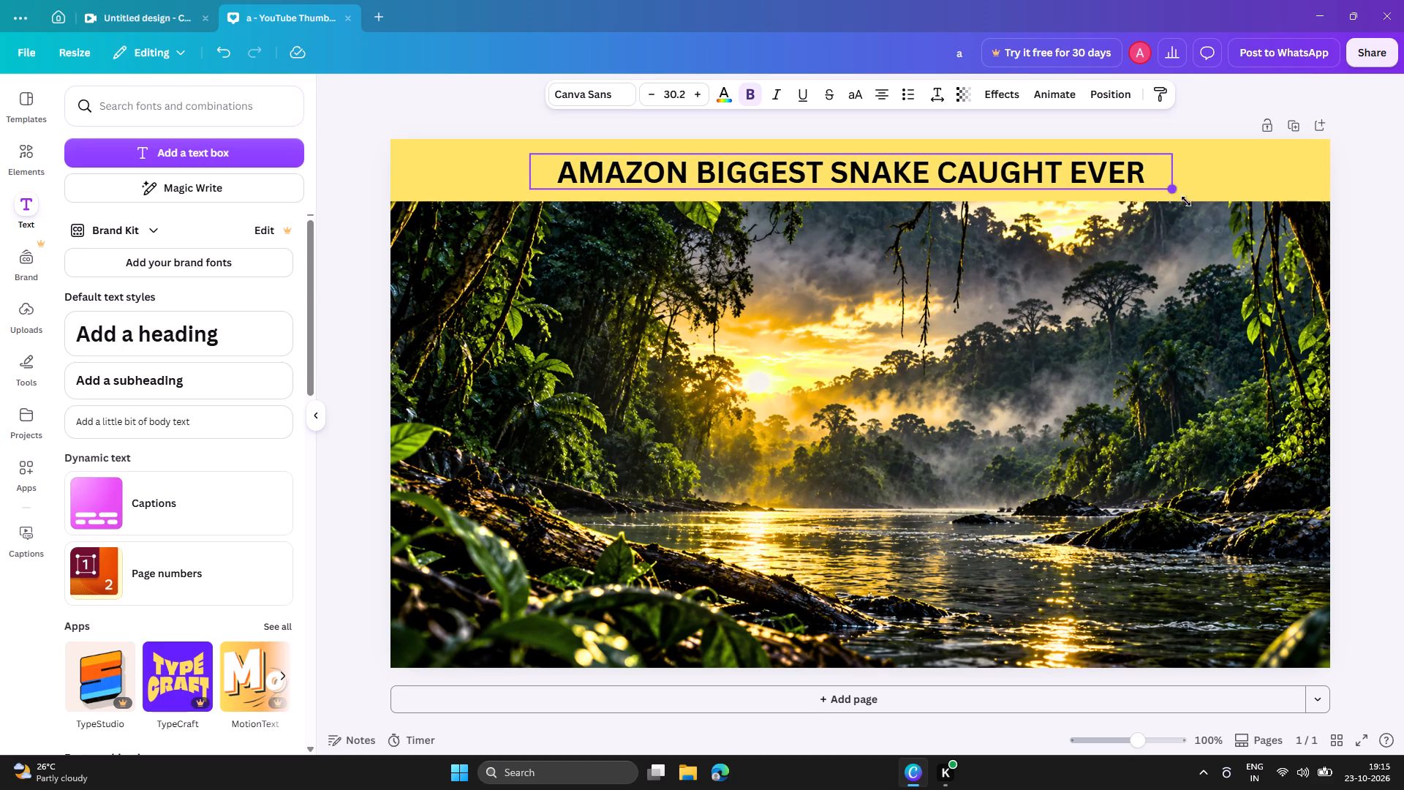
drag(1186, 201, 1250, 245)
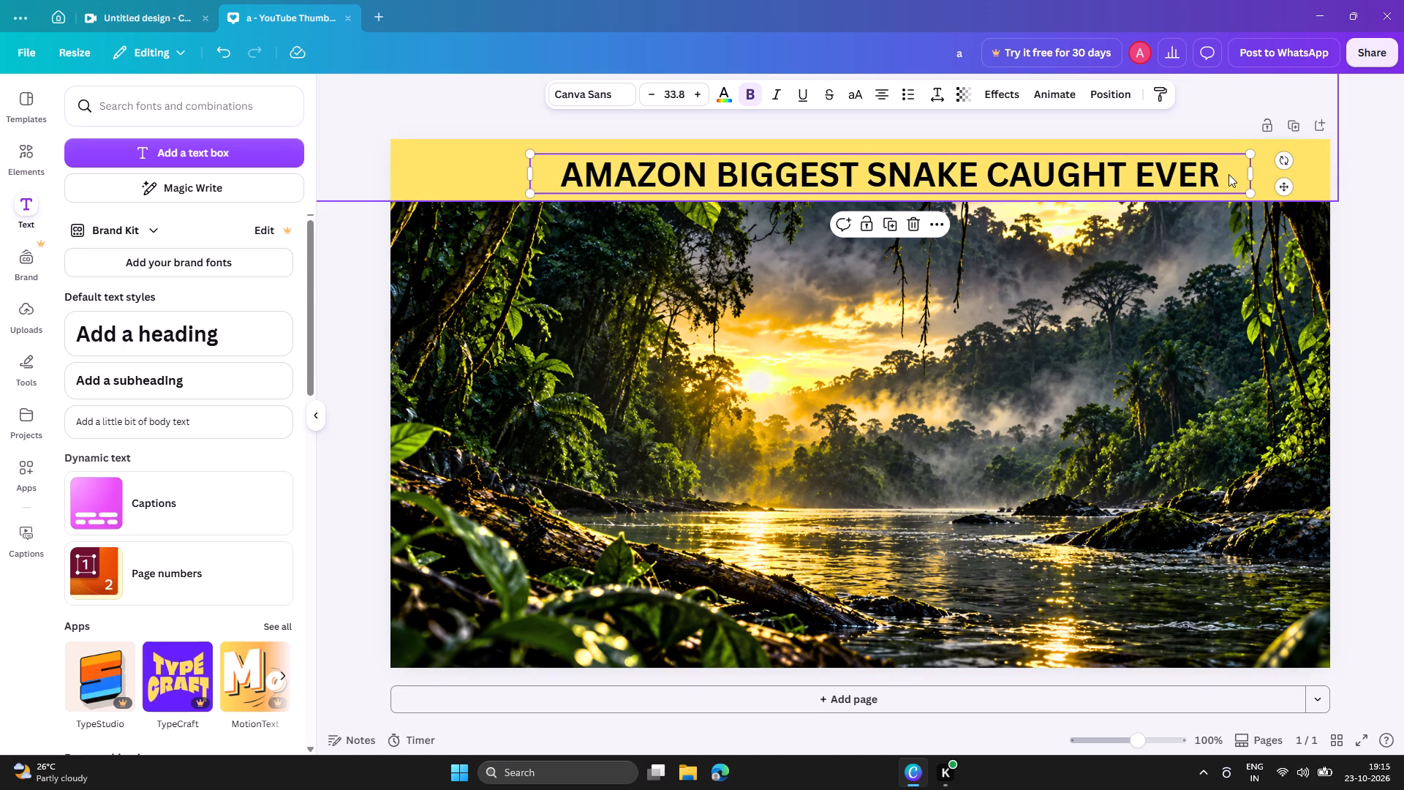
drag(1283, 181, 1261, 178)
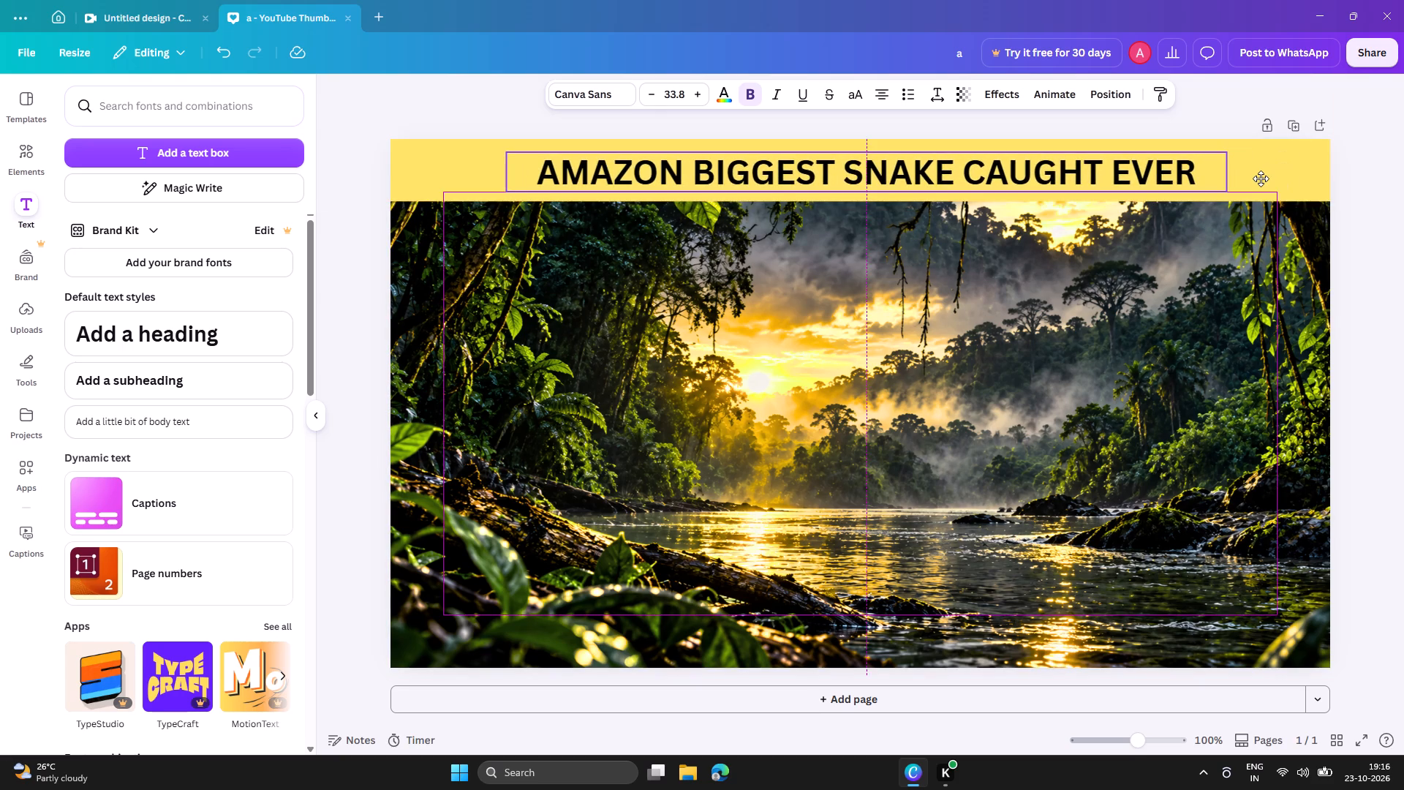
drag(1261, 178, 1263, 179)
click(1265, 292)
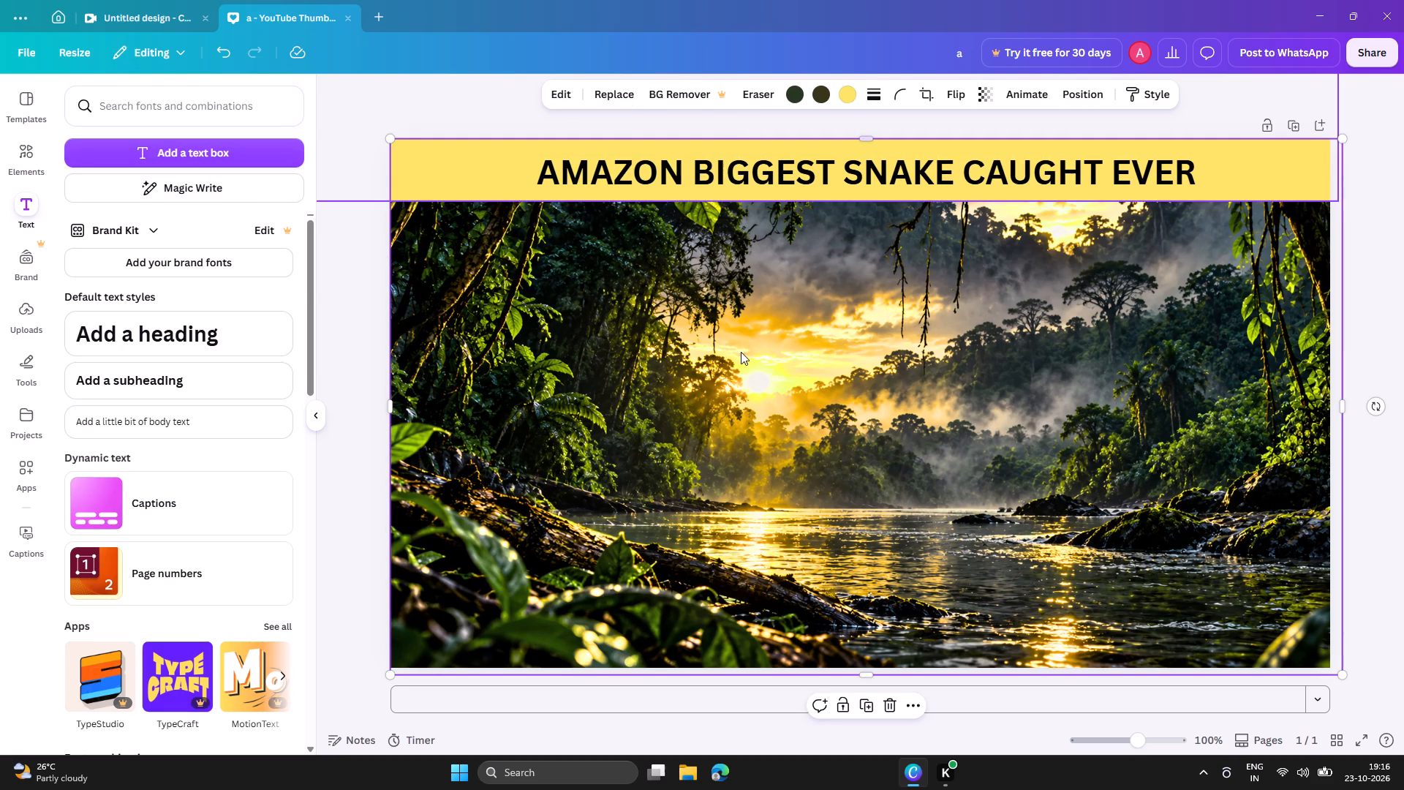
click(460, 159)
click(460, 159)
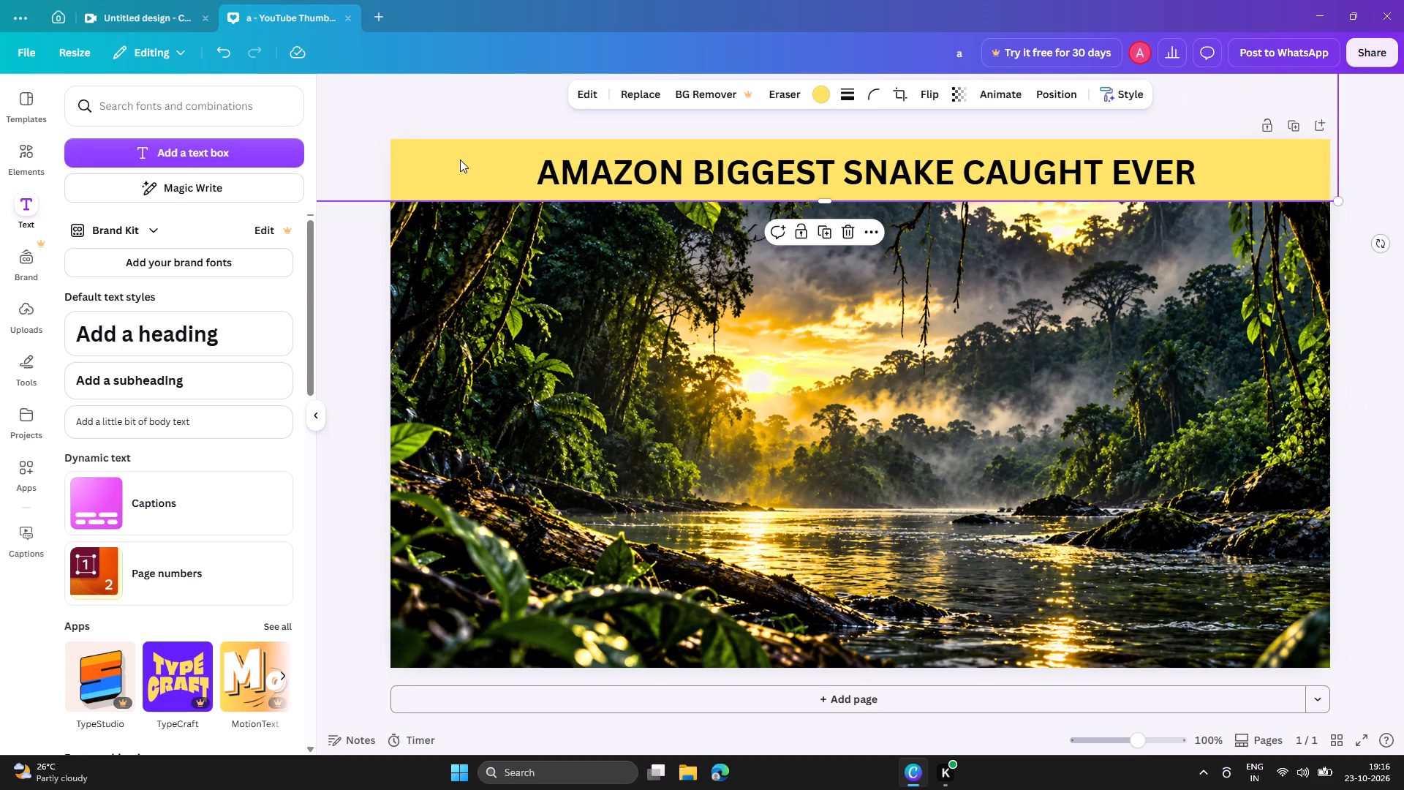
Look through the ready-made font combinations for styled text designs.
scroll(330, 397, down, 3)
scroll(284, 434, down, 1)
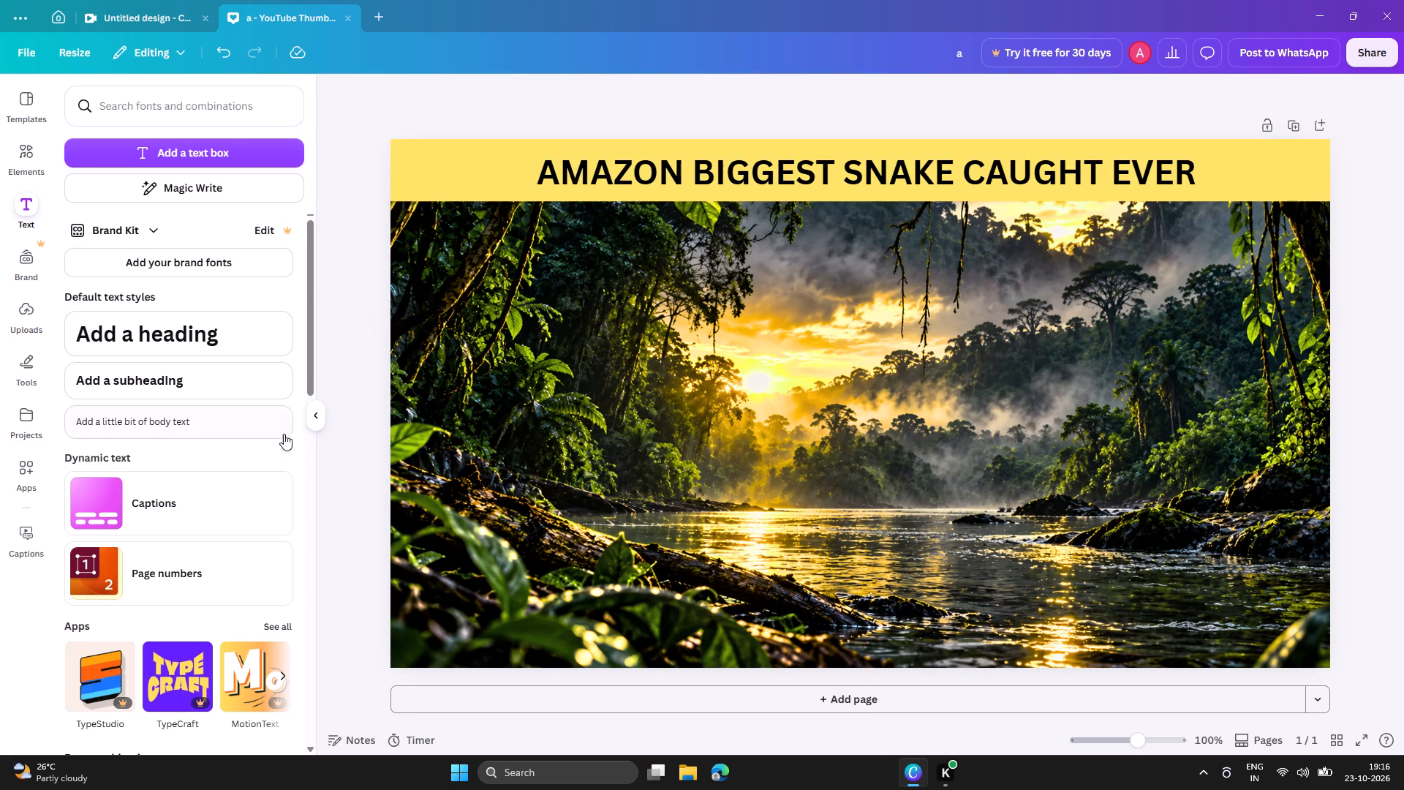
scroll(282, 435, down, 12)
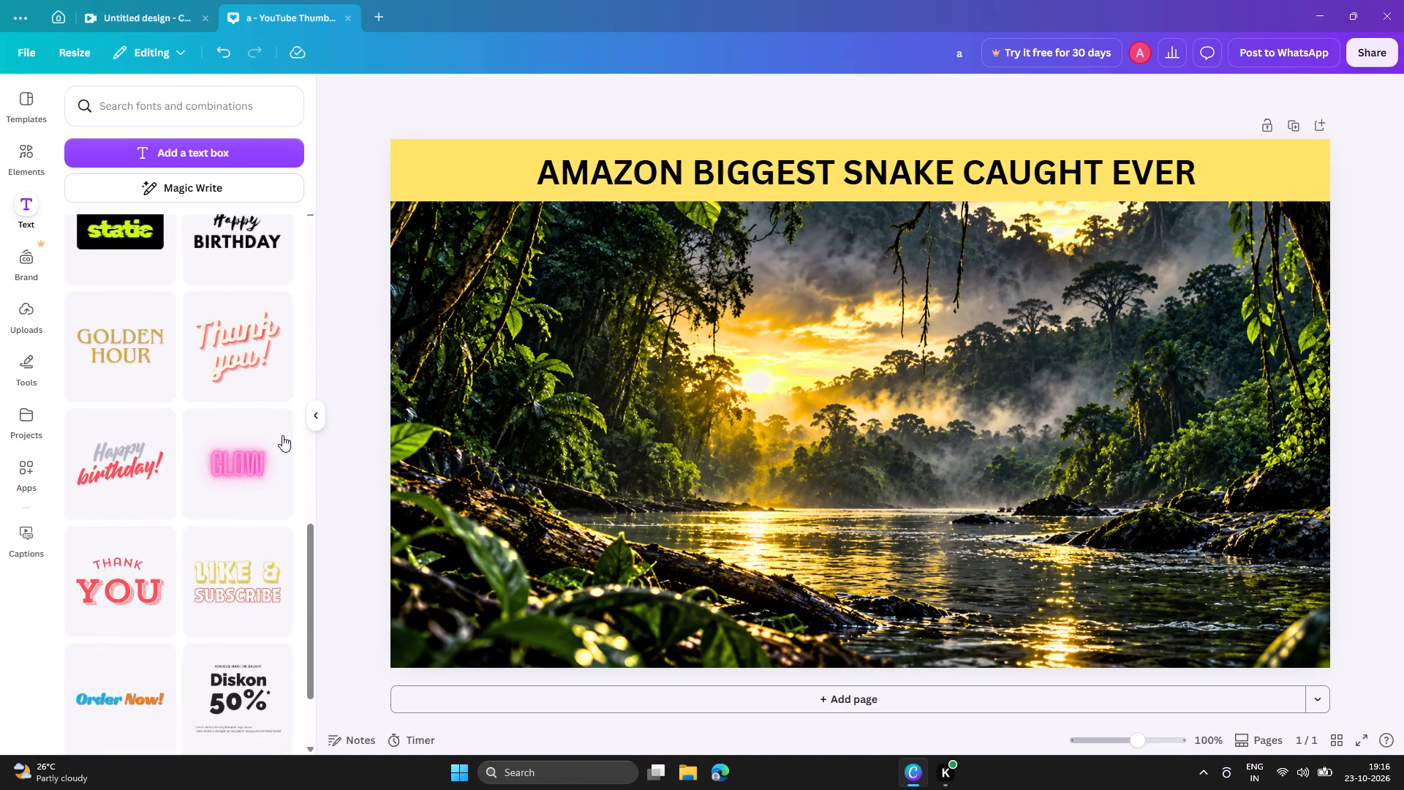
scroll(282, 435, down, 11)
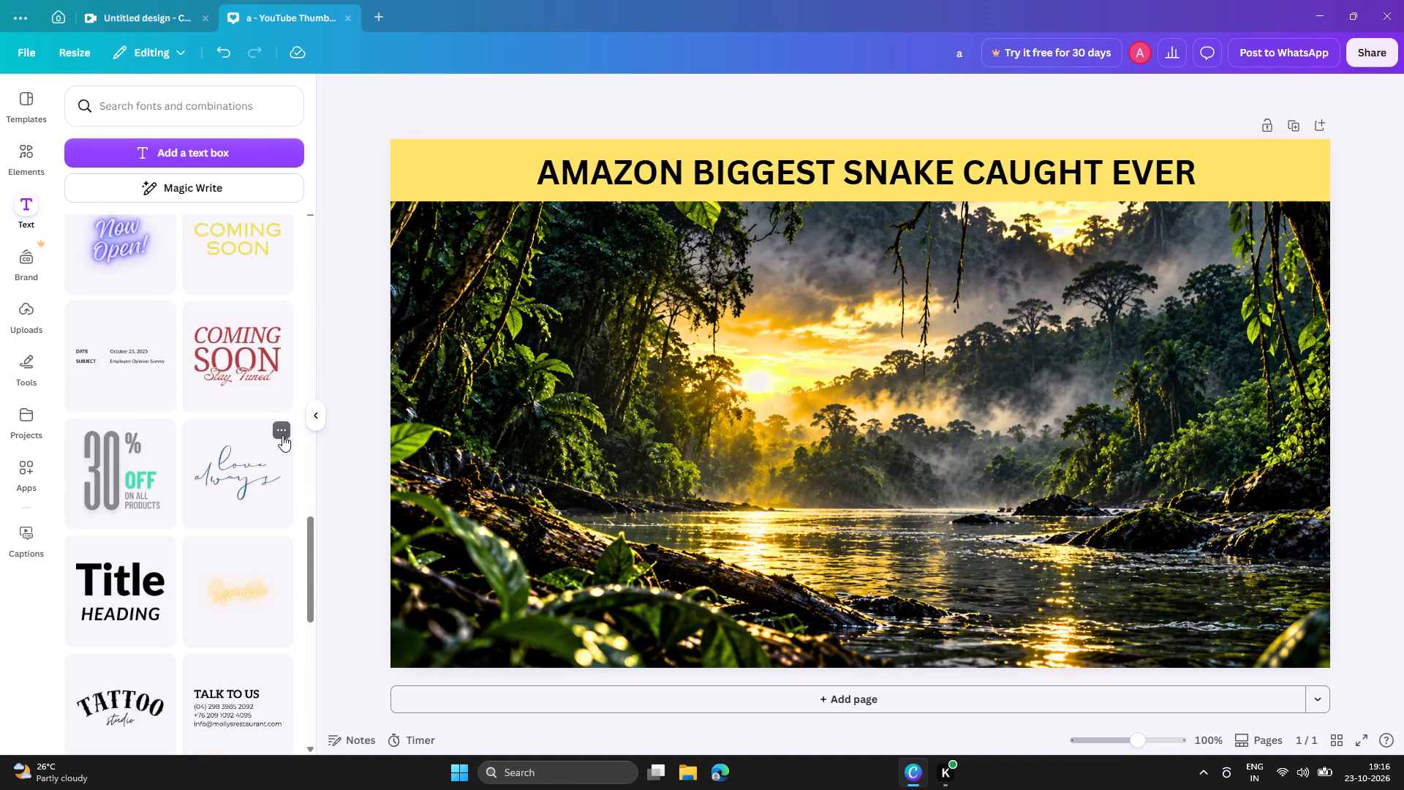
scroll(282, 435, down, 3)
click(348, 405)
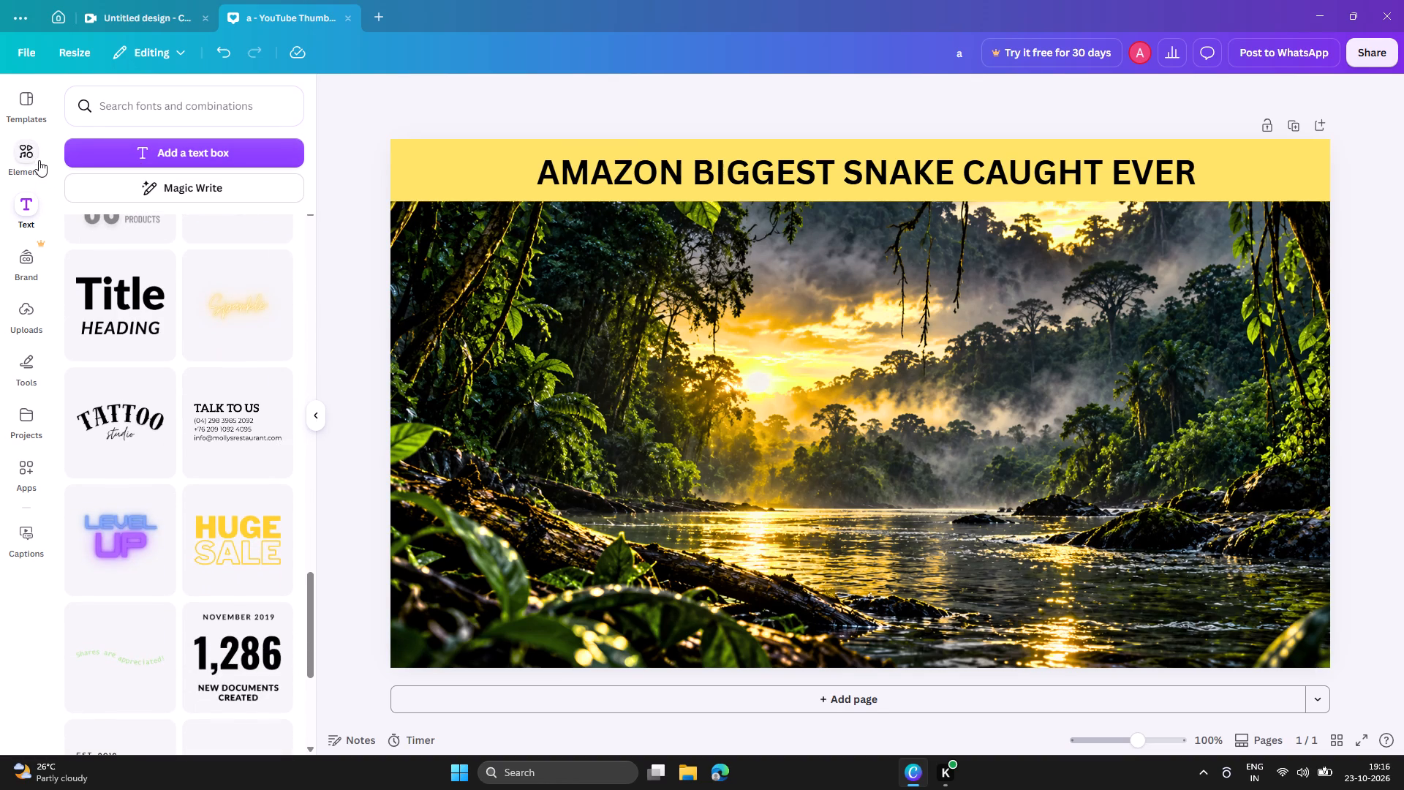
Upload the image "Giant Anaconda at Golden Hour" from the Downloads folder.
click(39, 315)
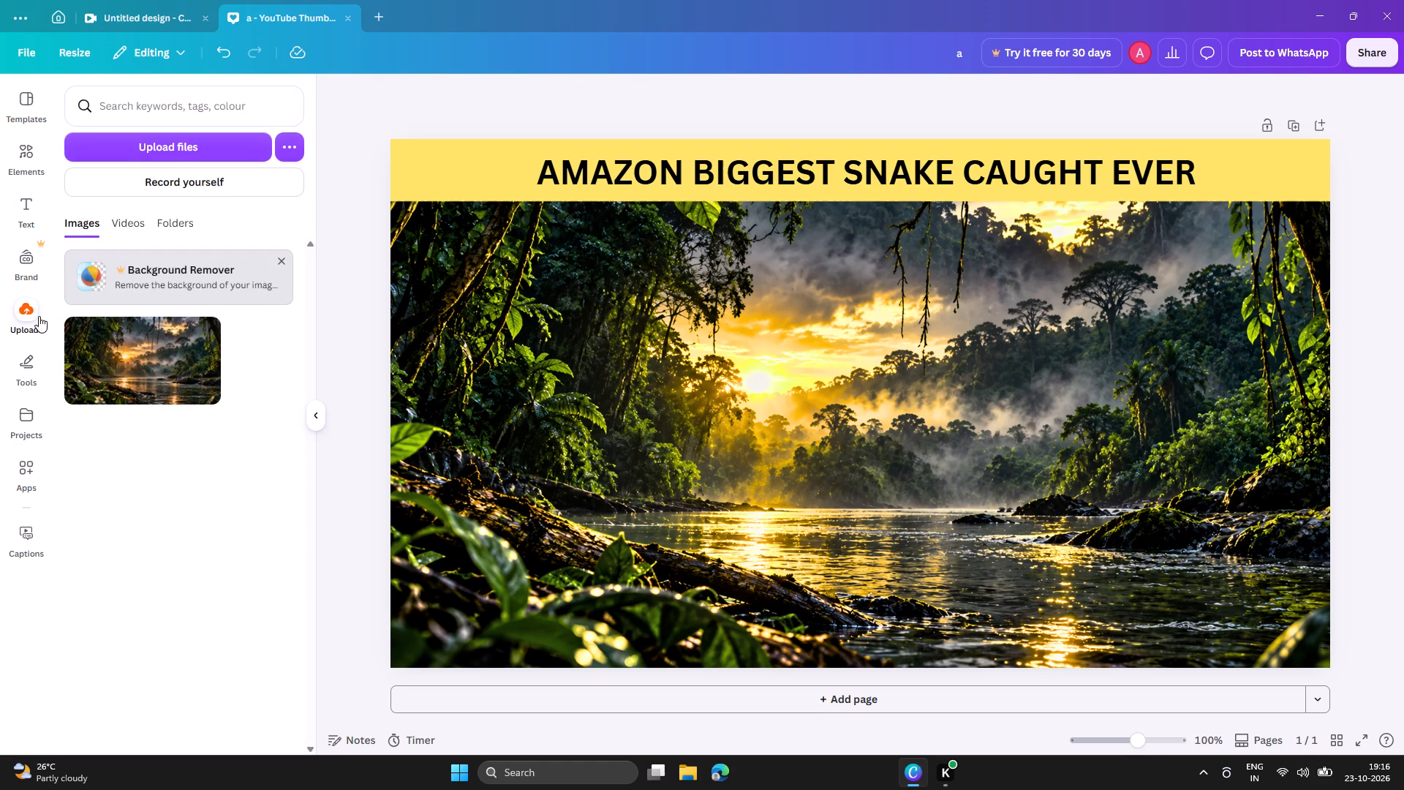
click(162, 154)
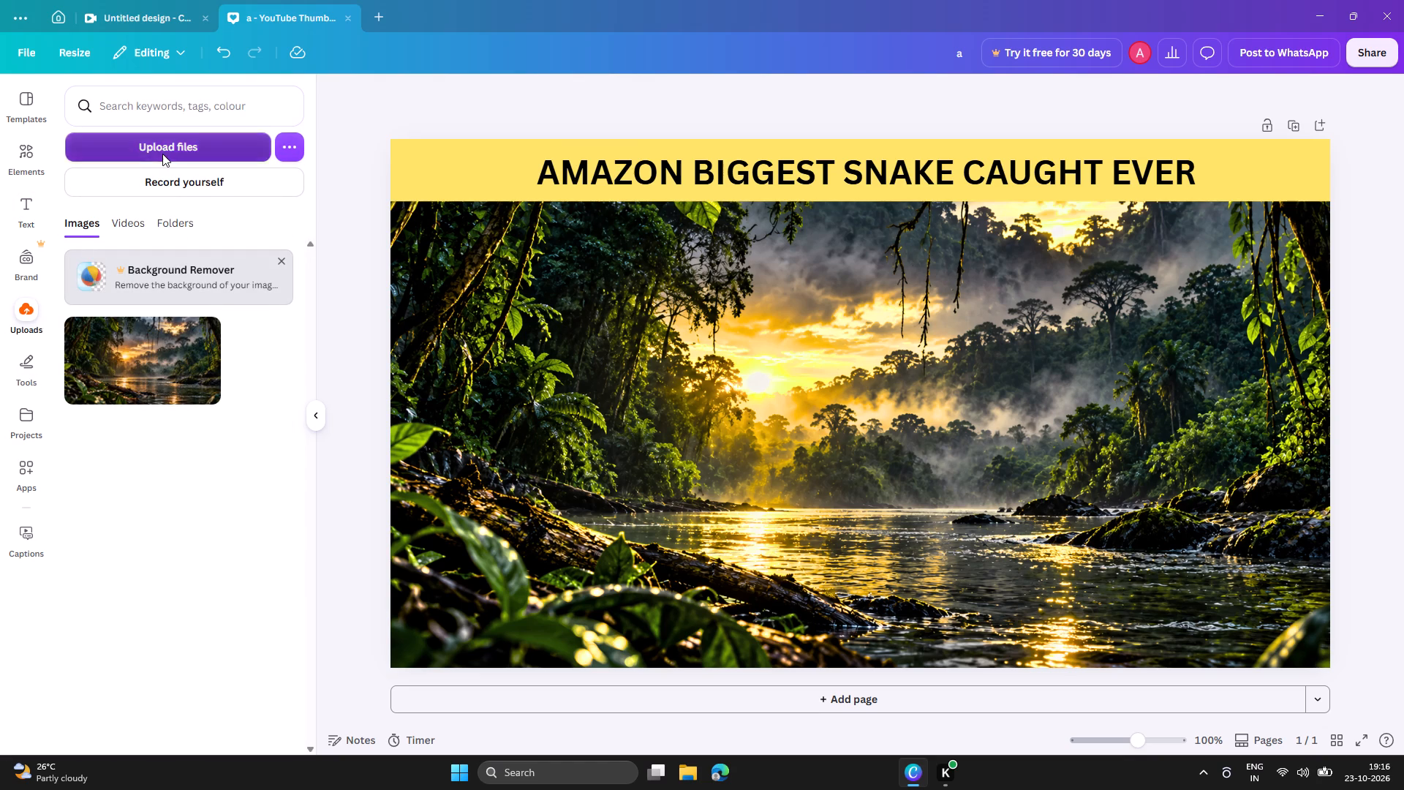
click(279, 165)
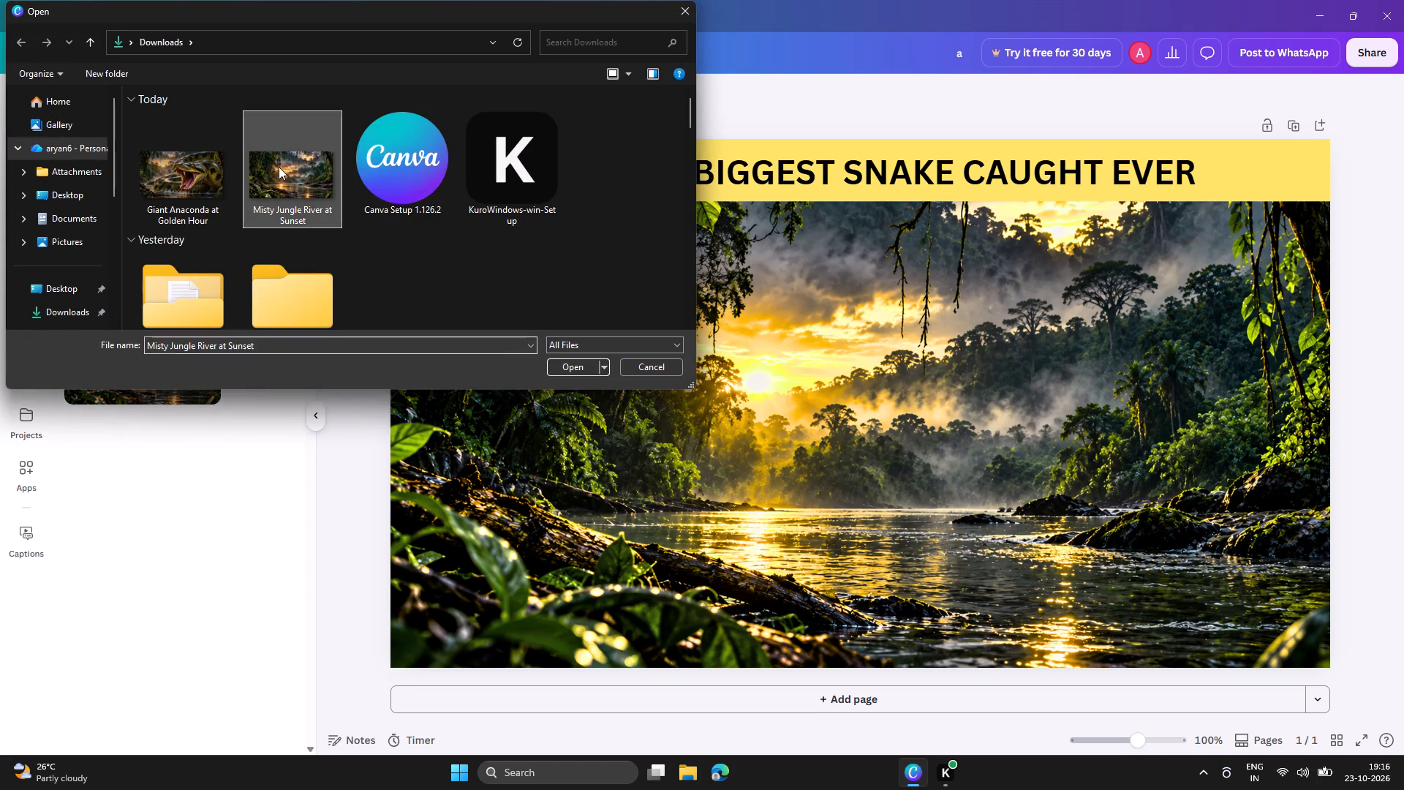
double_click(192, 170)
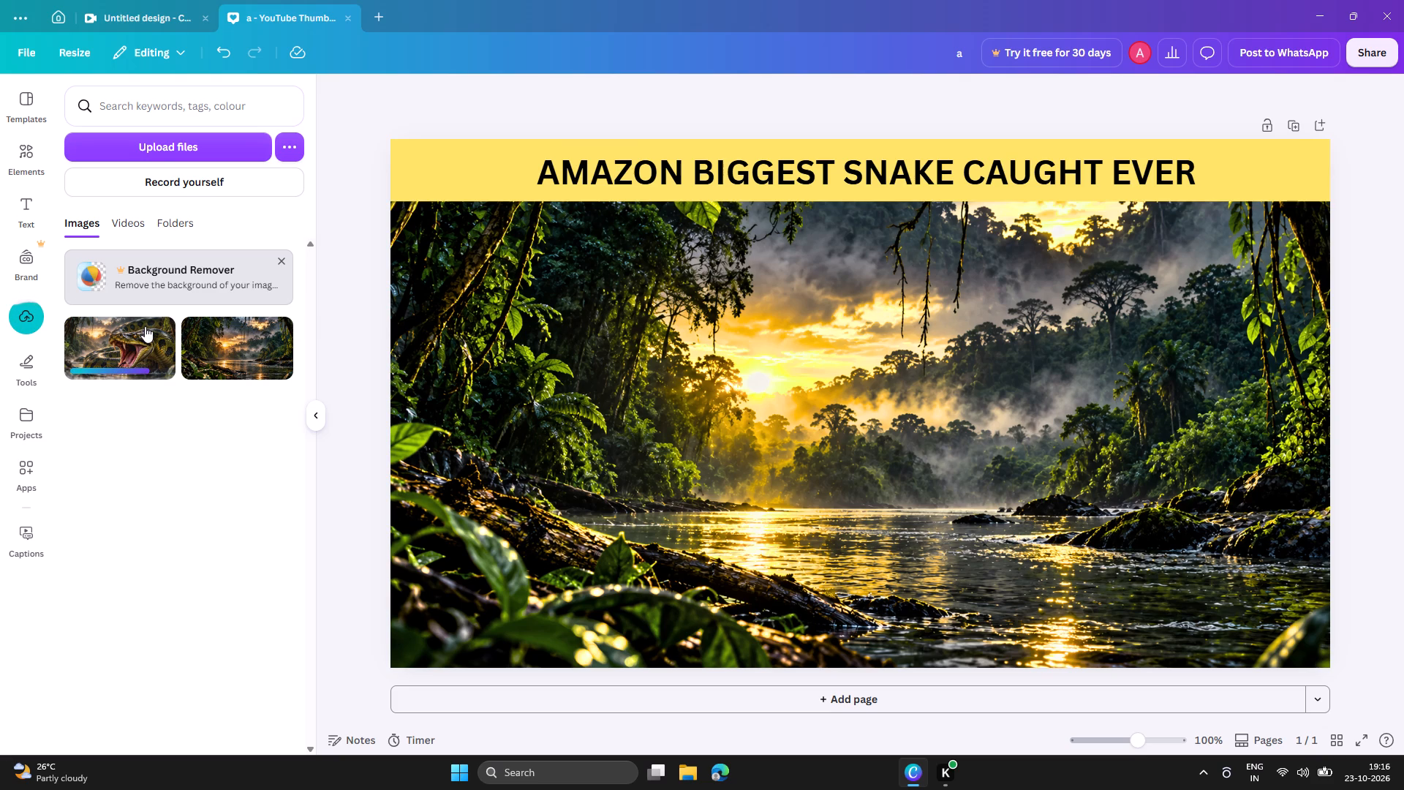
Add the uploaded anaconda image to the page and place it below the yellow band, slightly right of centre.
click(147, 335)
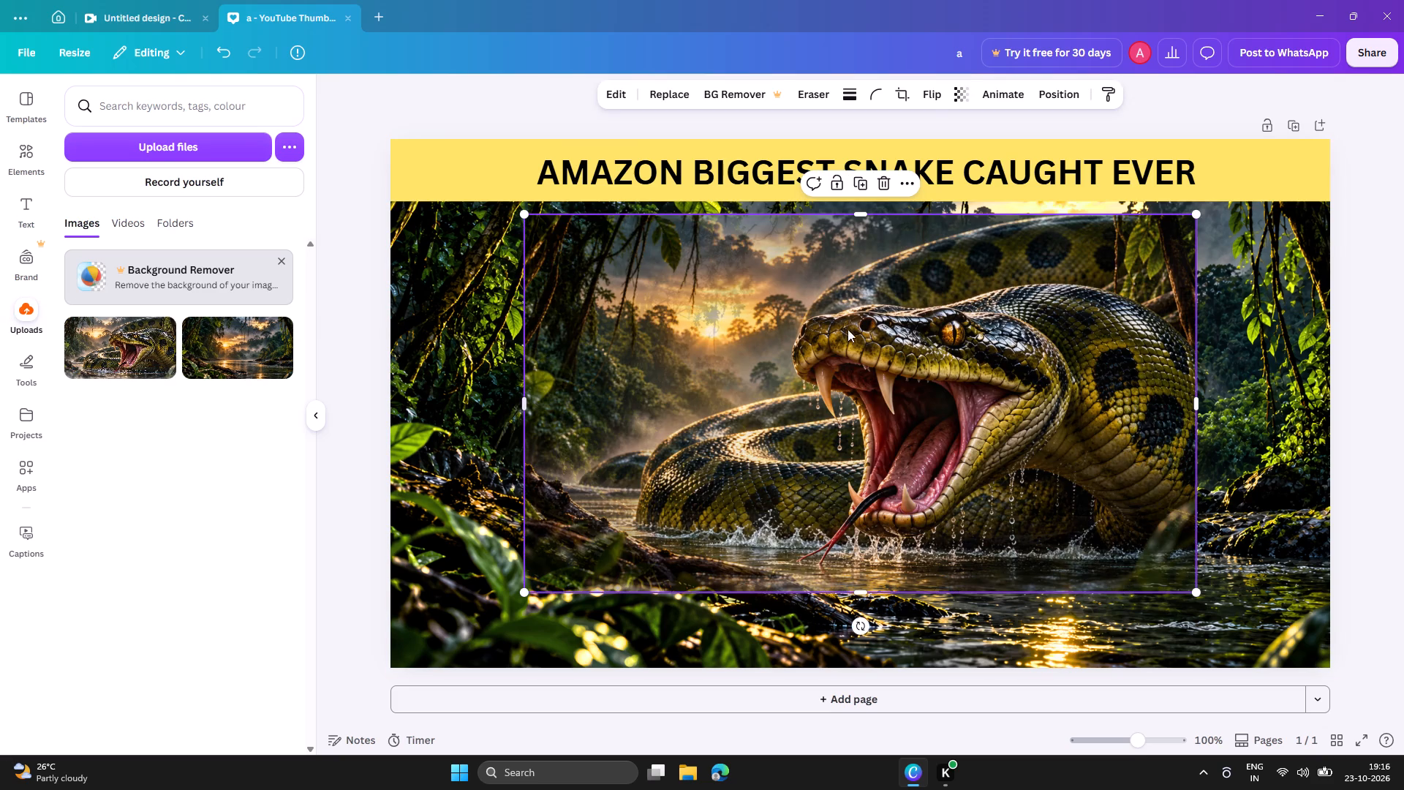
drag(923, 335, 971, 369)
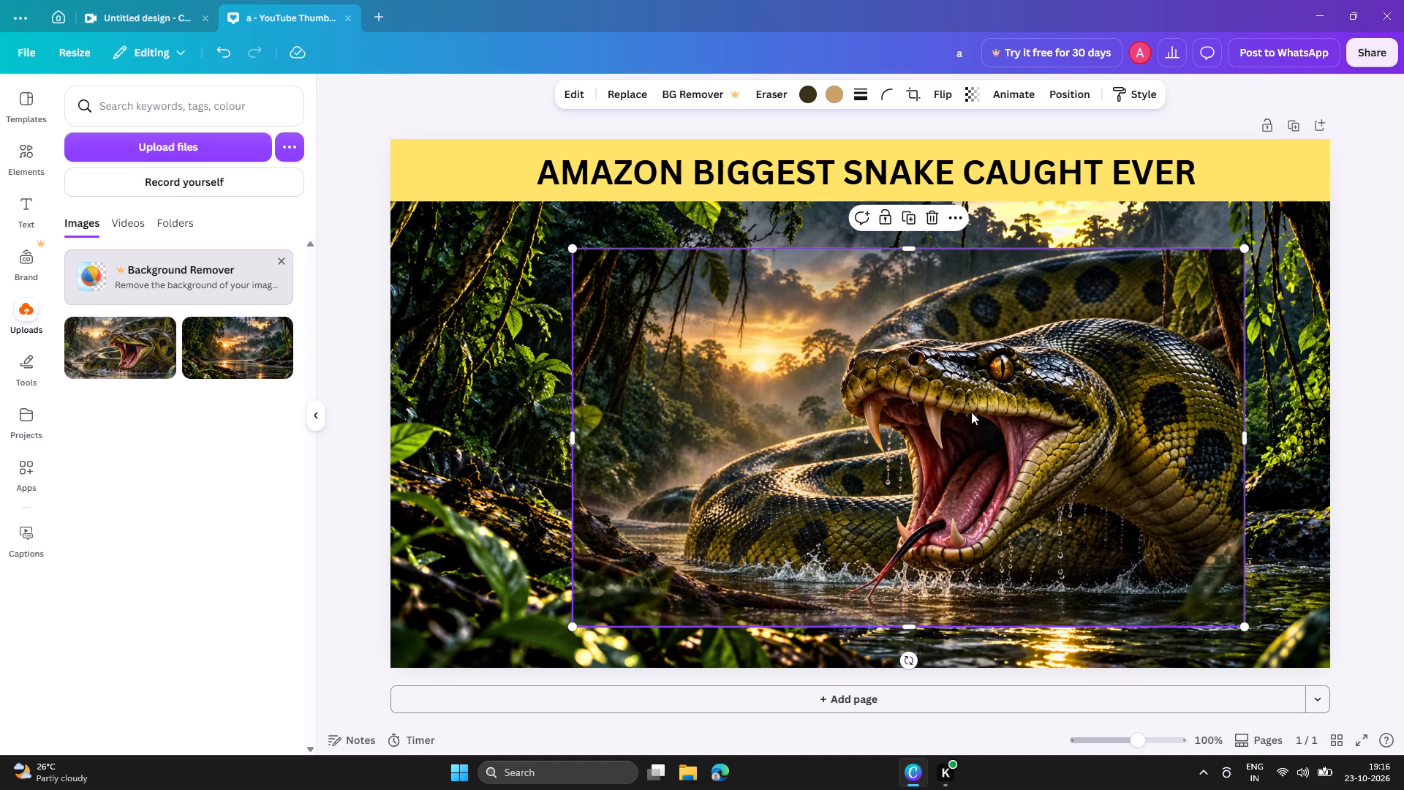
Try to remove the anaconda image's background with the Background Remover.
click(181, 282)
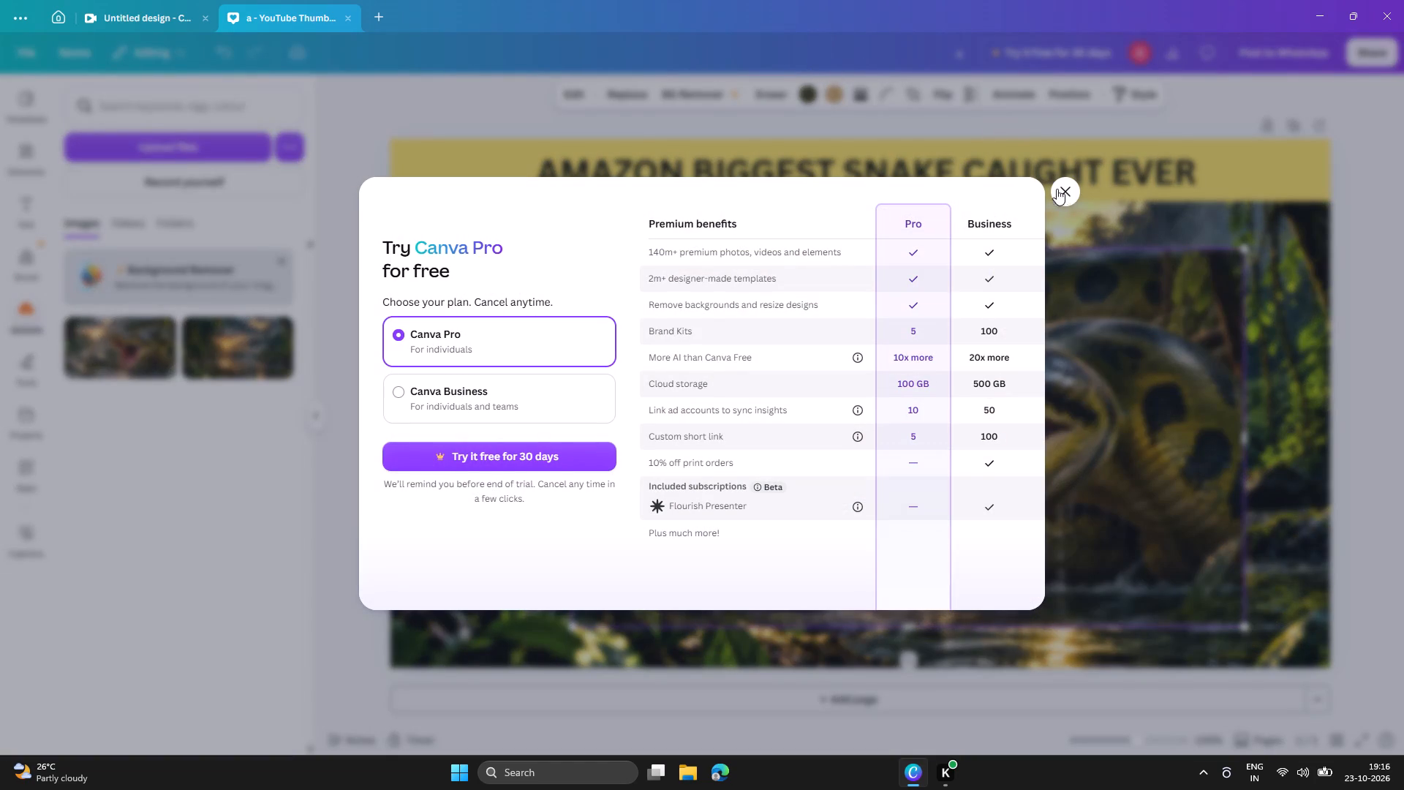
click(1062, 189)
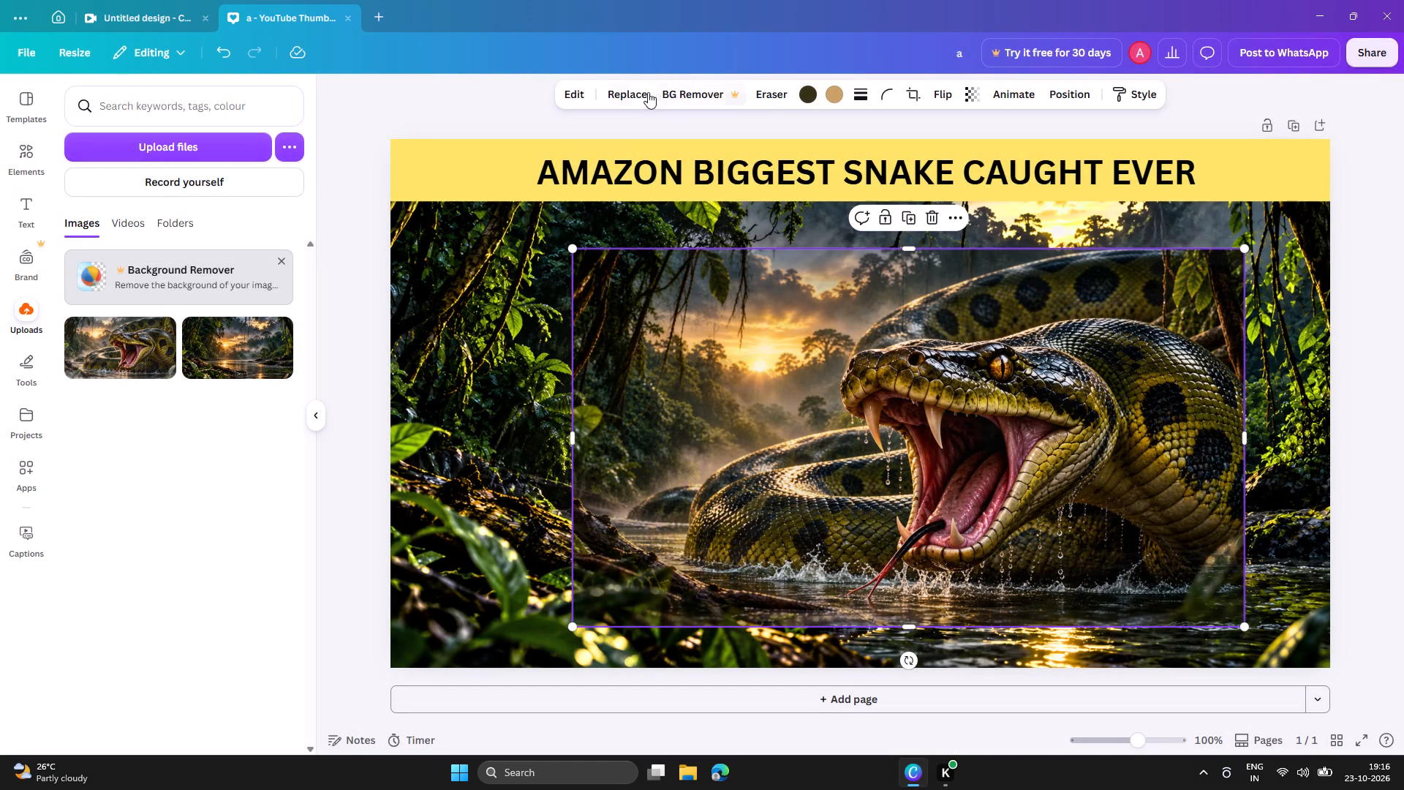
Move the anaconda image against the page's left edge, directly beneath the yellow band.
drag(1158, 426, 1256, 449)
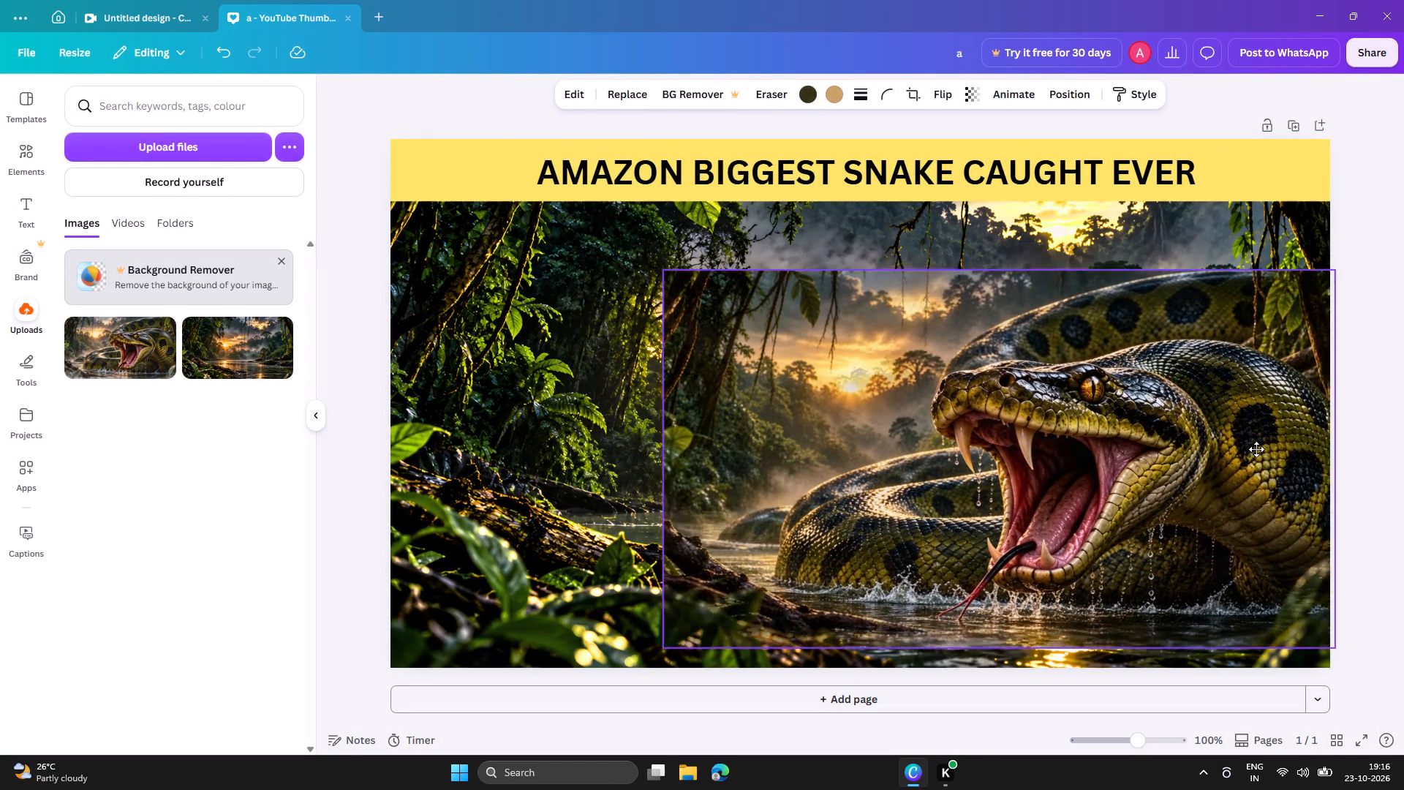
drag(1256, 449, 1261, 463)
click(596, 394)
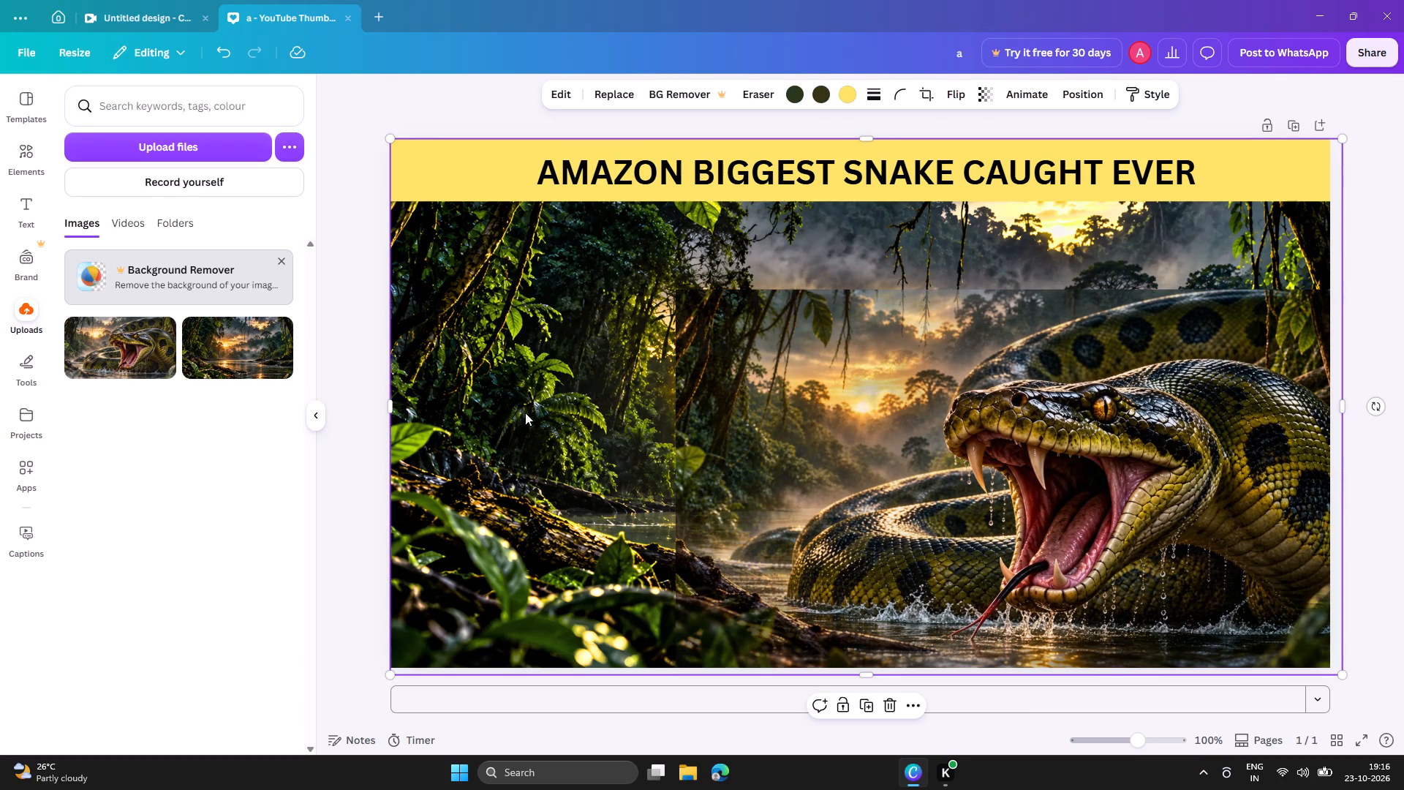
drag(1027, 477, 1040, 488)
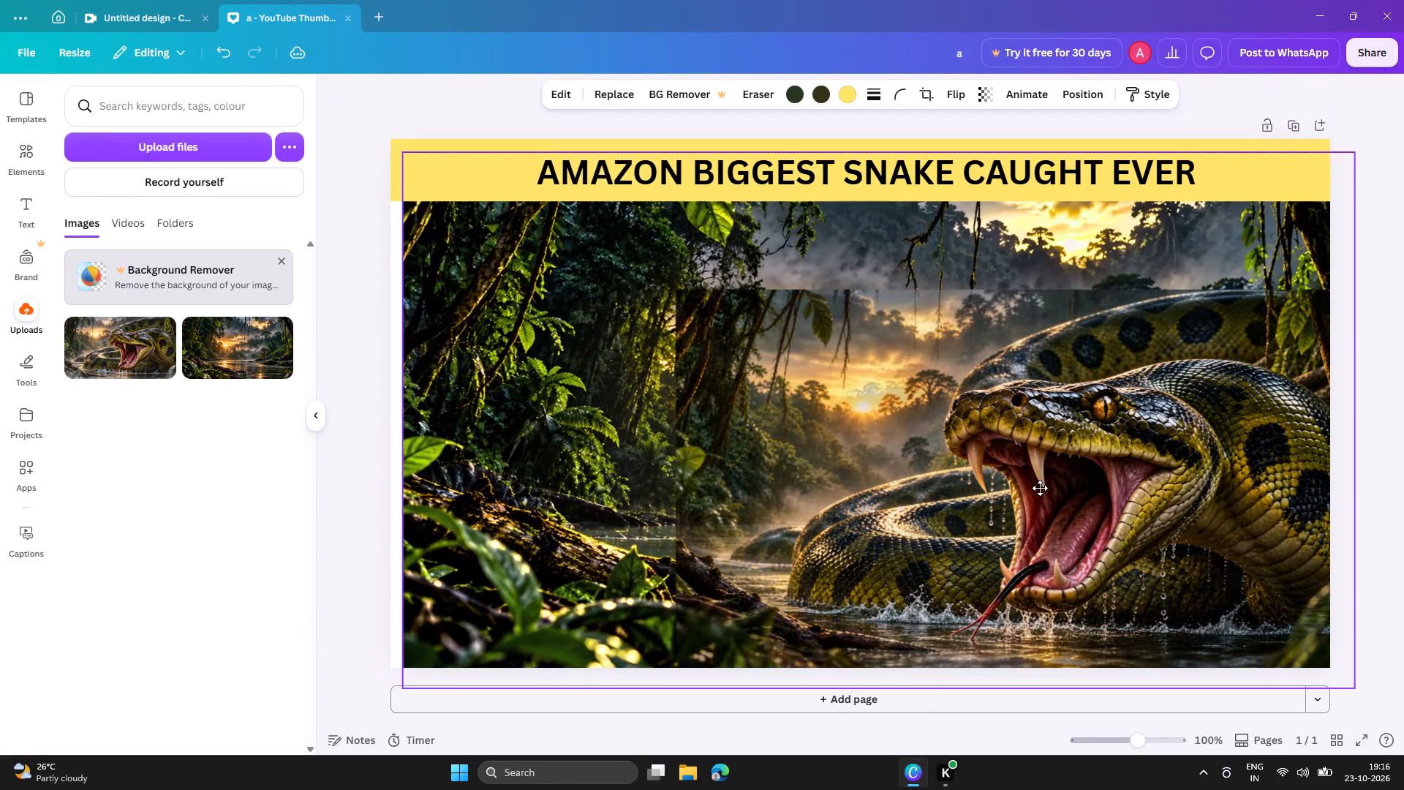
drag(1040, 488, 1036, 493)
drag(1019, 486, 857, 429)
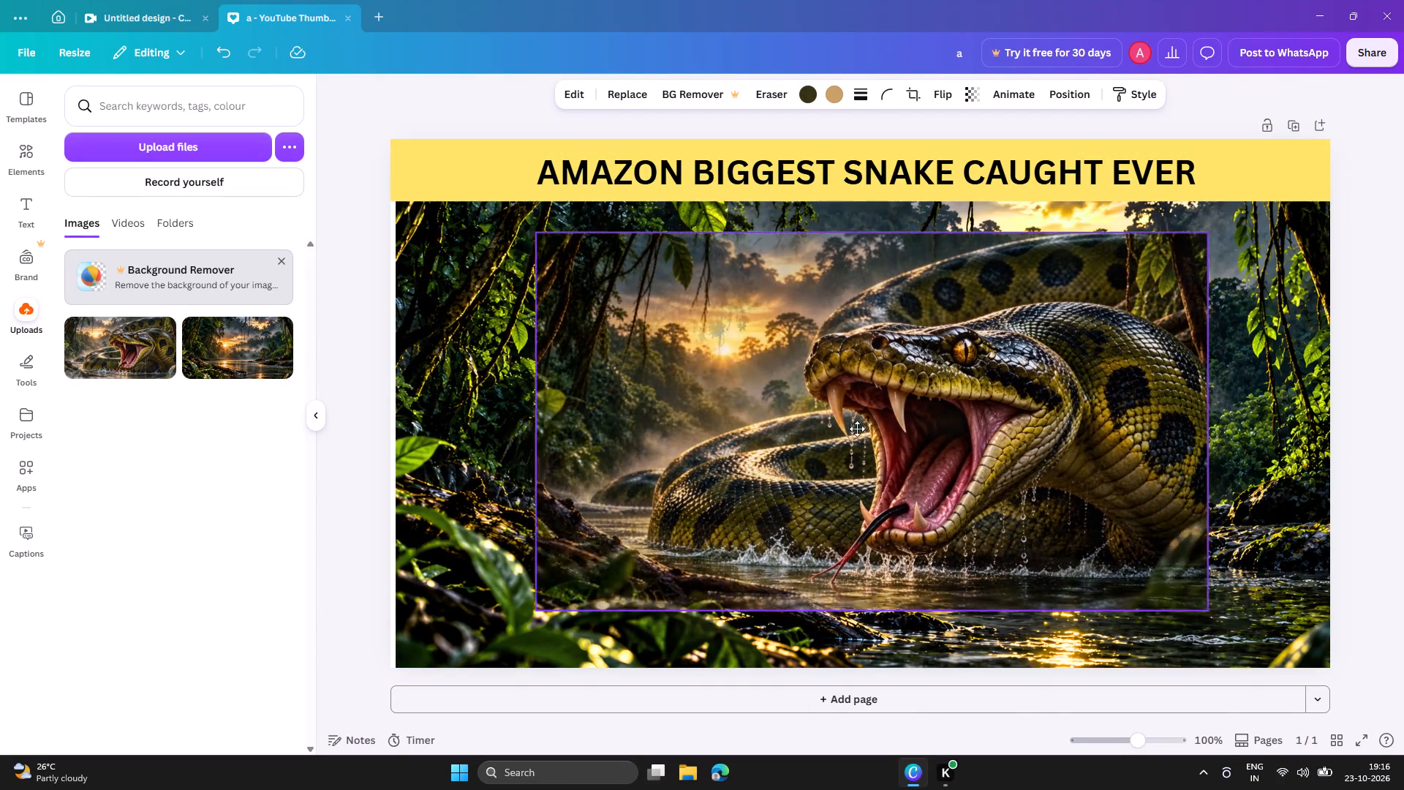
drag(857, 429, 725, 396)
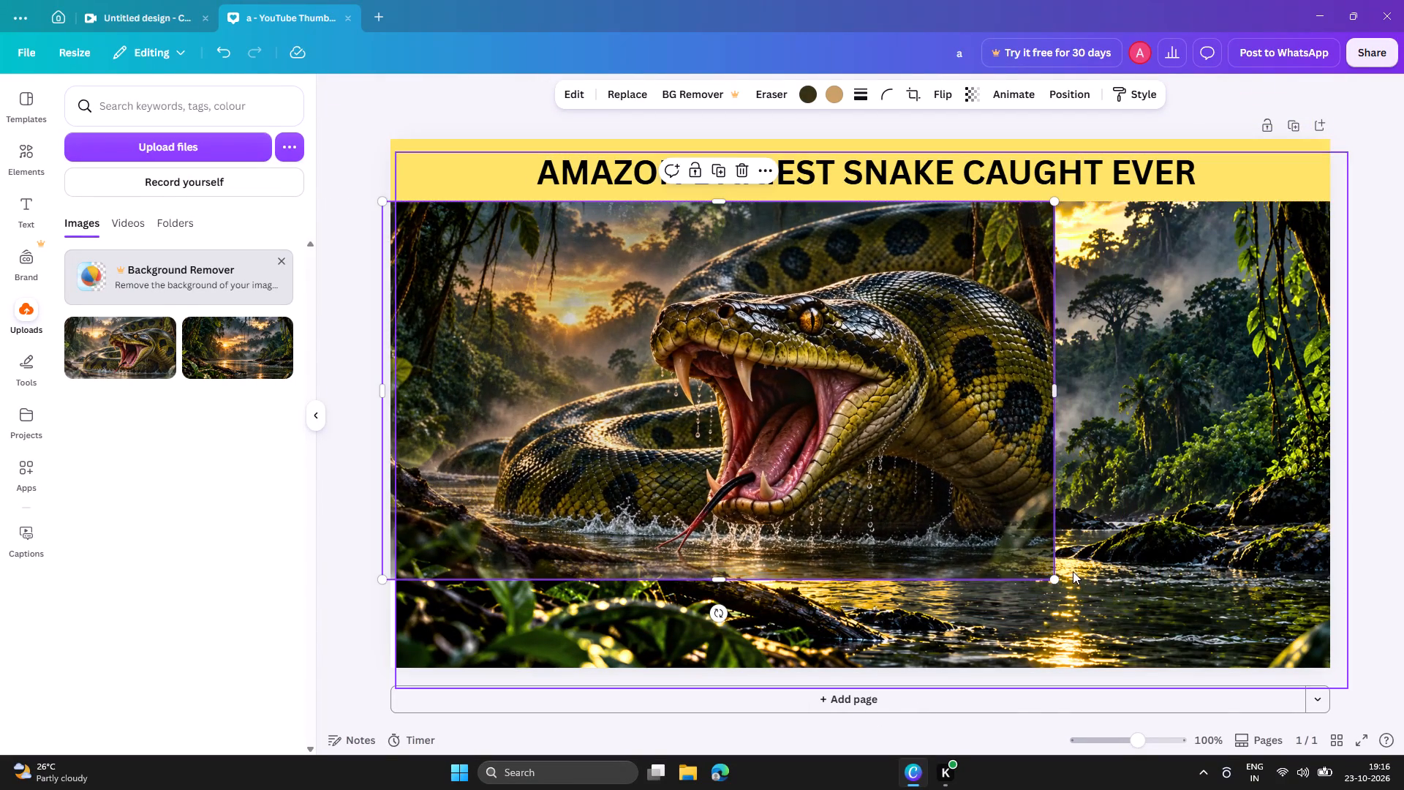
Stretch and align the anaconda image so it covers nearly the whole page area below the yellow band.
drag(1051, 572, 1297, 650)
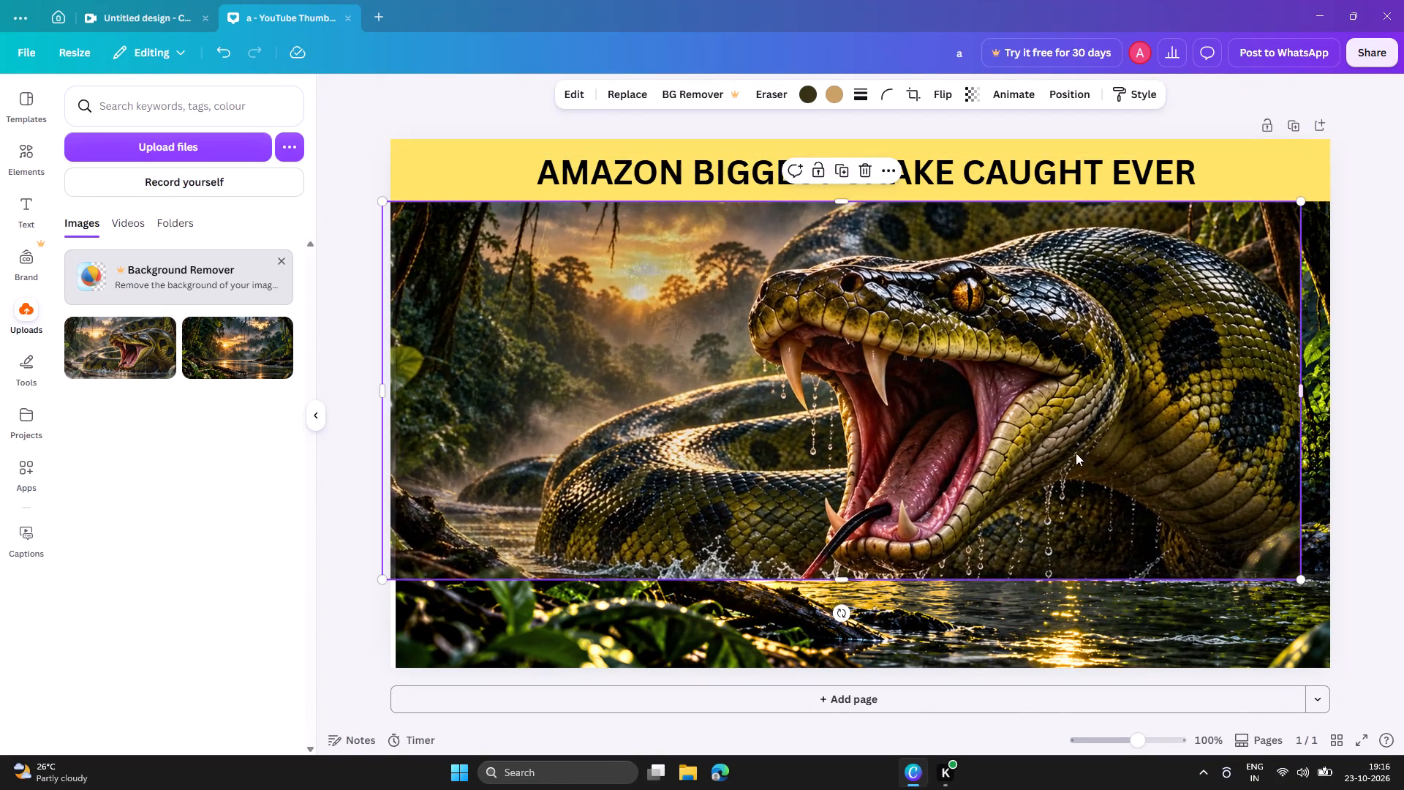
drag(1076, 456, 1090, 449)
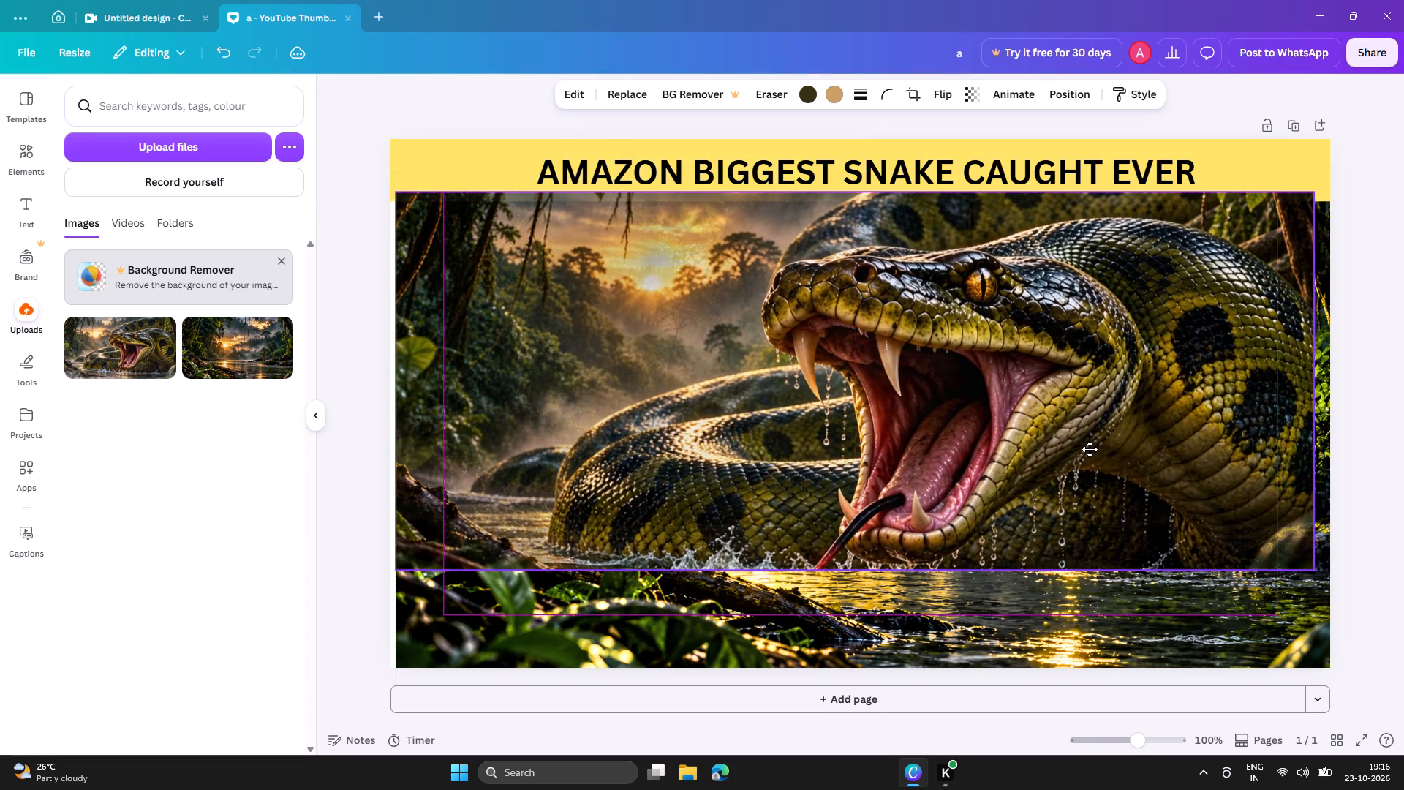
drag(1090, 449, 1089, 450)
drag(857, 571, 860, 597)
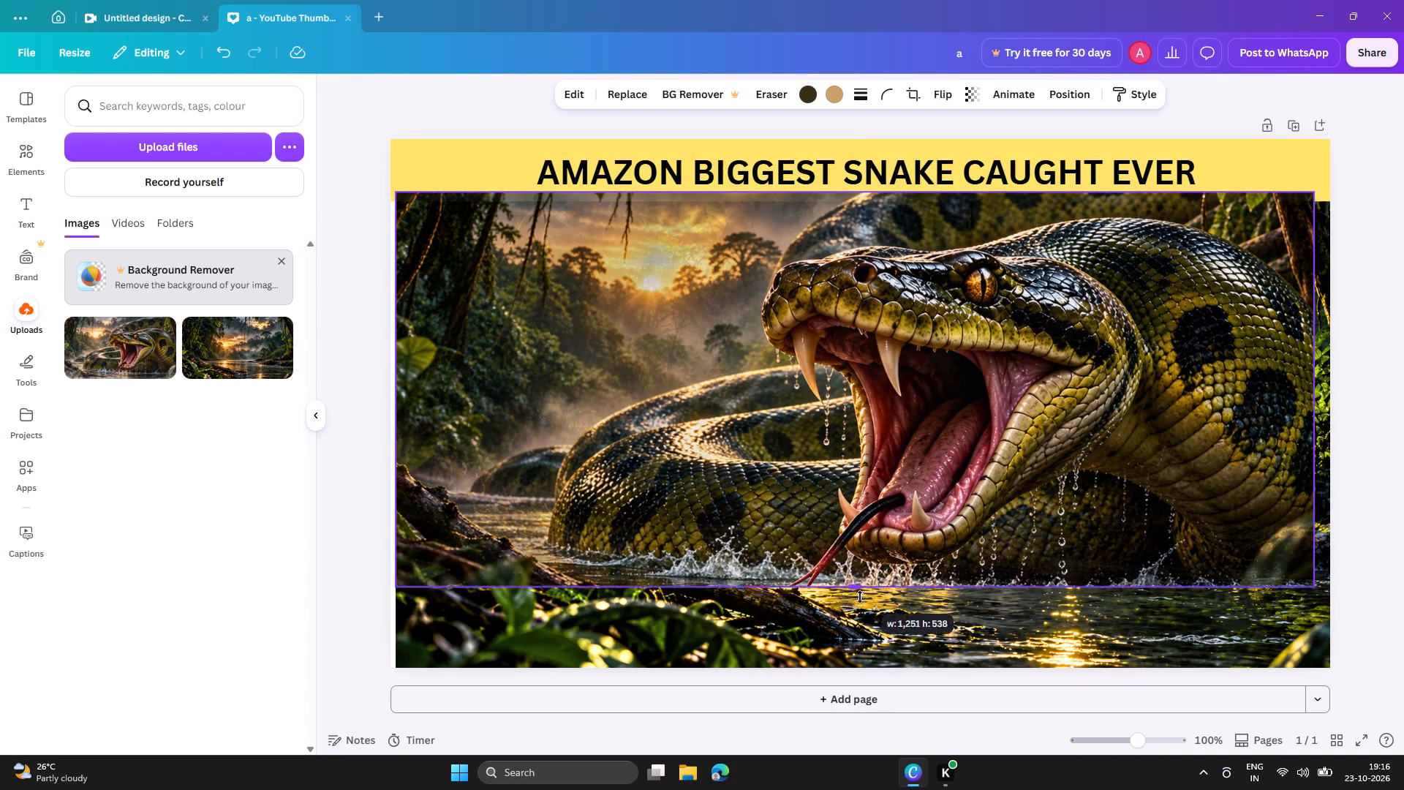
drag(860, 597, 867, 669)
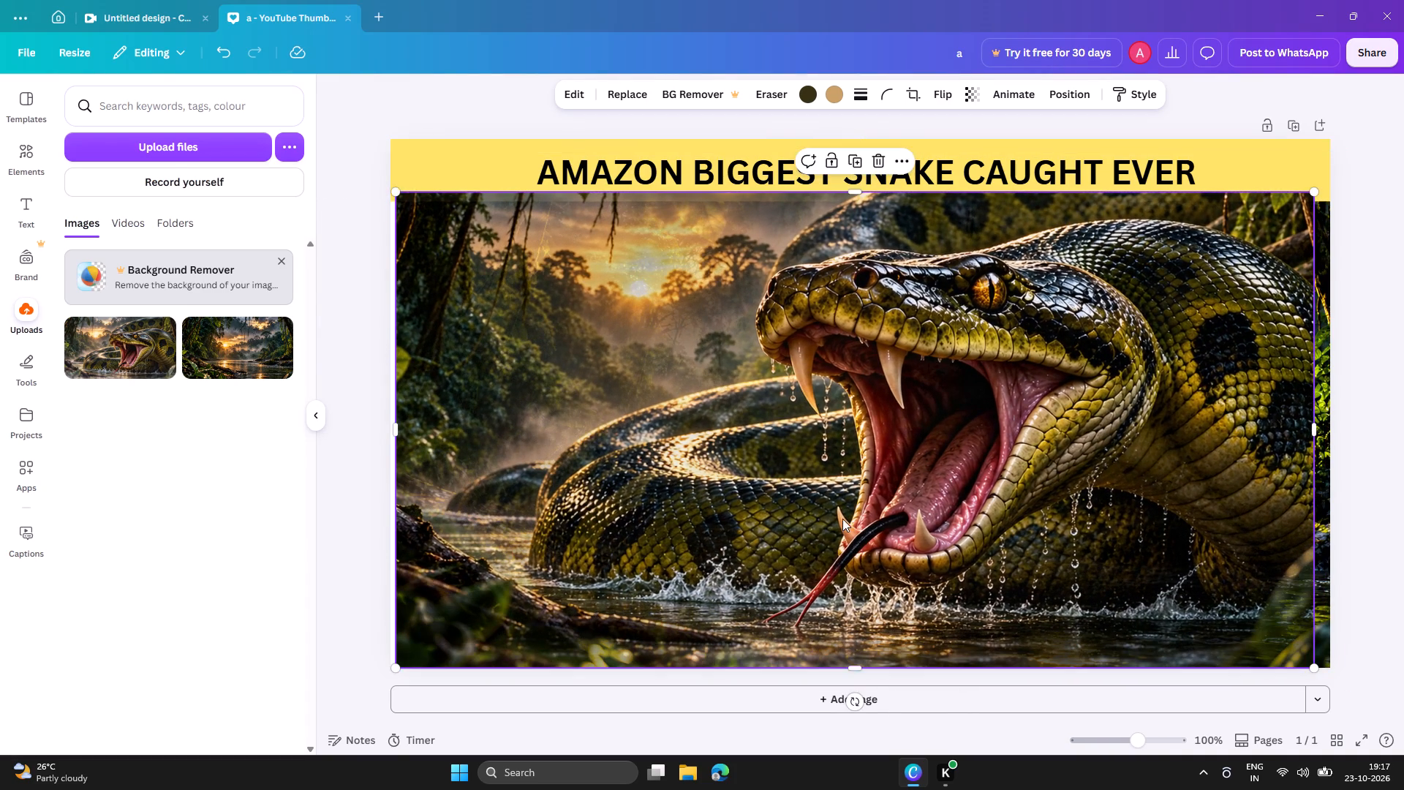
drag(842, 518, 841, 531)
drag(1312, 432, 1321, 436)
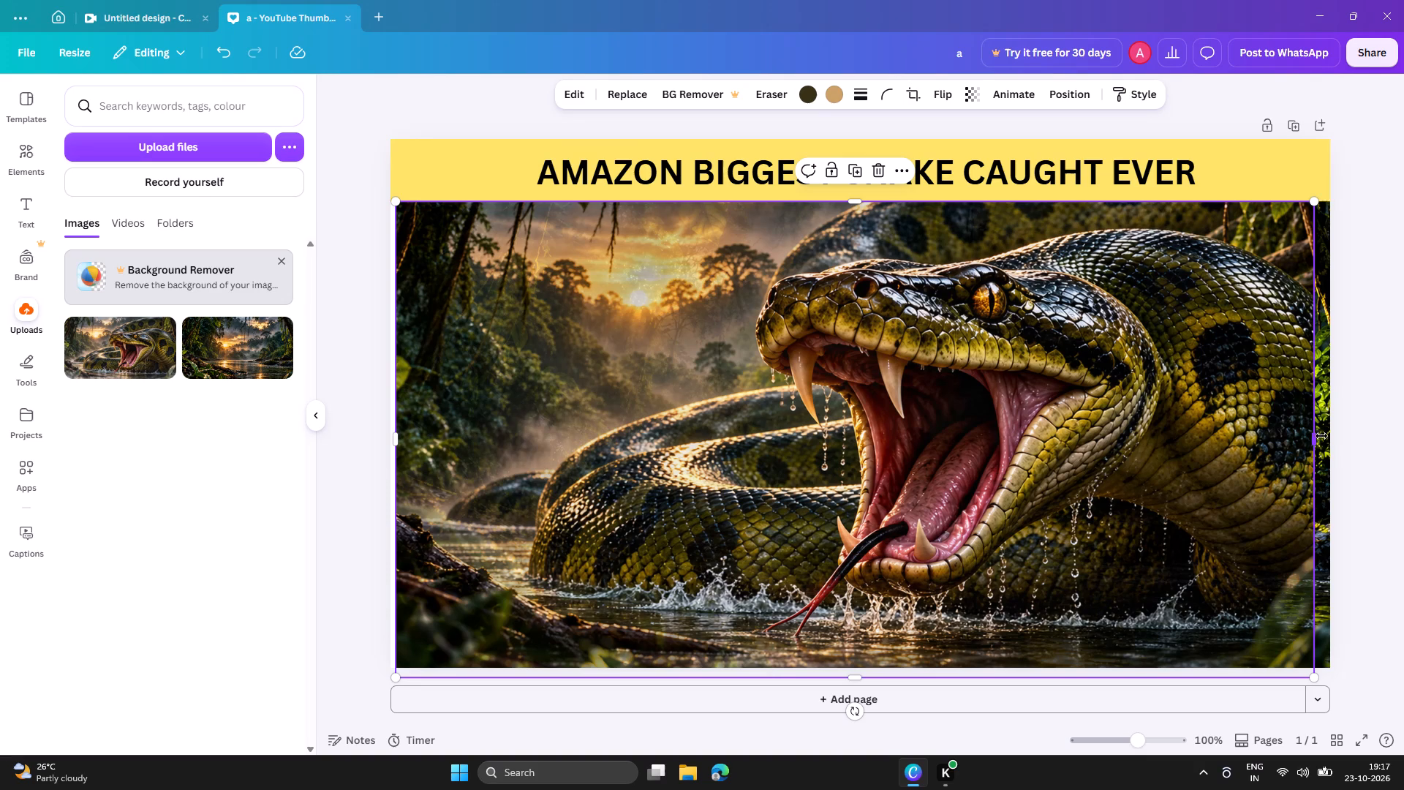
drag(1321, 436, 1337, 440)
click(1369, 451)
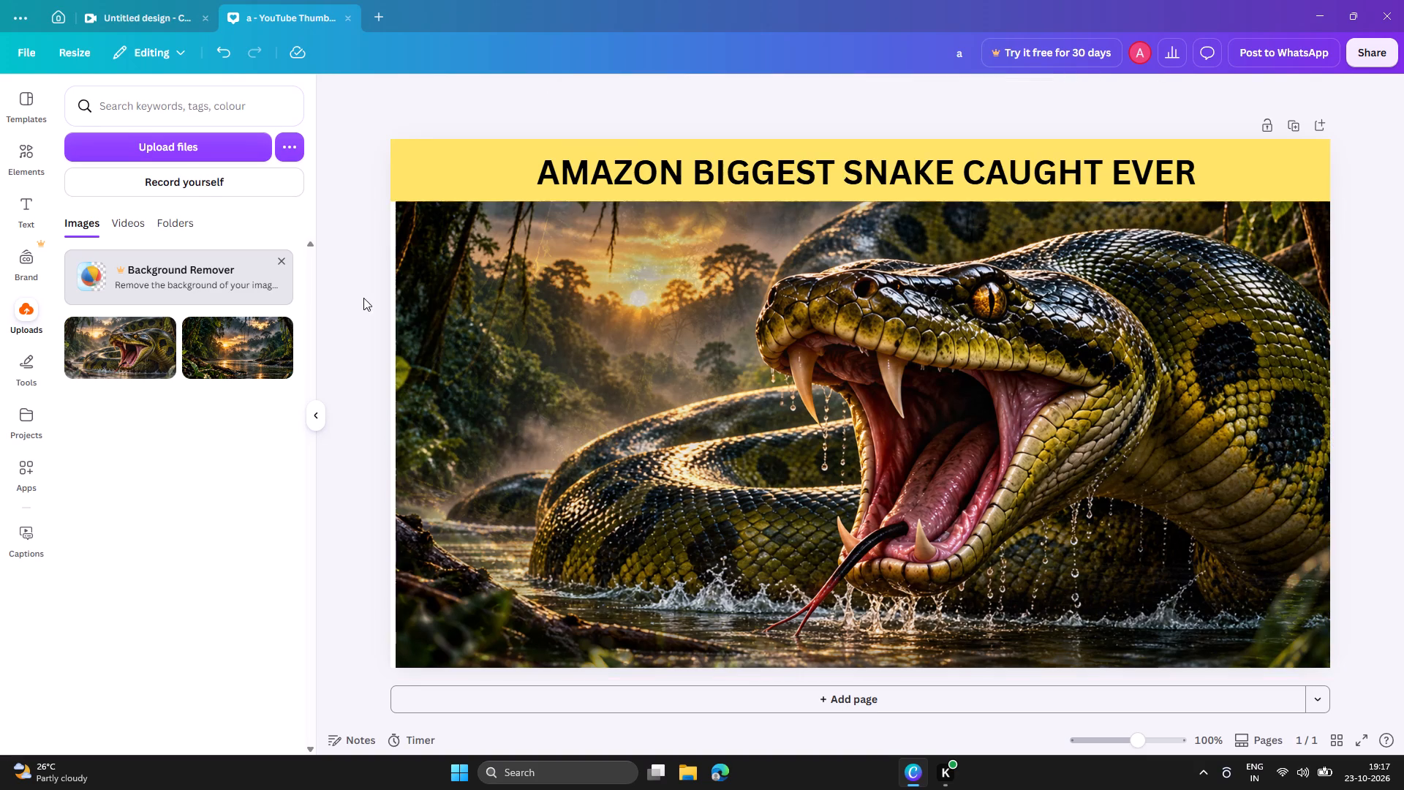
click(348, 305)
click(470, 364)
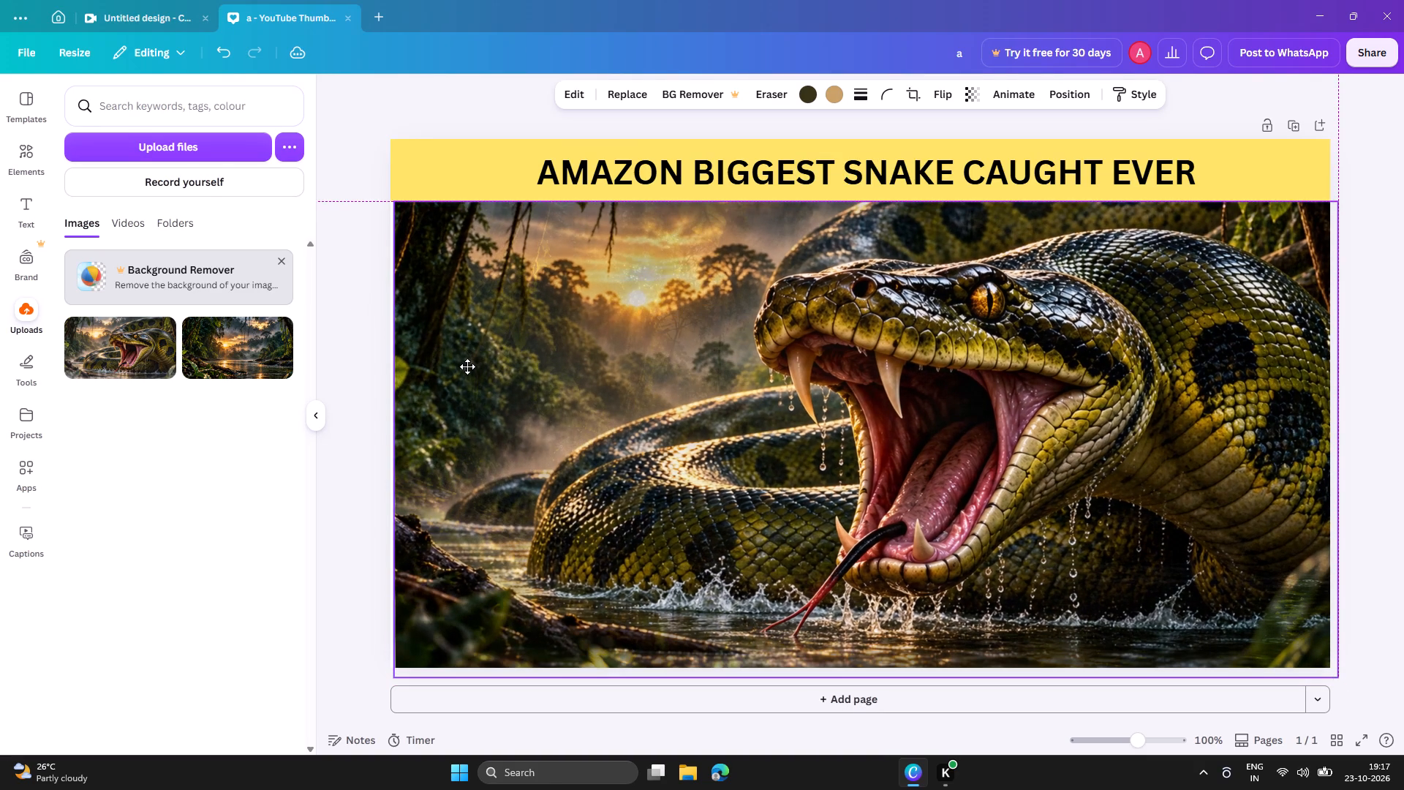
double_click(358, 382)
click(312, 415)
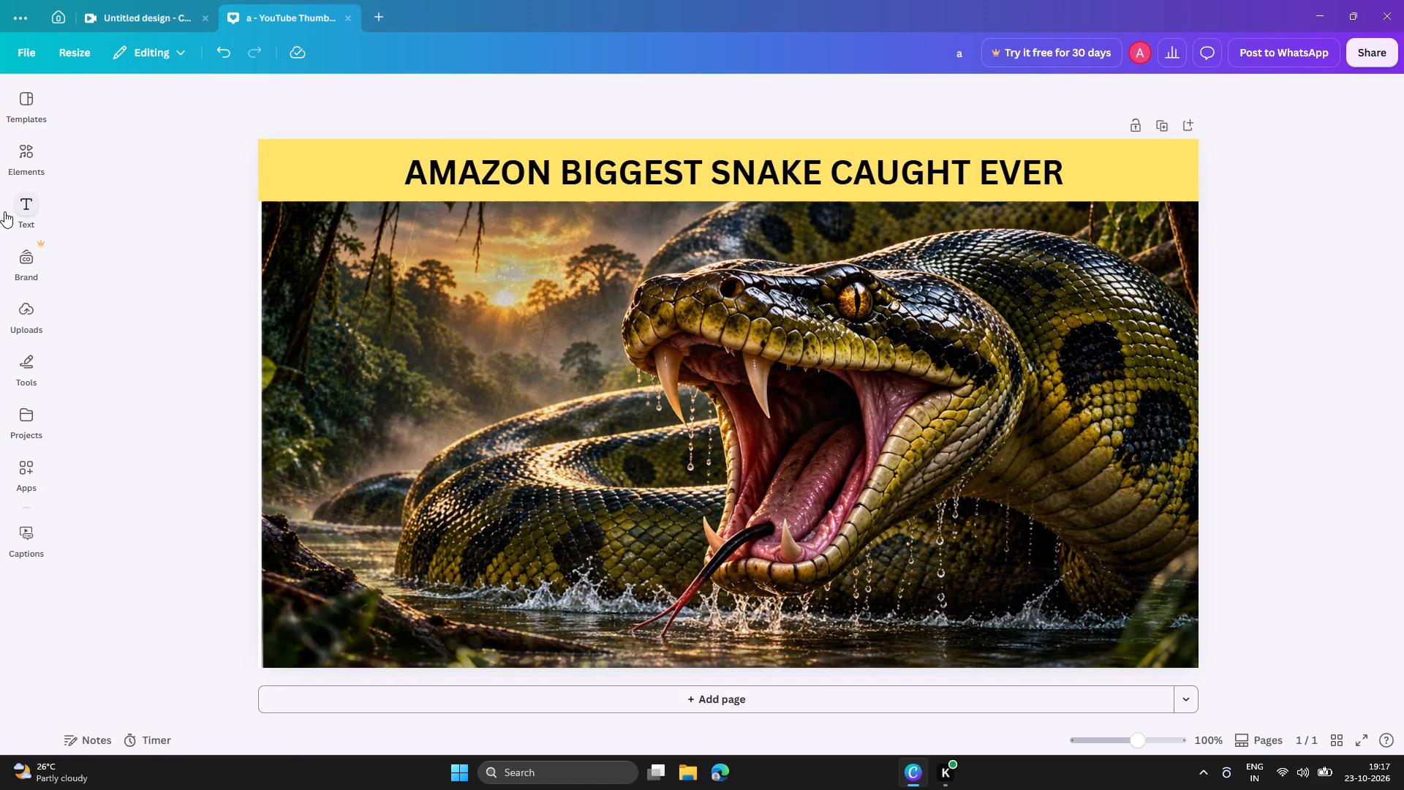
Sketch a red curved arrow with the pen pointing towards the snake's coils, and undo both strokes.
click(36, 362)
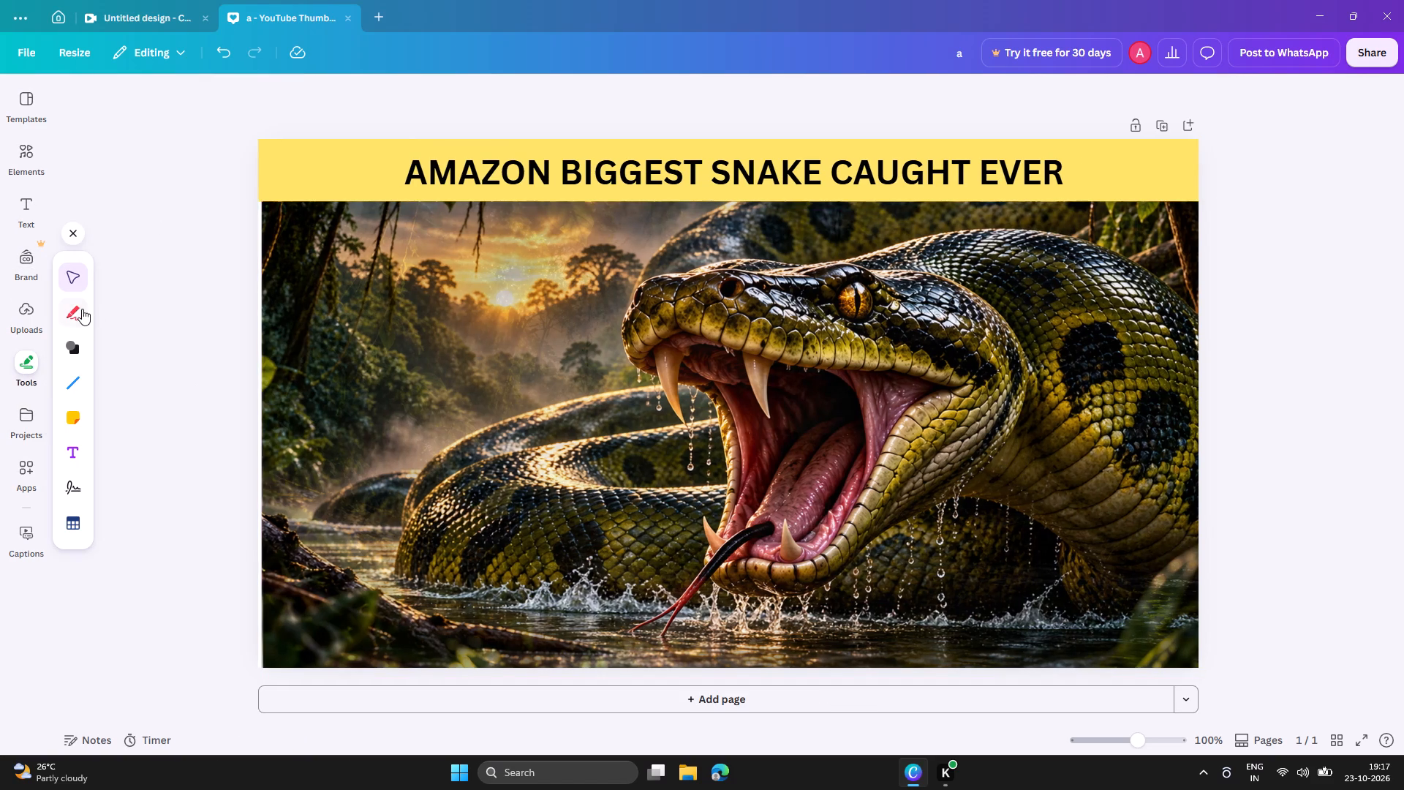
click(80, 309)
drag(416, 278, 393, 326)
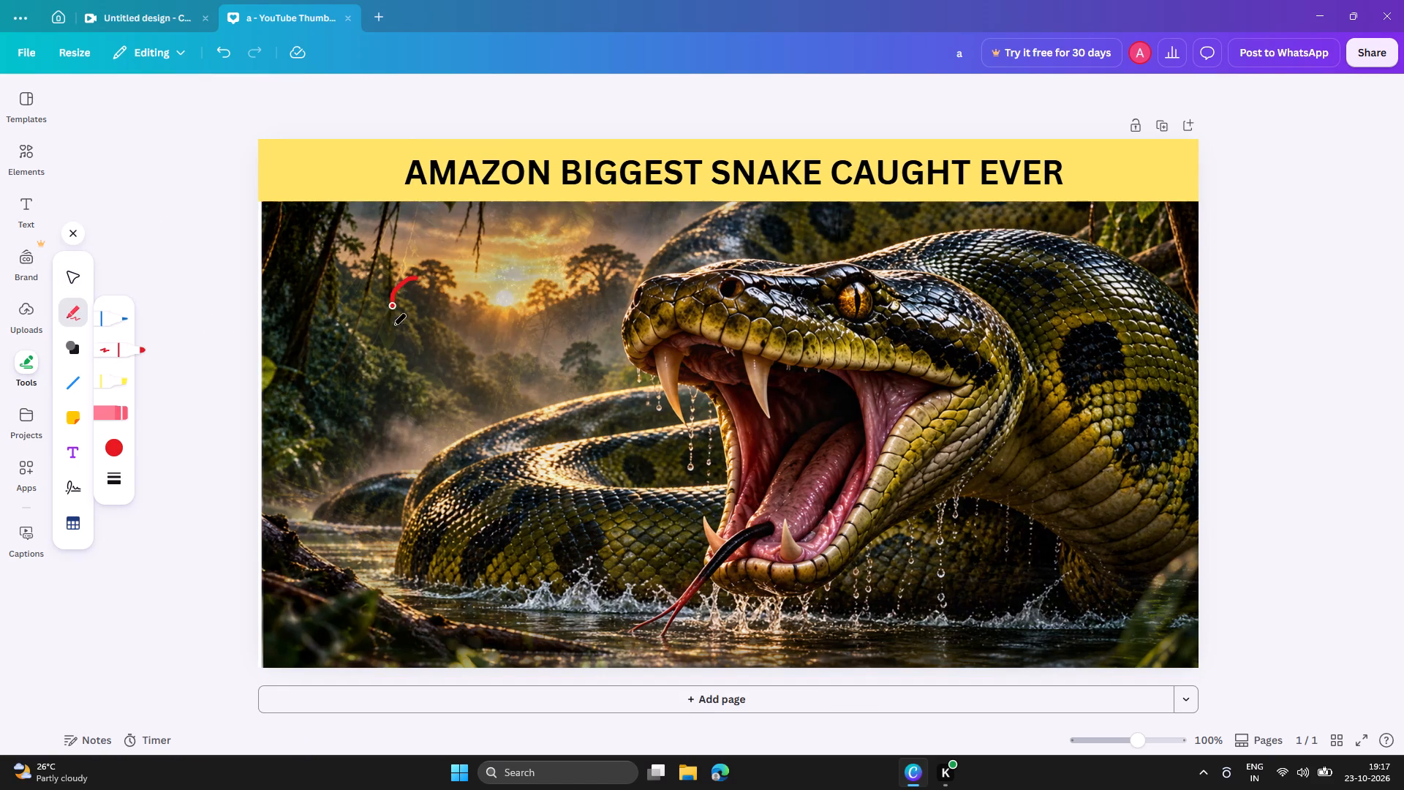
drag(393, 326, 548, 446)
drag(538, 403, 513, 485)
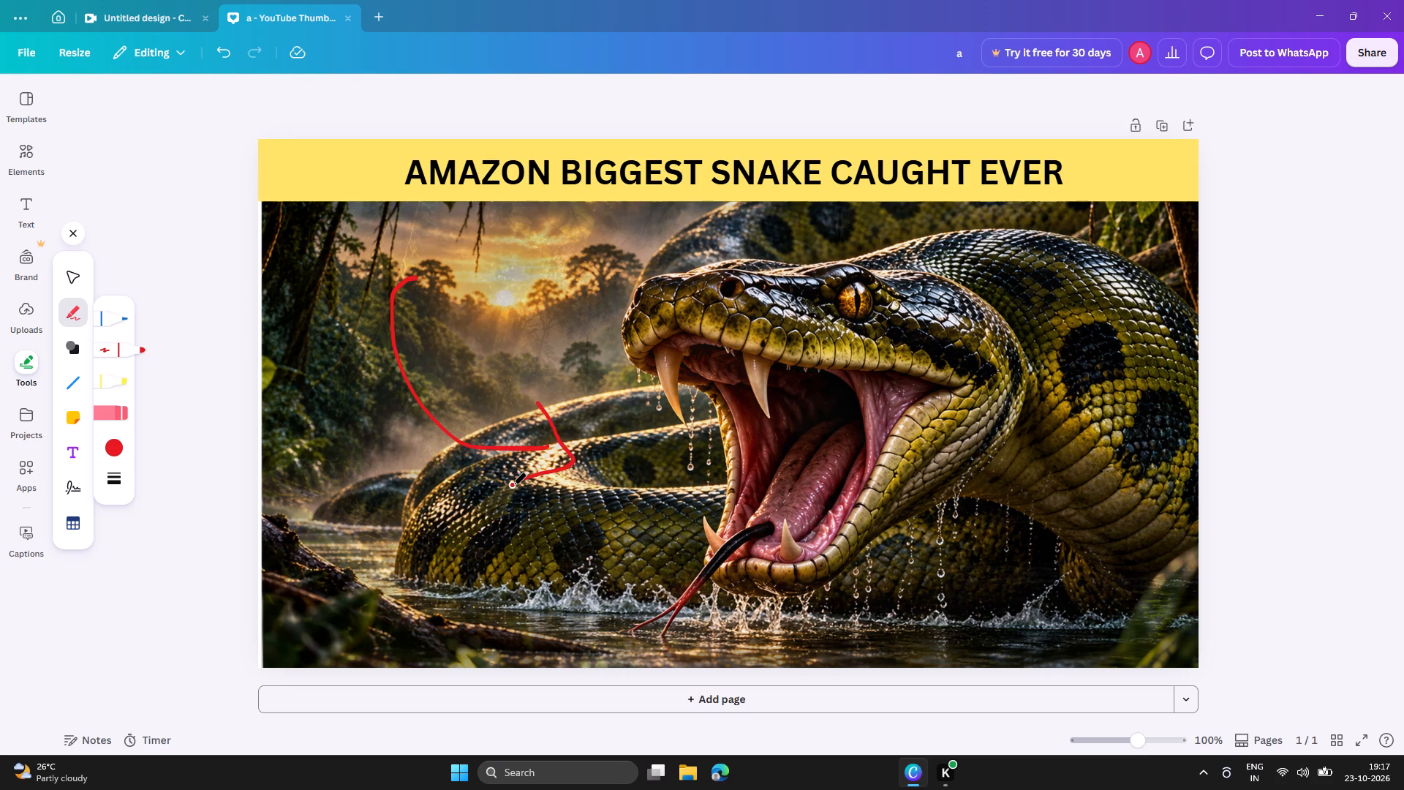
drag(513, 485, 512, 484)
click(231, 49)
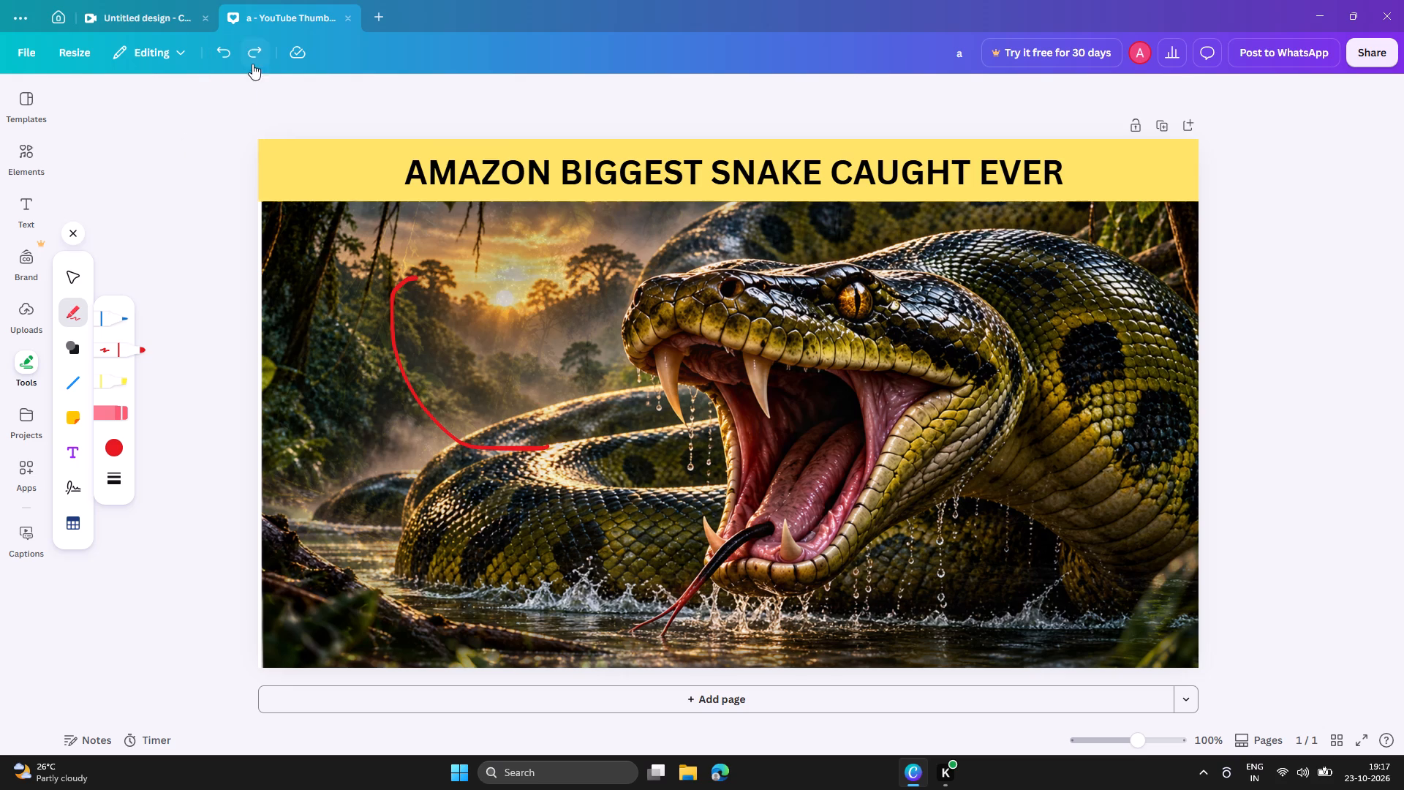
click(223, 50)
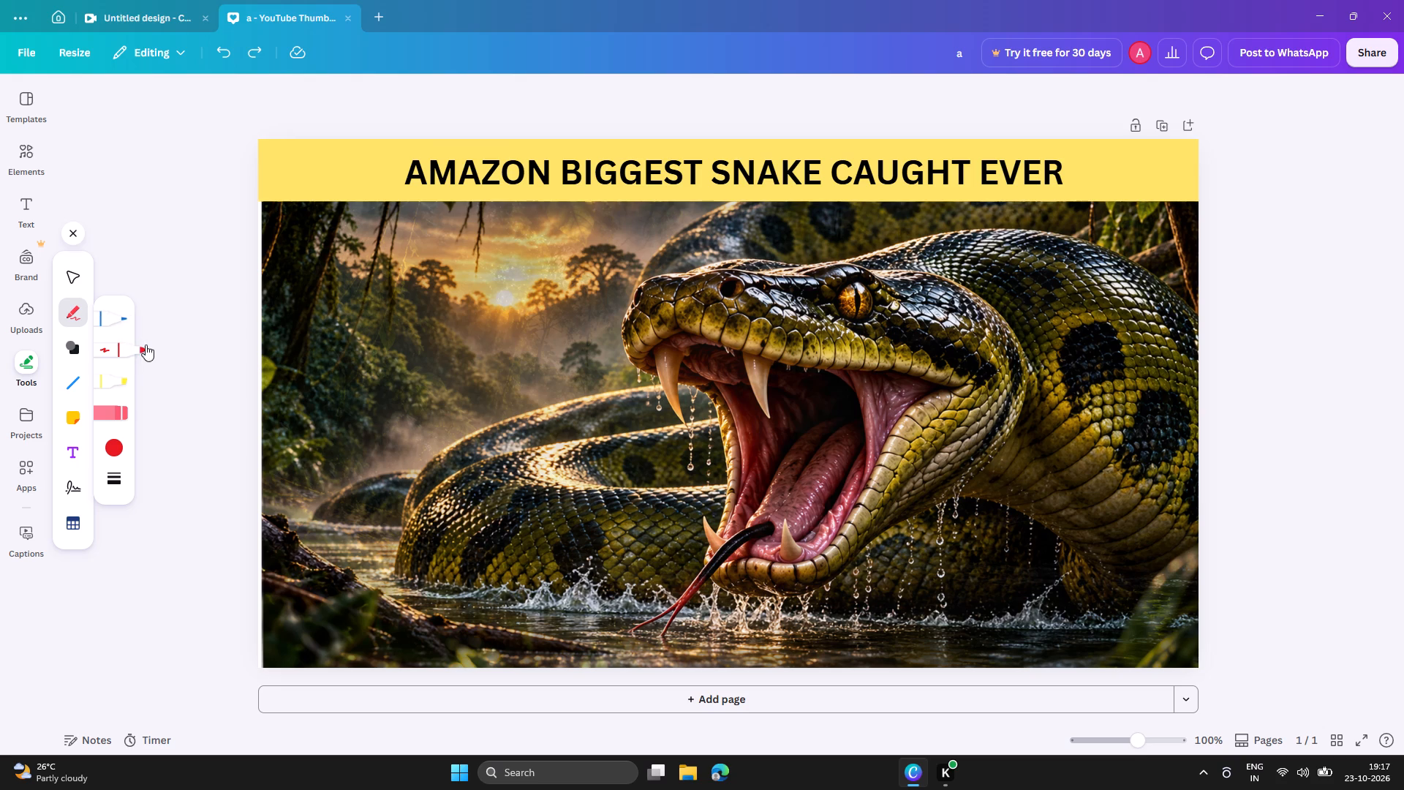
Add a square shape to the page.
click(75, 355)
click(119, 257)
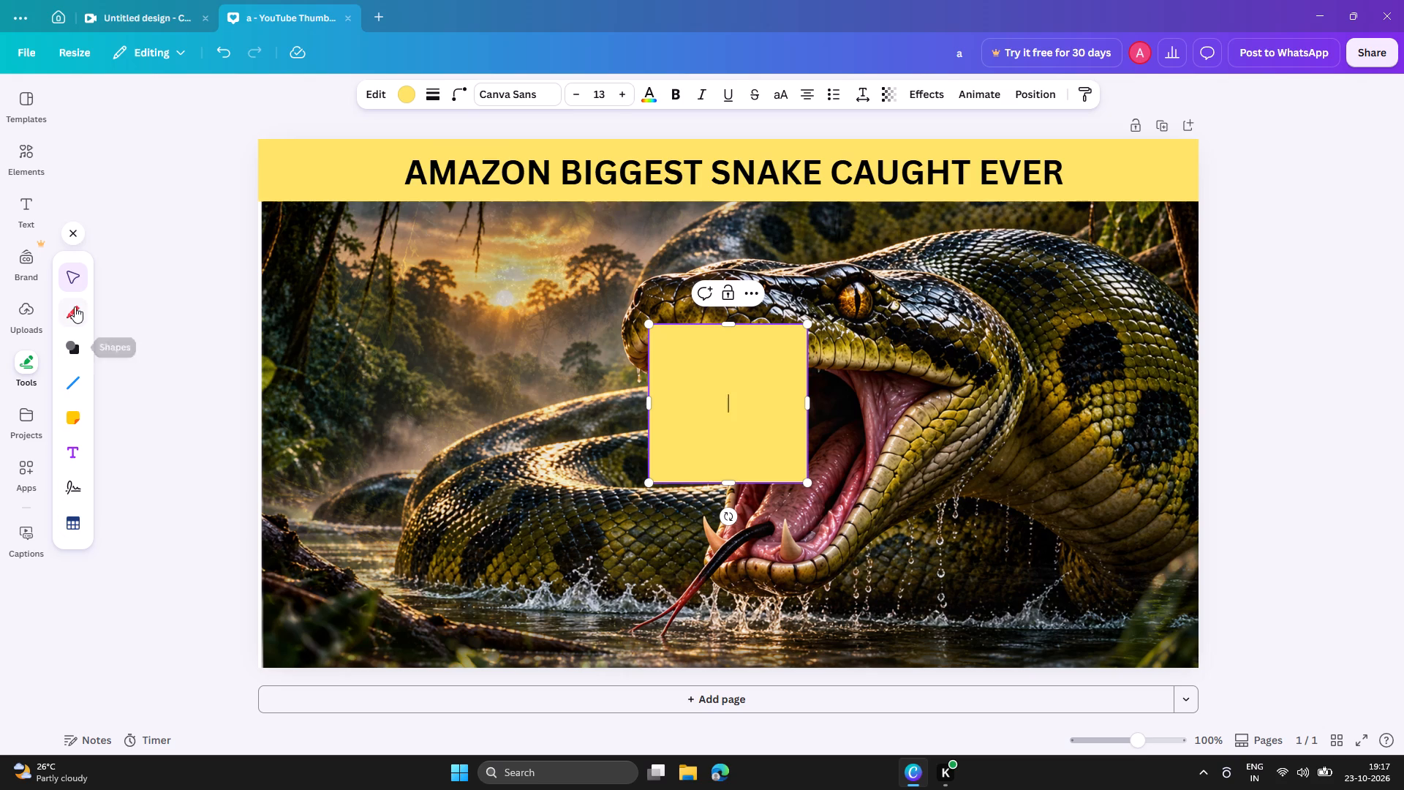
click(69, 351)
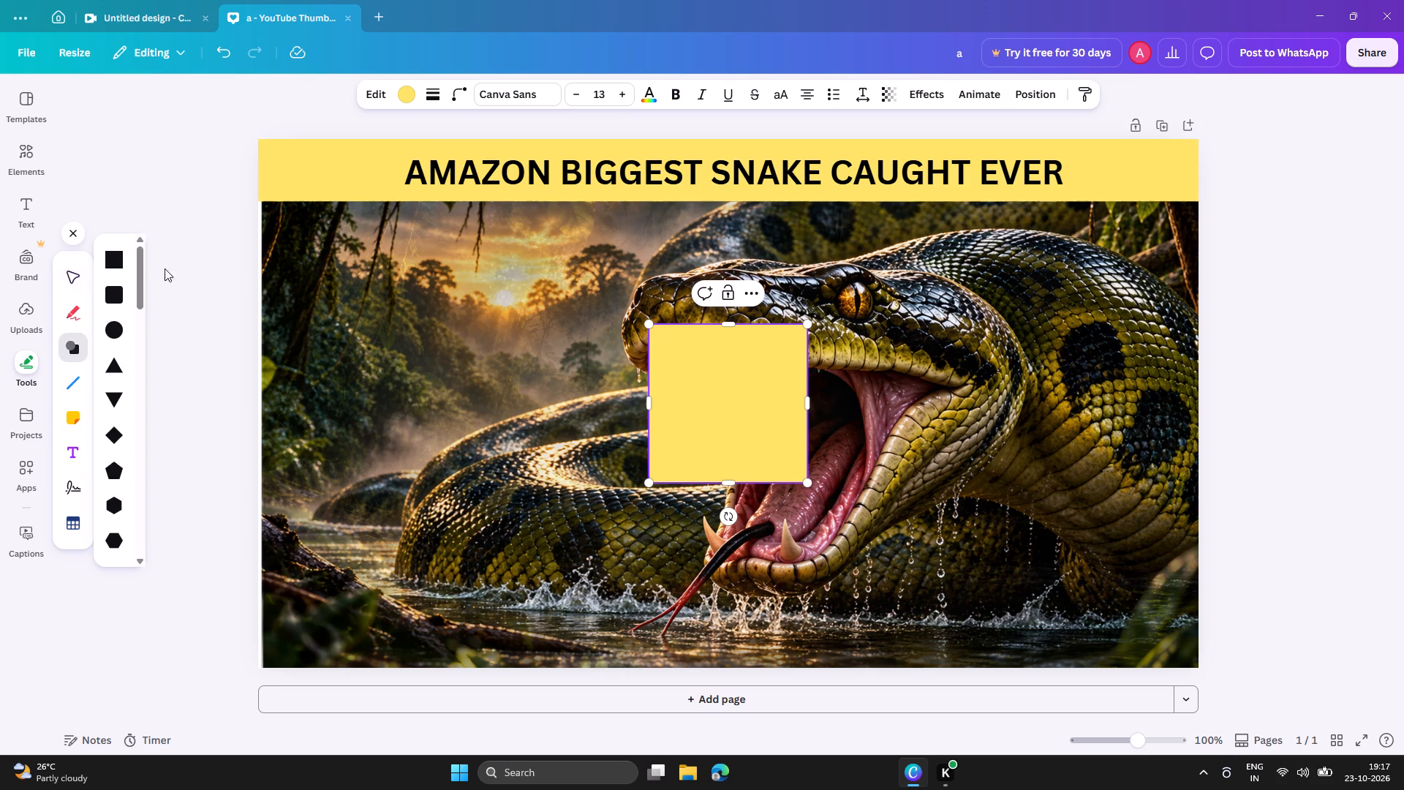
Fill the square with solid red #ff3131 and shift it slightly towards the page's upper left.
click(409, 90)
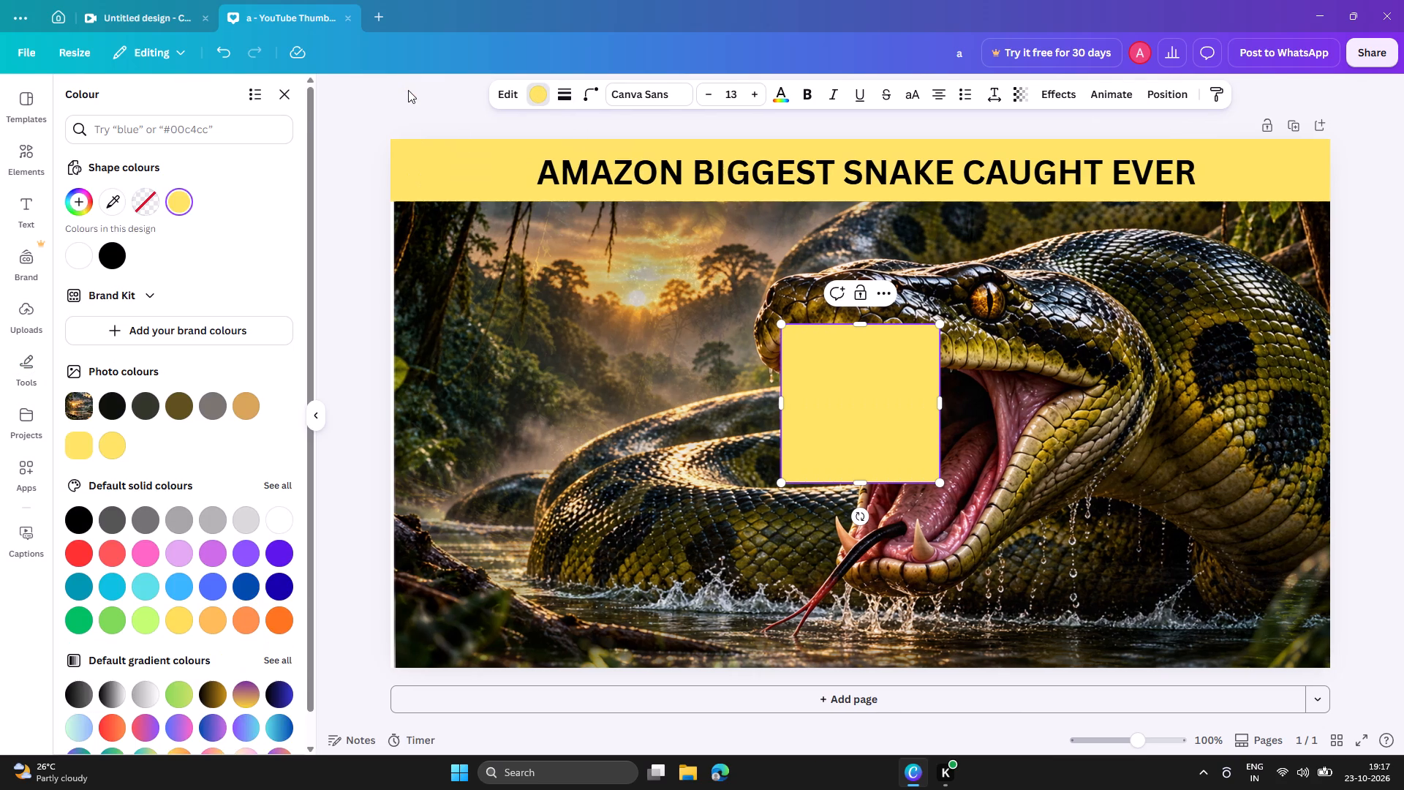
click(110, 443)
click(81, 445)
scroll(145, 535, down, 3)
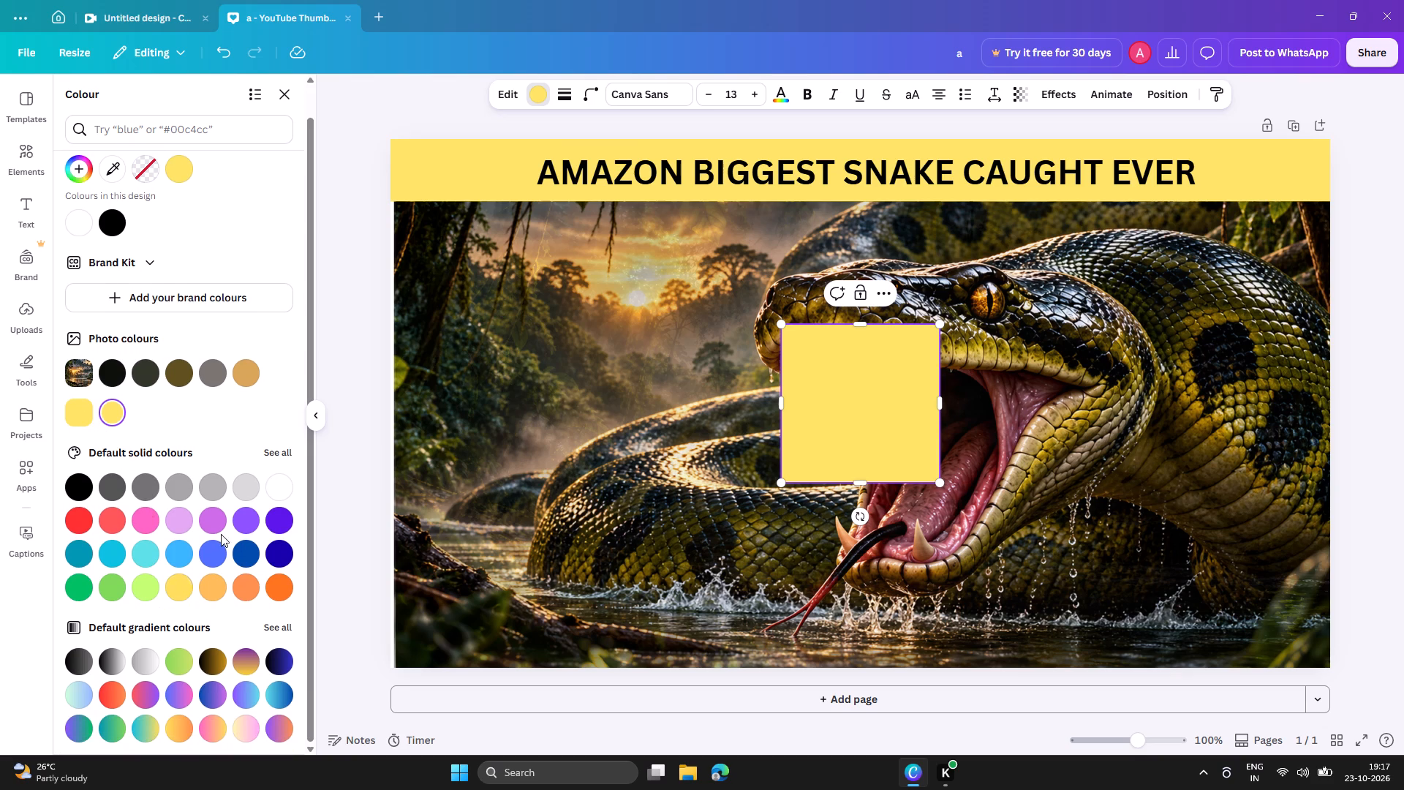
click(224, 520)
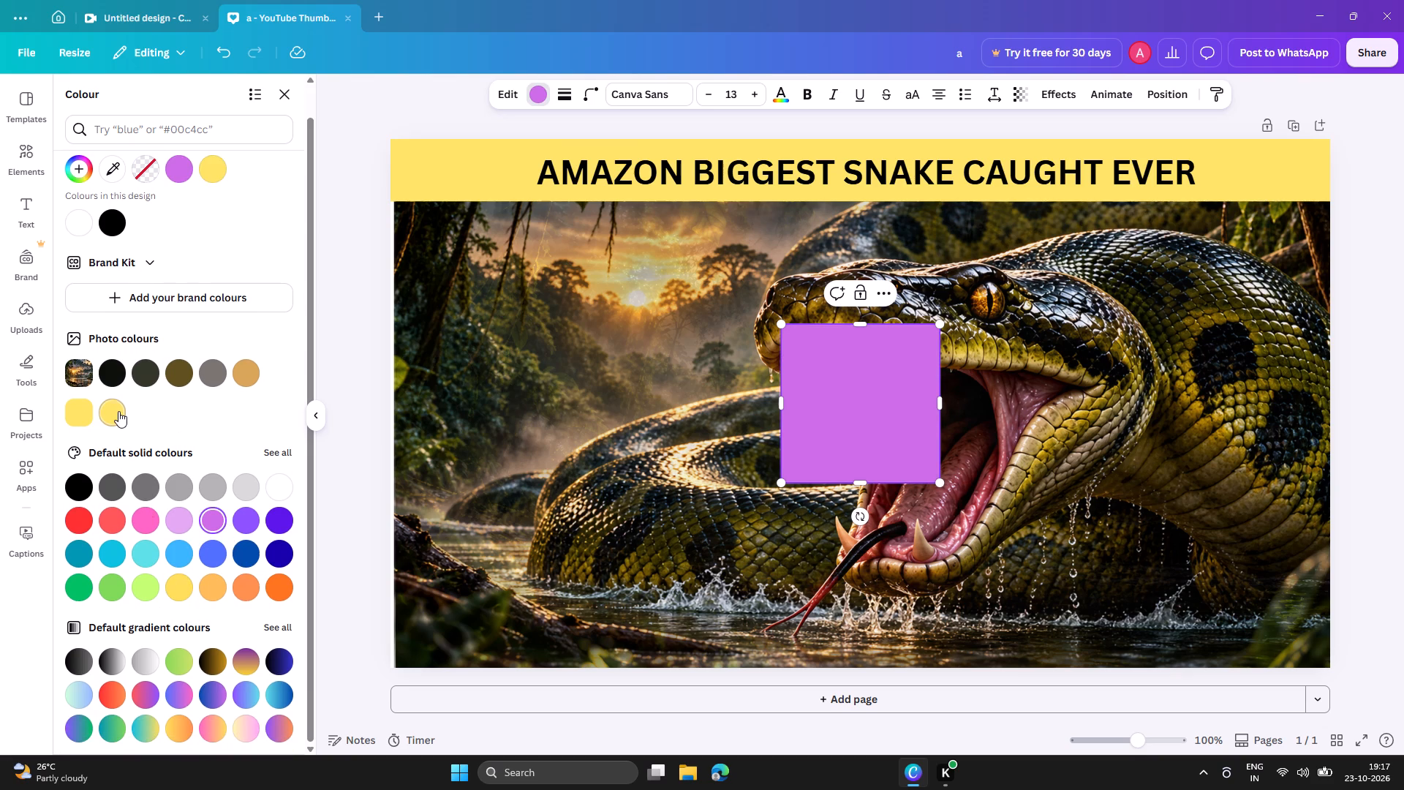
click(118, 411)
scroll(127, 449, down, 4)
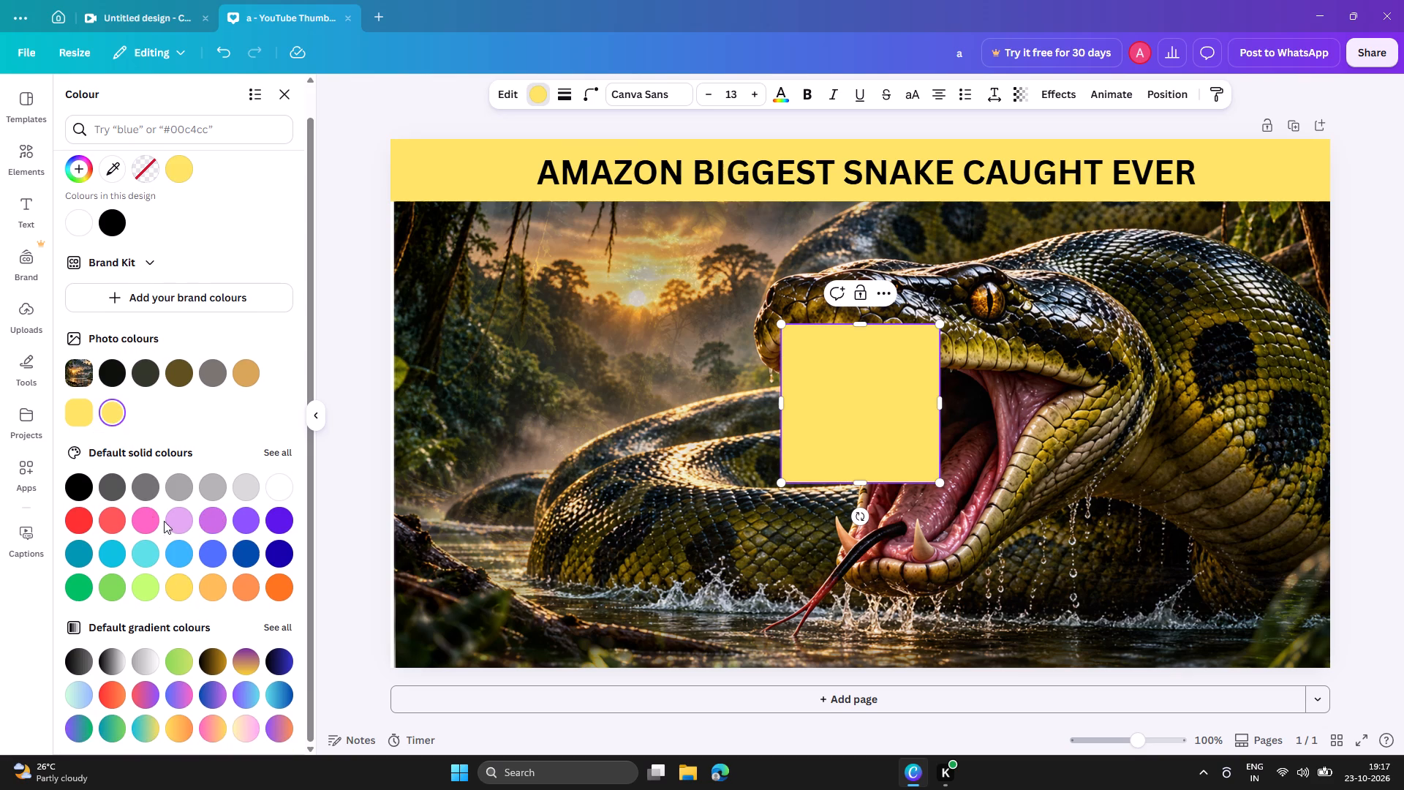
scroll(164, 521, down, 3)
drag(301, 407, 303, 417)
drag(311, 411, 312, 471)
drag(312, 471, 307, 361)
drag(875, 413, 829, 397)
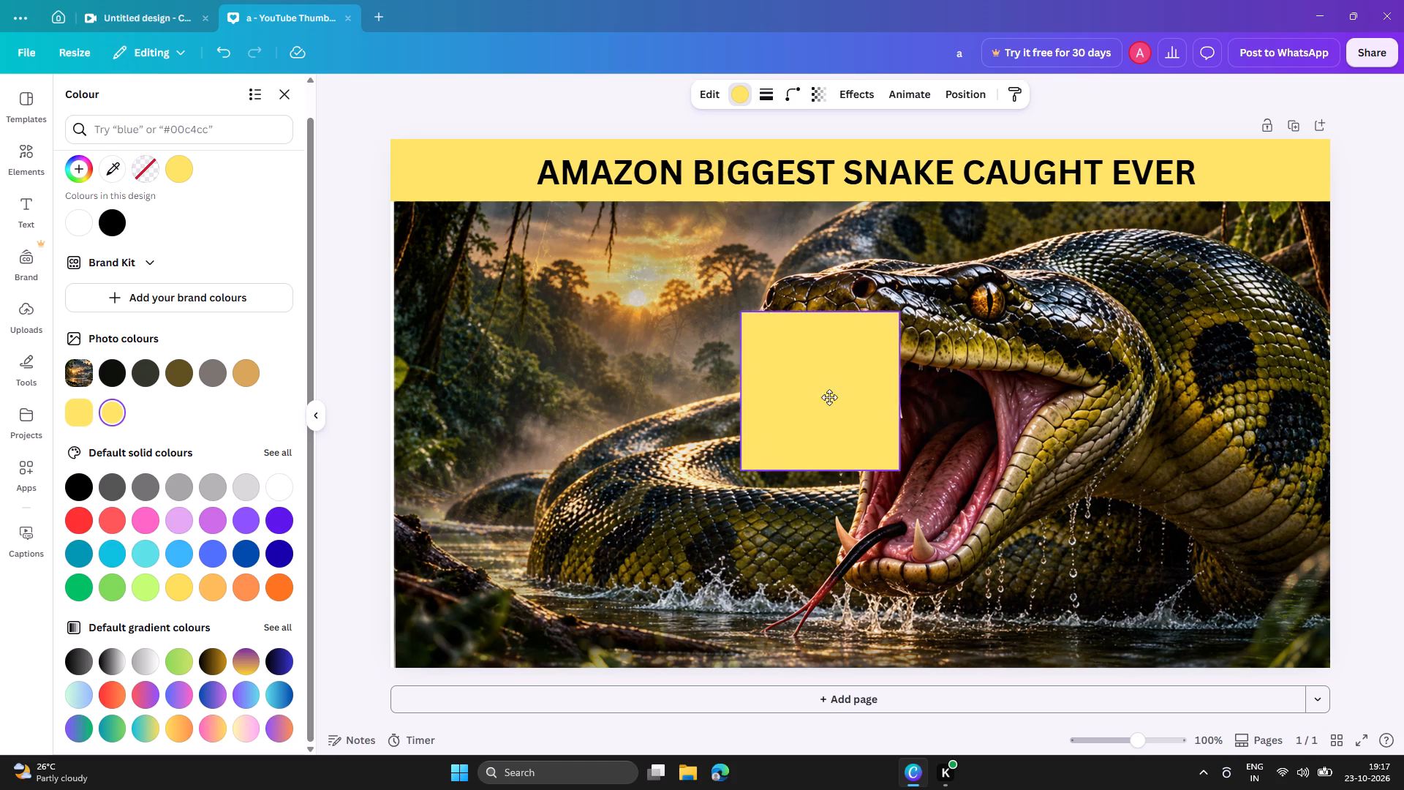
drag(829, 397, 781, 380)
click(78, 525)
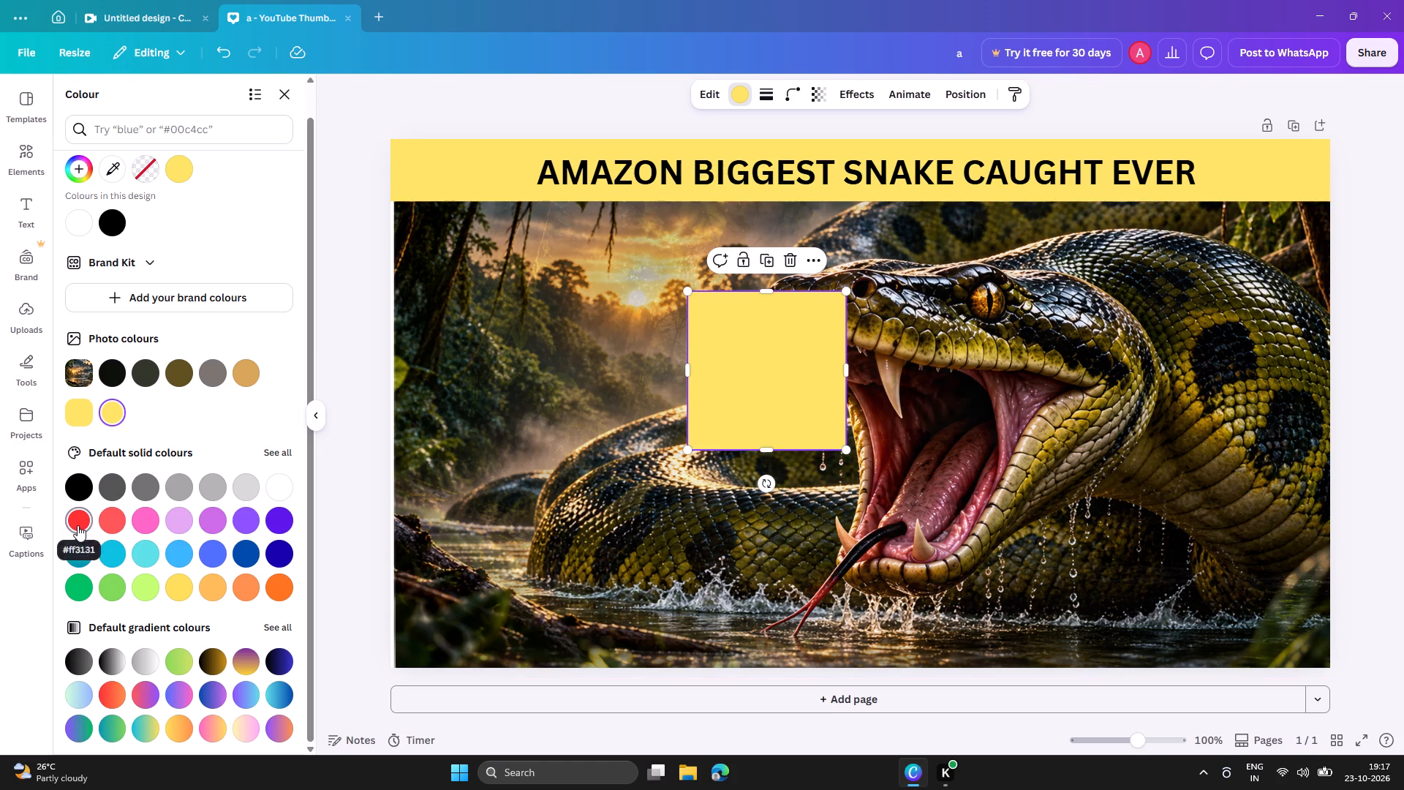
Widen the red square into a full-width band about 1,380 by 216 and place it overlapping the yellow band's lower half.
drag(761, 334, 463, 268)
drag(548, 302, 1403, 275)
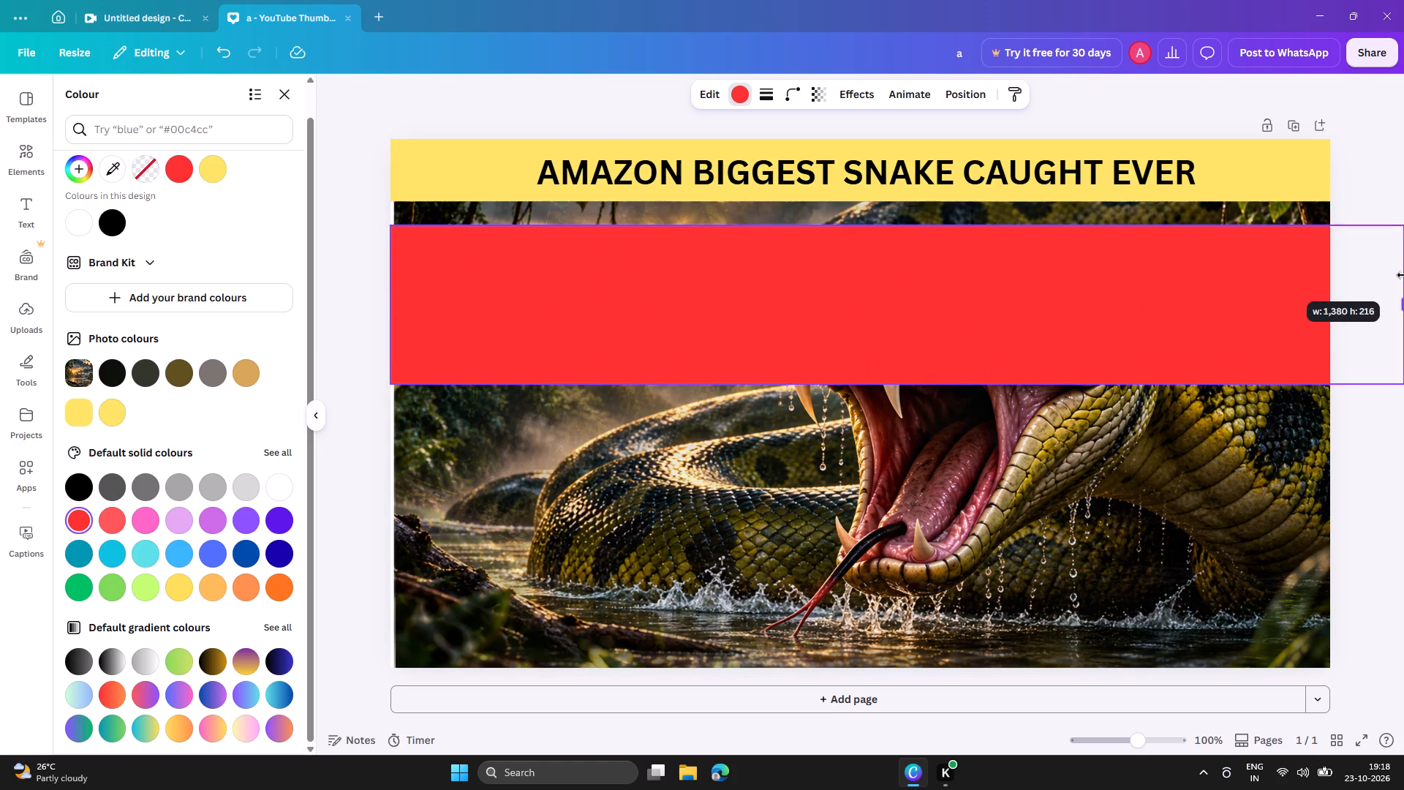
drag(1403, 275, 1401, 274)
drag(1160, 271, 1139, 218)
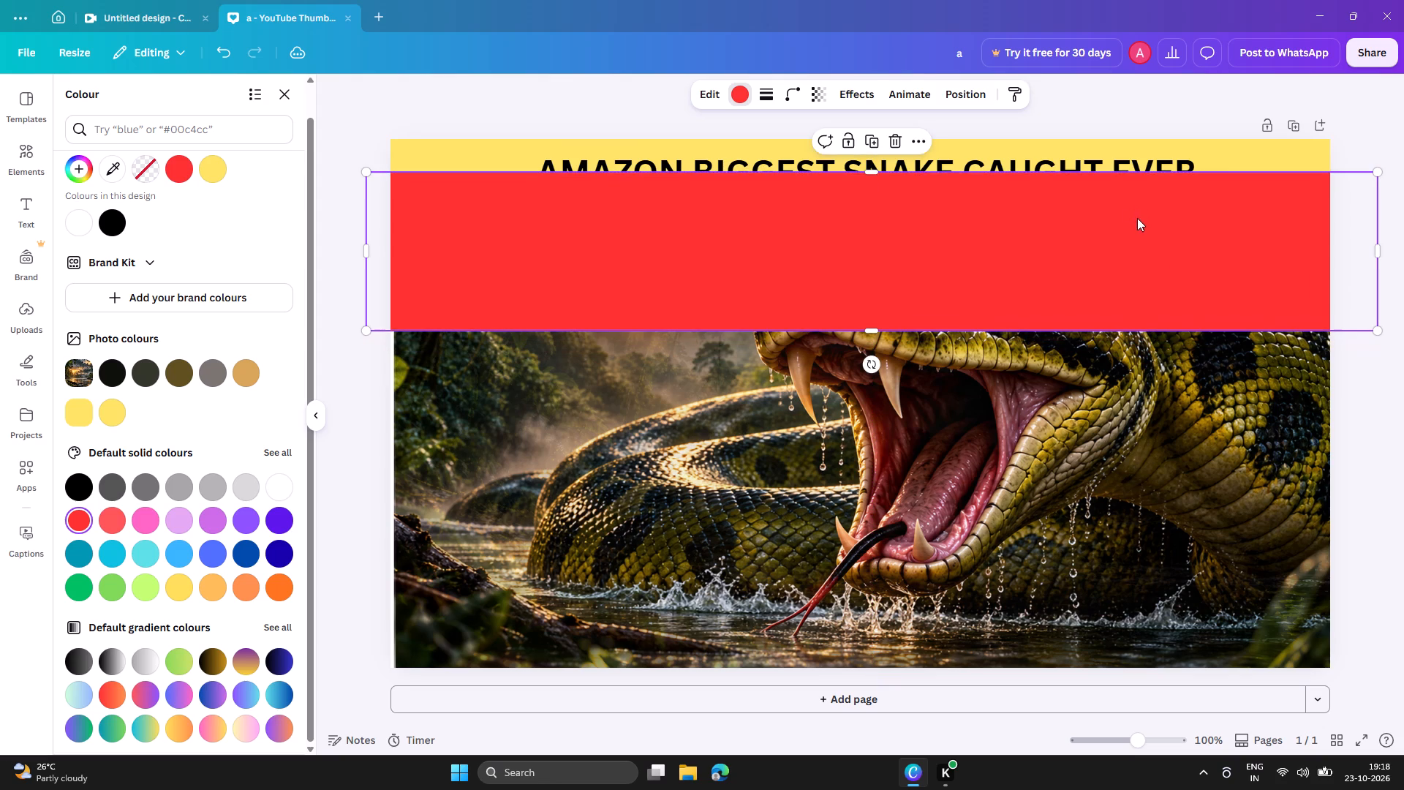
Send the red band one layer backward, behind the title text.
click(912, 143)
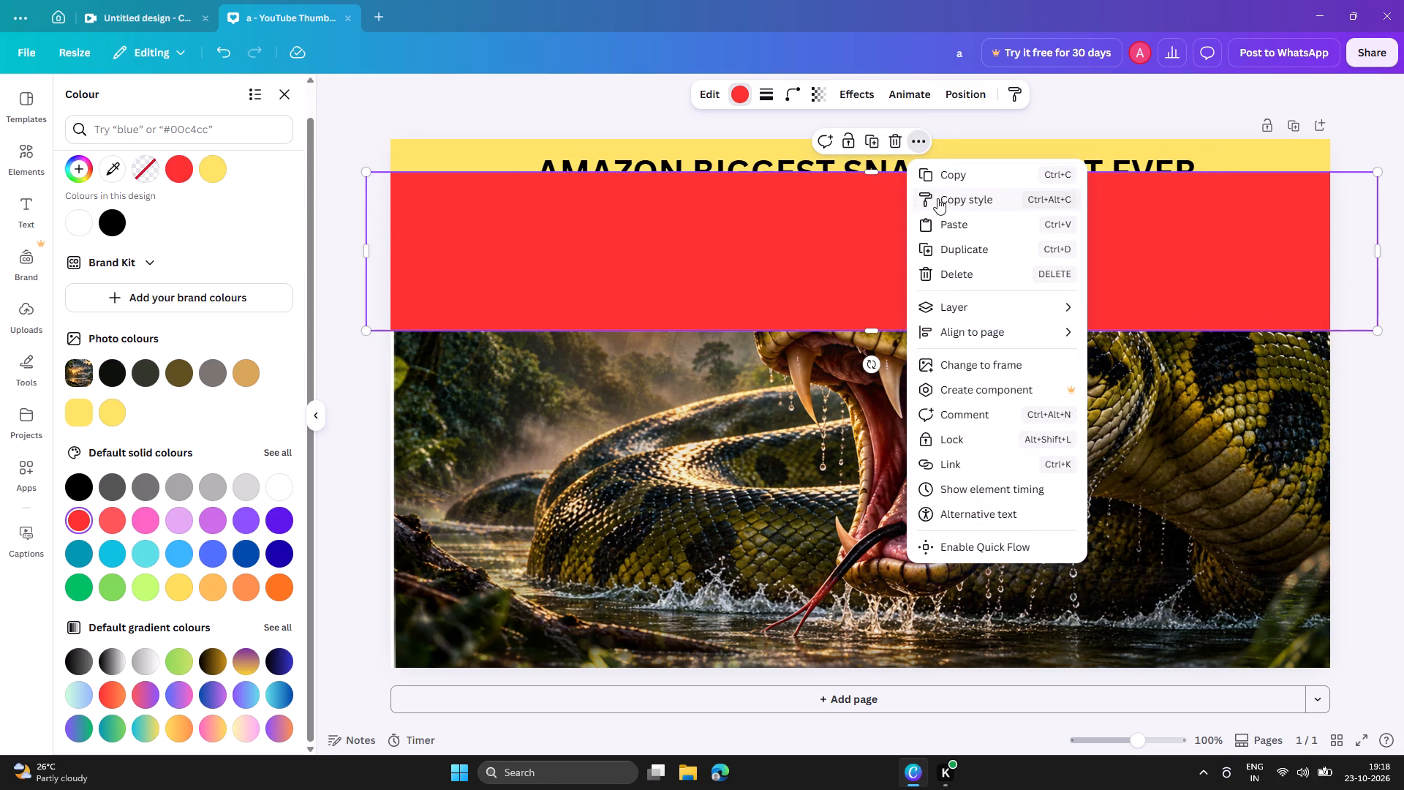
click(981, 317)
click(1109, 369)
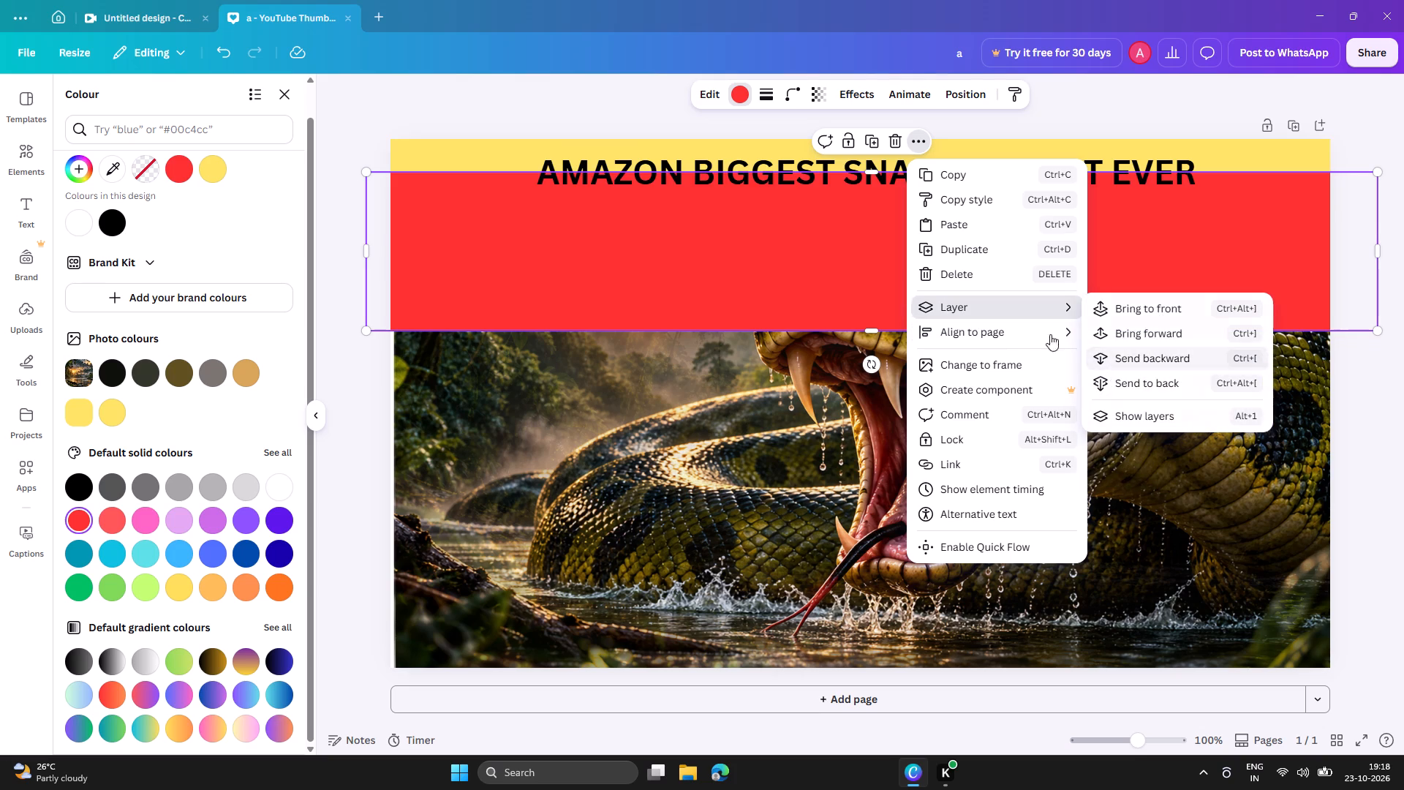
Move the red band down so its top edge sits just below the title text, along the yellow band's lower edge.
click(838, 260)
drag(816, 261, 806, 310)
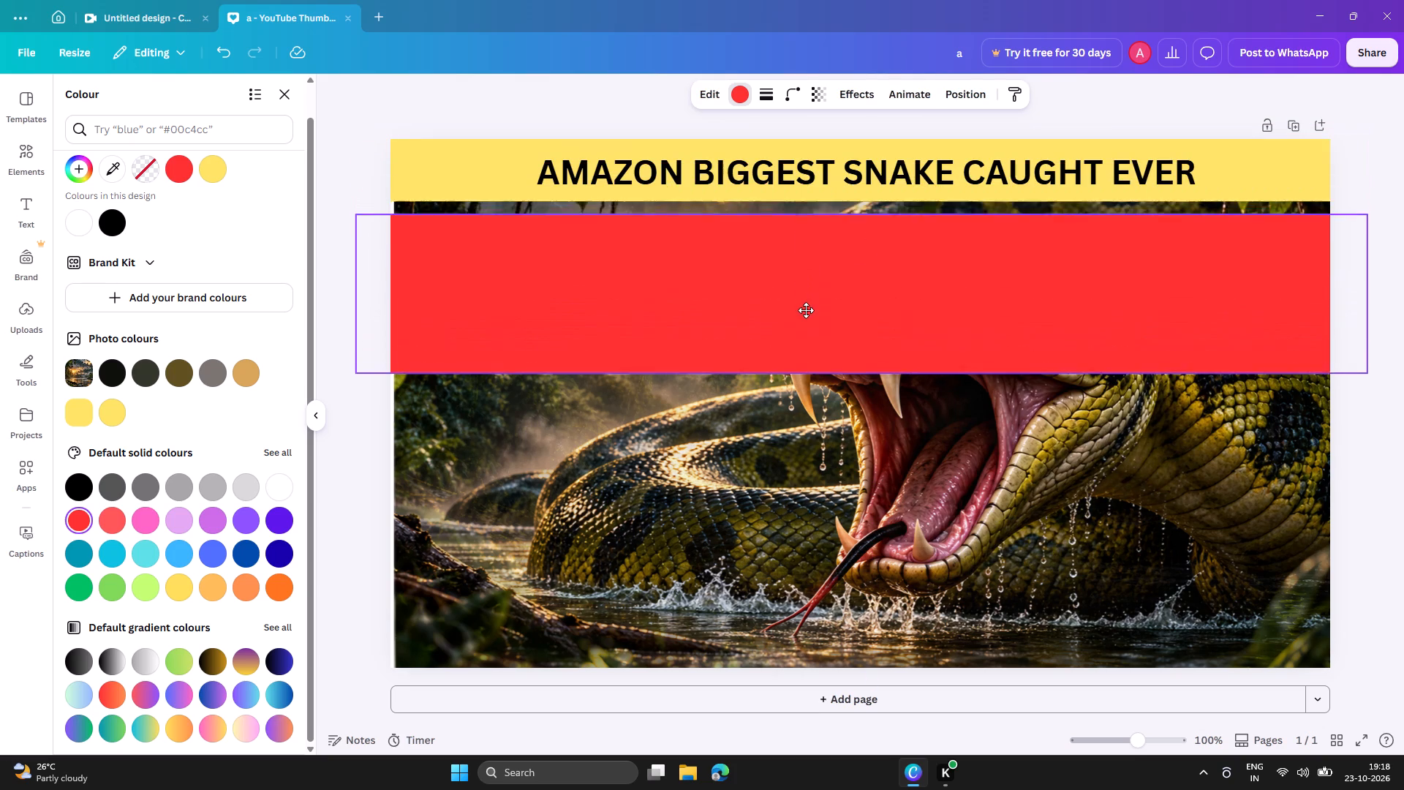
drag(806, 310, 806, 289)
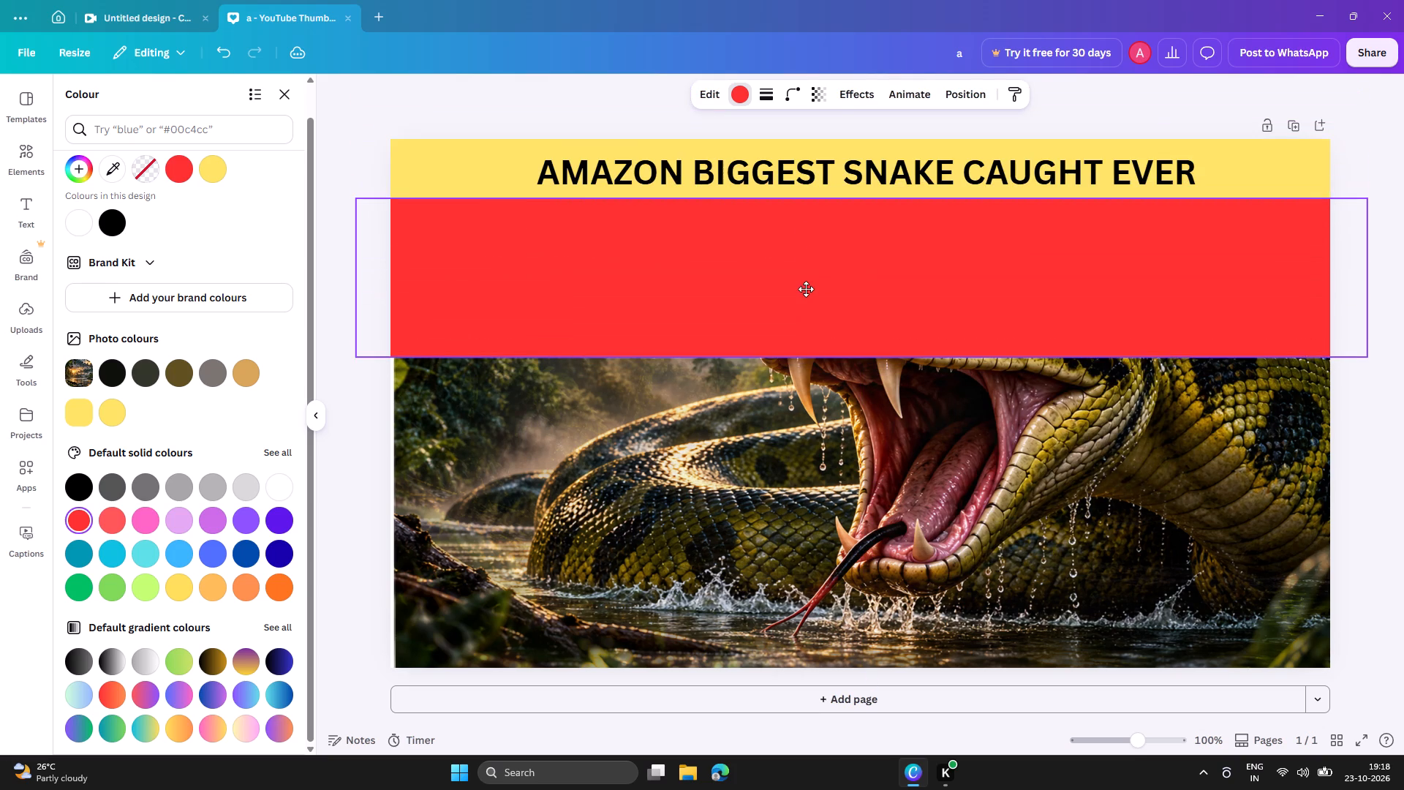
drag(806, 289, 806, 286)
Send the red band to the back, behind the snake photo.
click(903, 157)
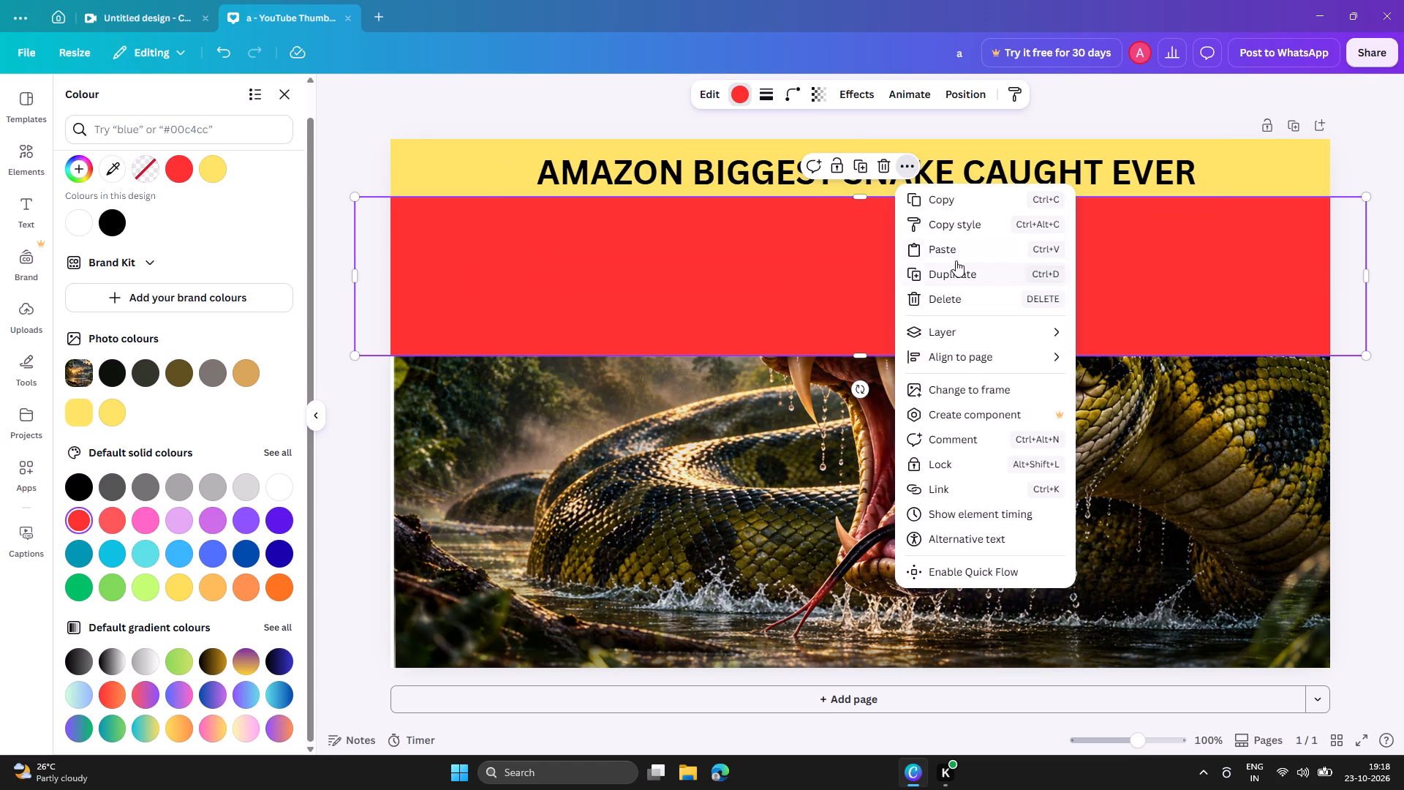
click(965, 328)
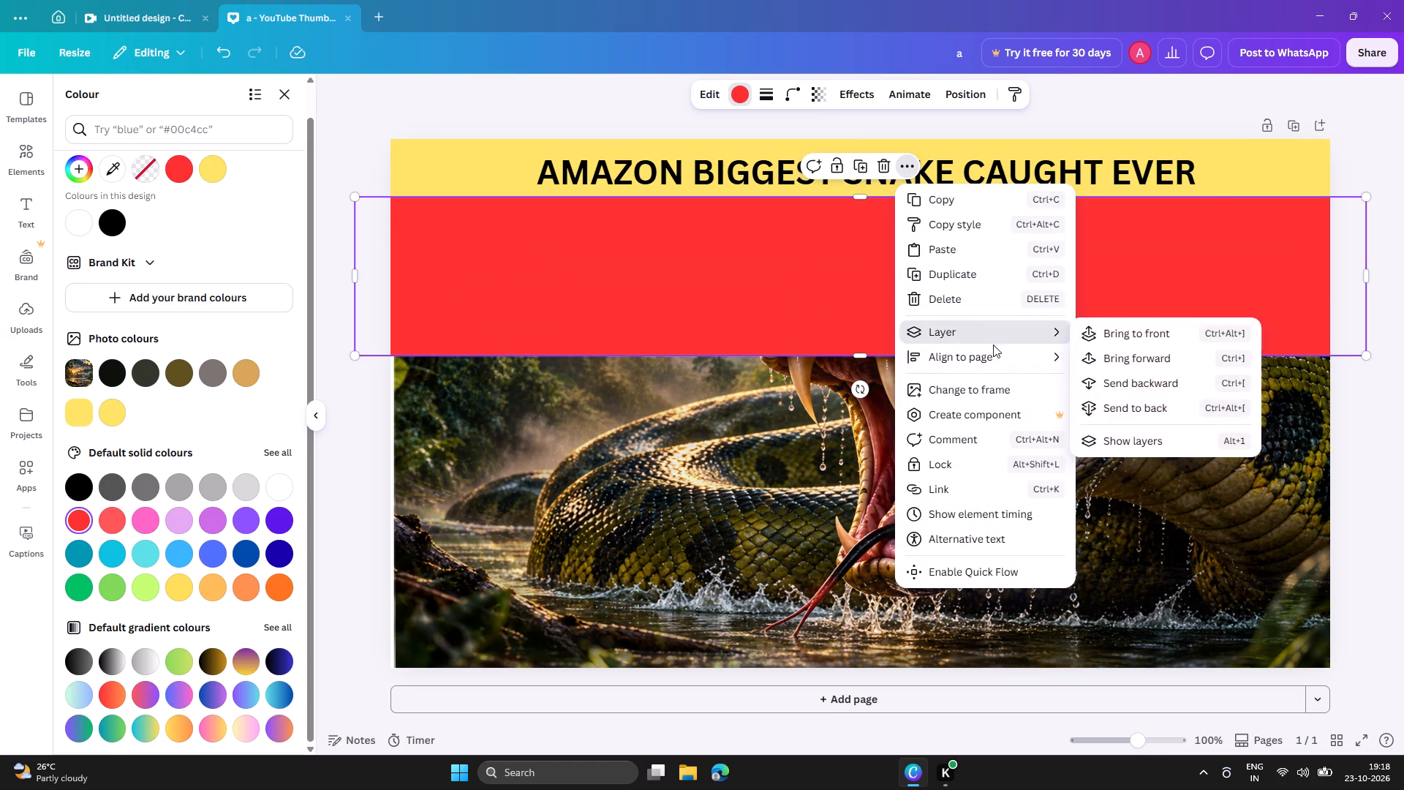
click(978, 331)
click(1111, 402)
Move the red band down past the page's bottom edge to take it out of the design.
drag(836, 247, 824, 257)
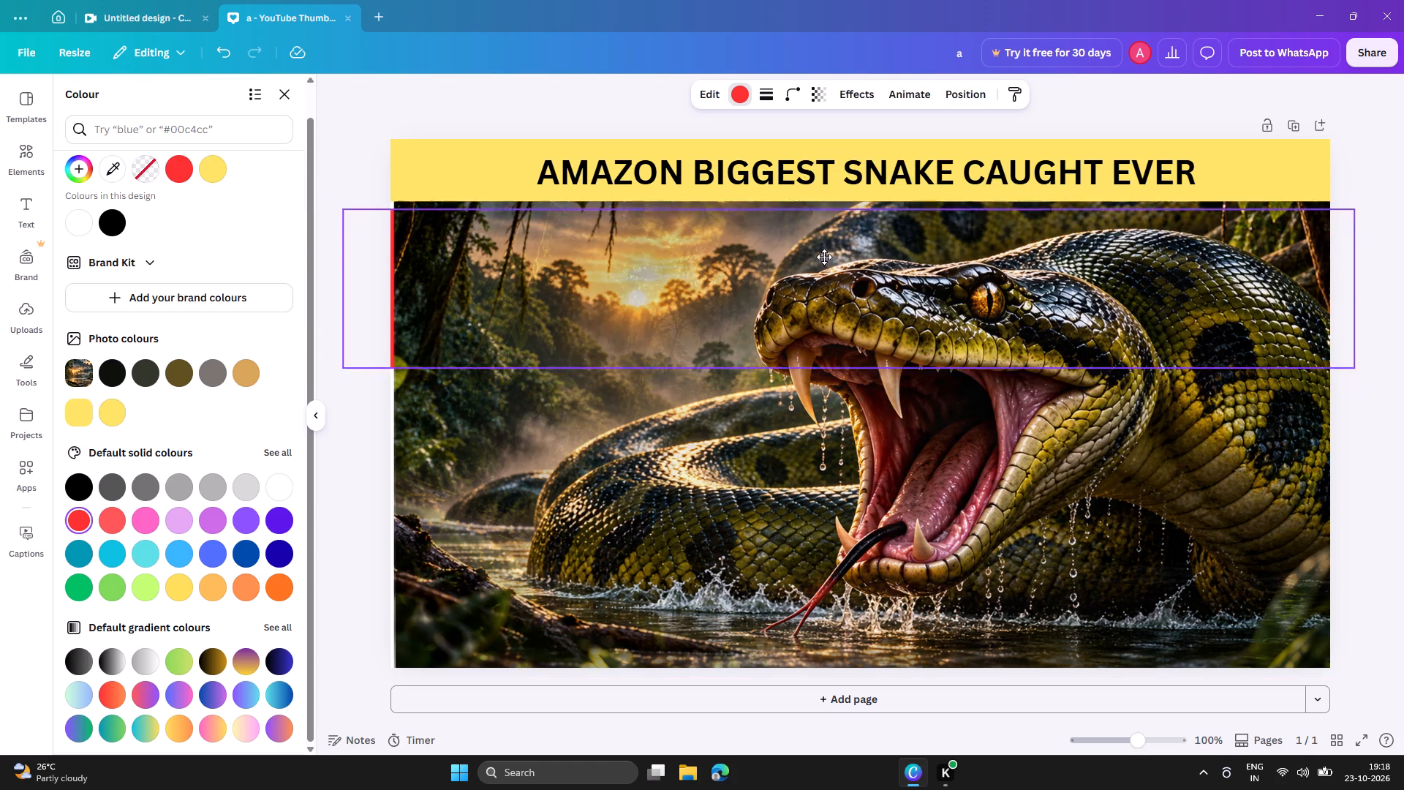
drag(824, 257, 775, 223)
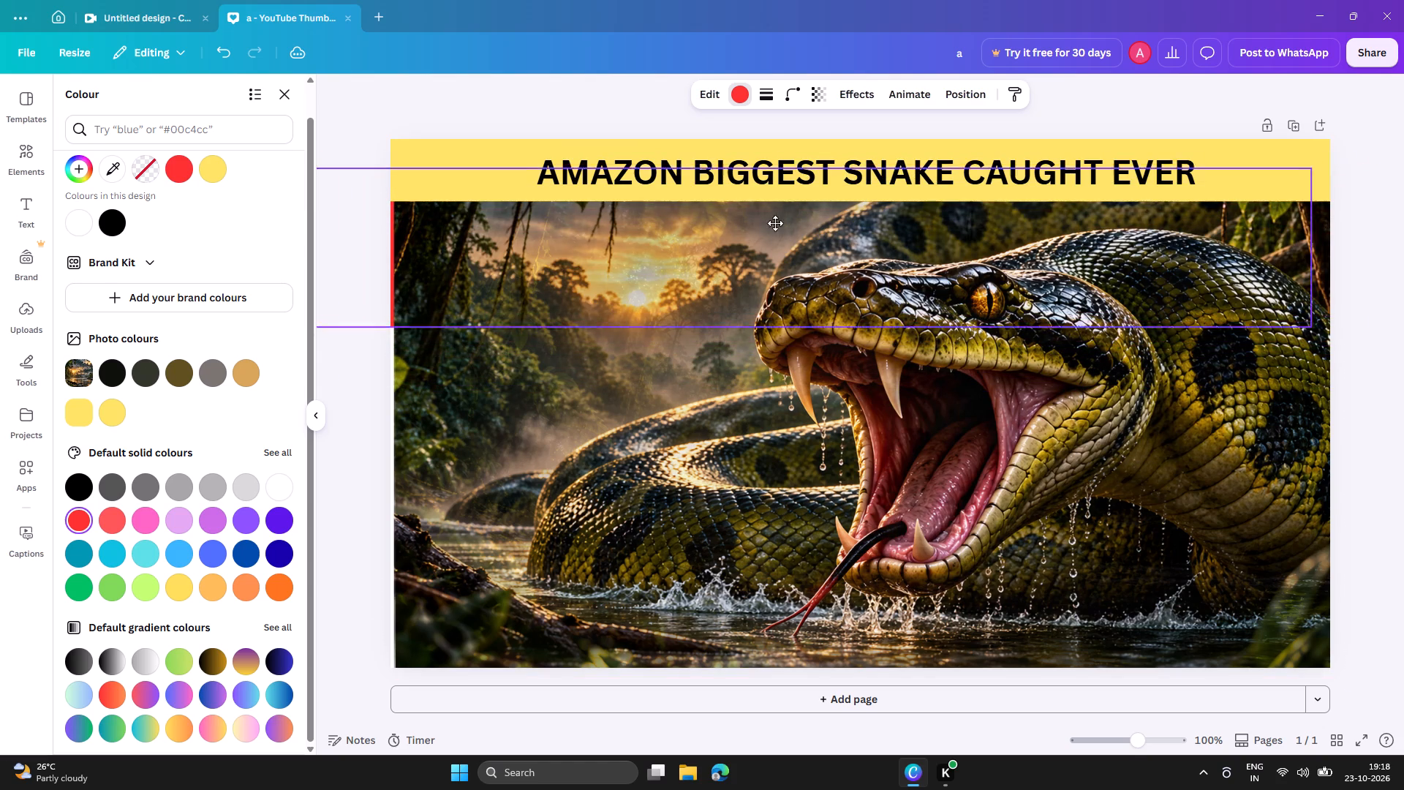
drag(775, 223, 851, 263)
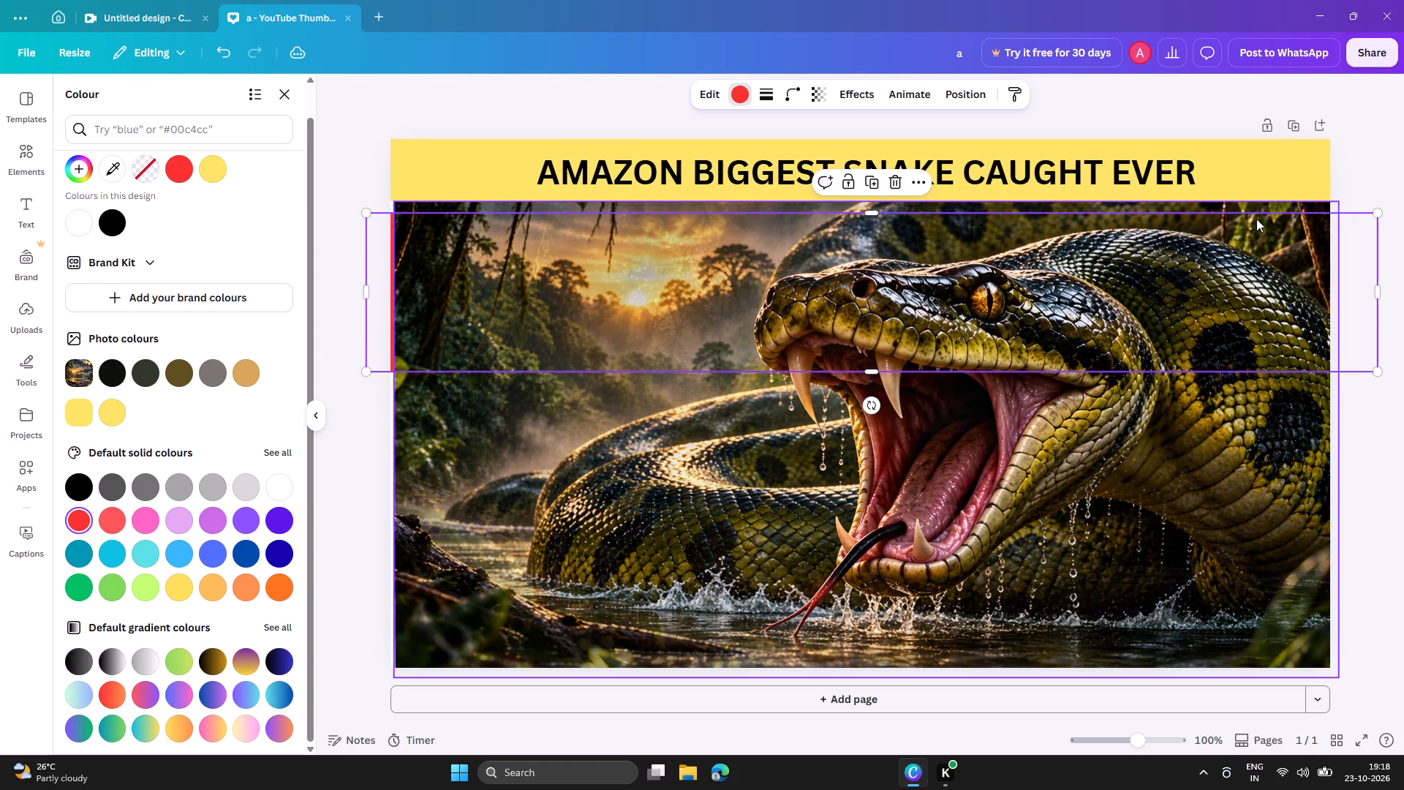
drag(874, 300, 914, 530)
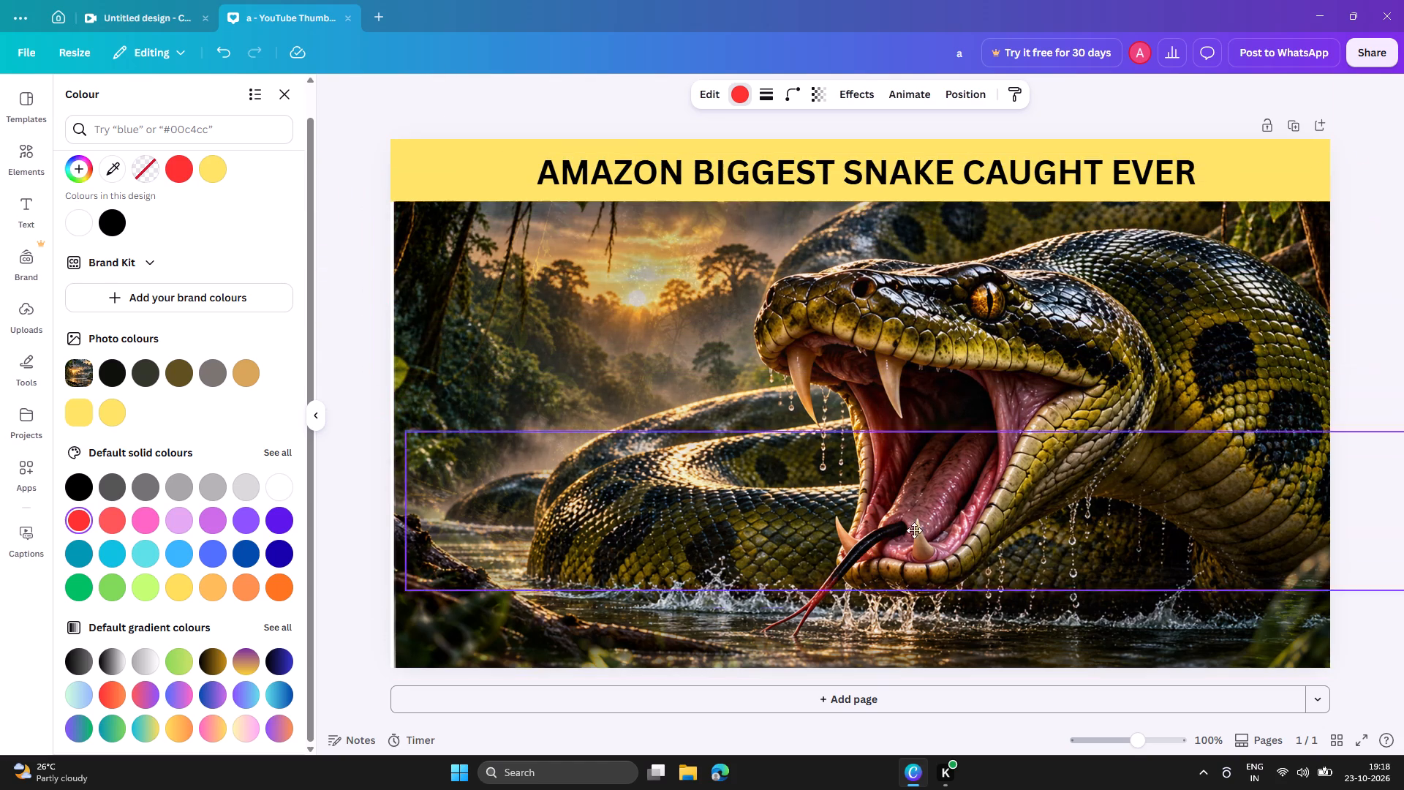
drag(914, 530, 926, 789)
click(225, 312)
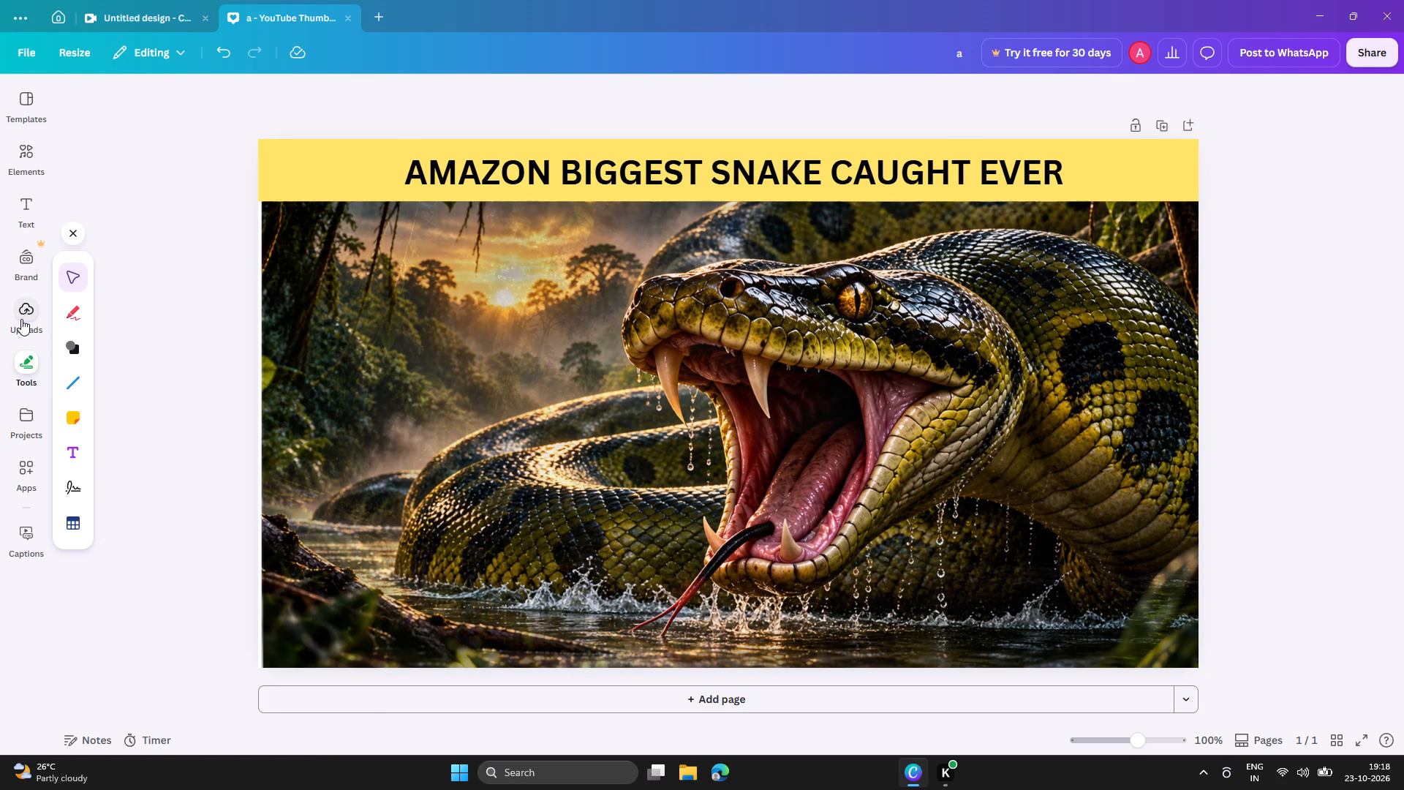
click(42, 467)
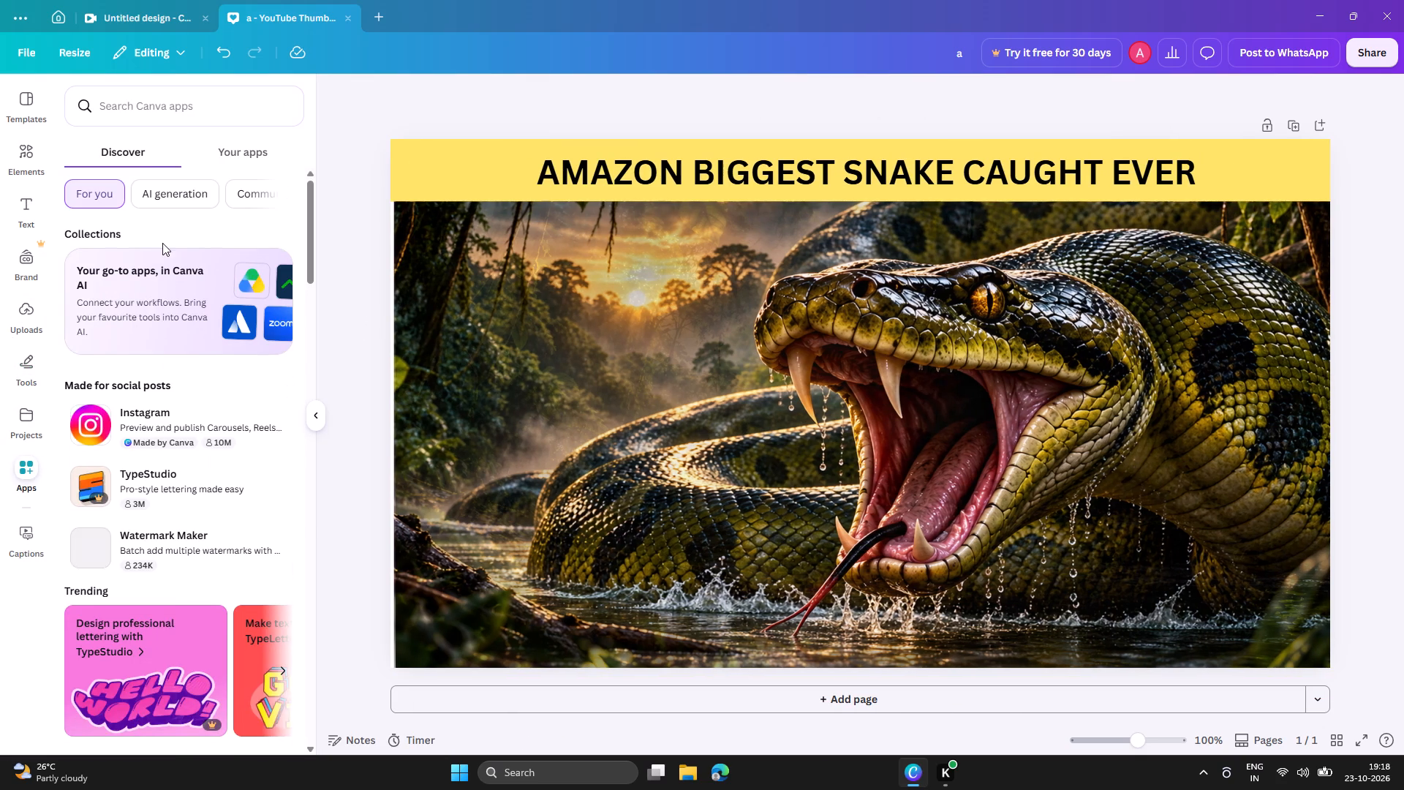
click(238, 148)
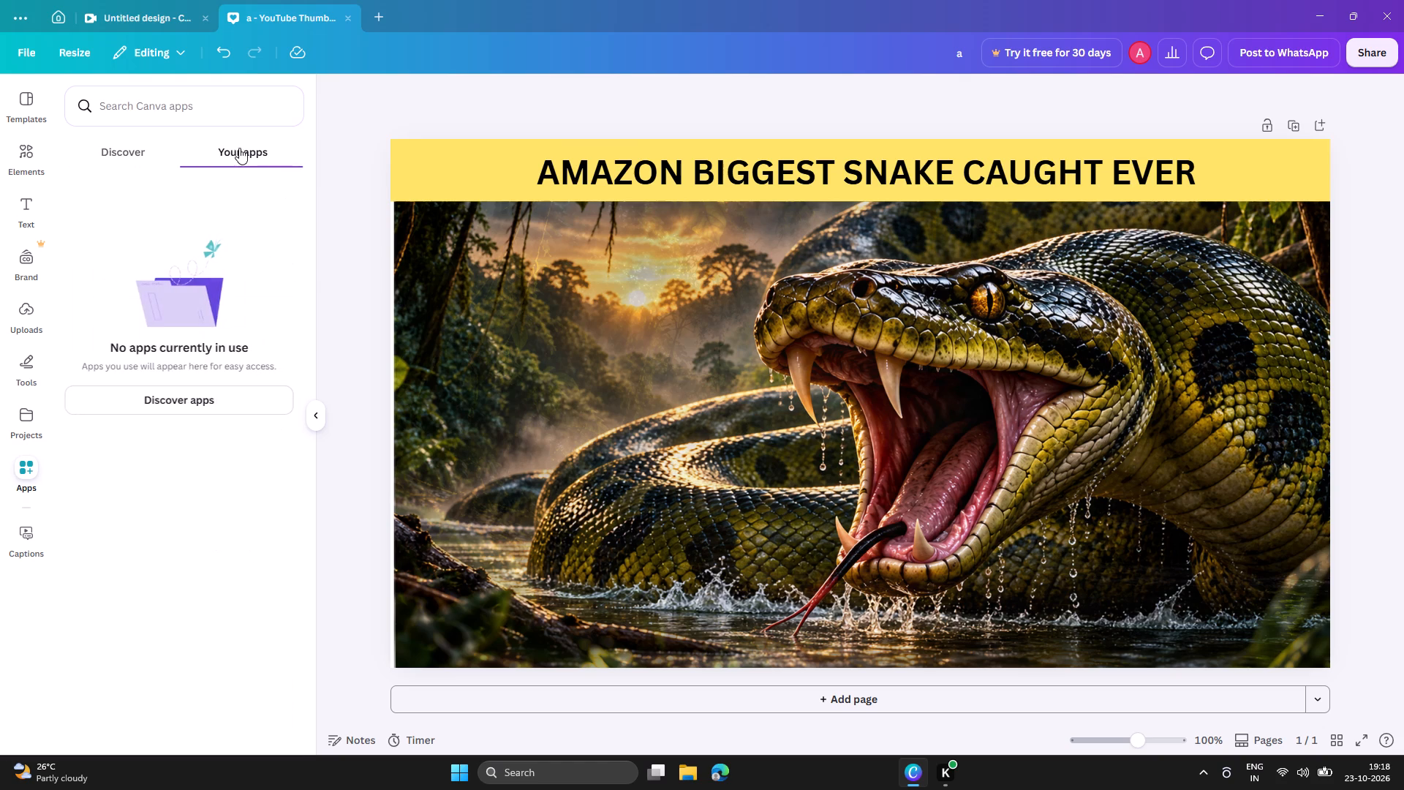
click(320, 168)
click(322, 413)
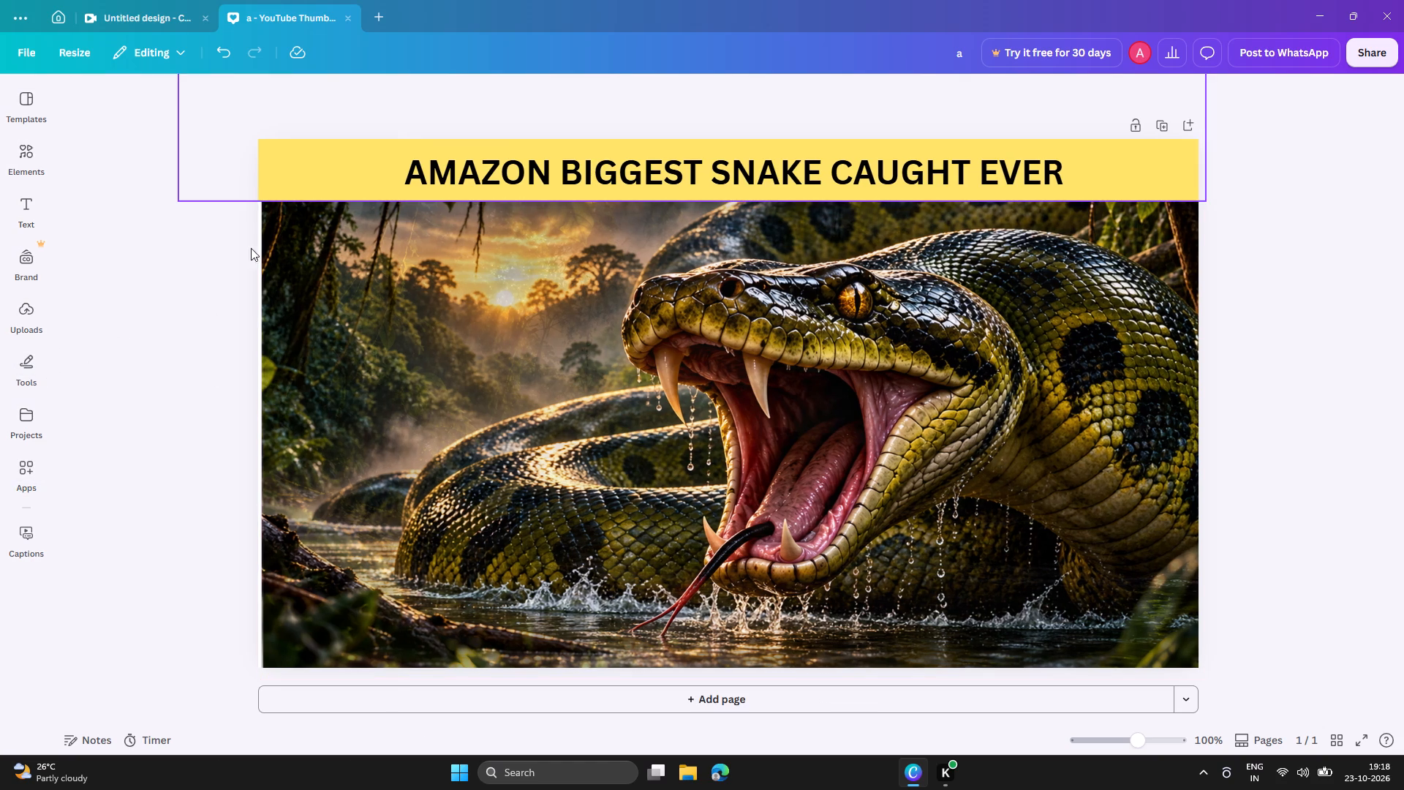
Add the curved red arrow graphic from the recommended elements to the page.
click(29, 168)
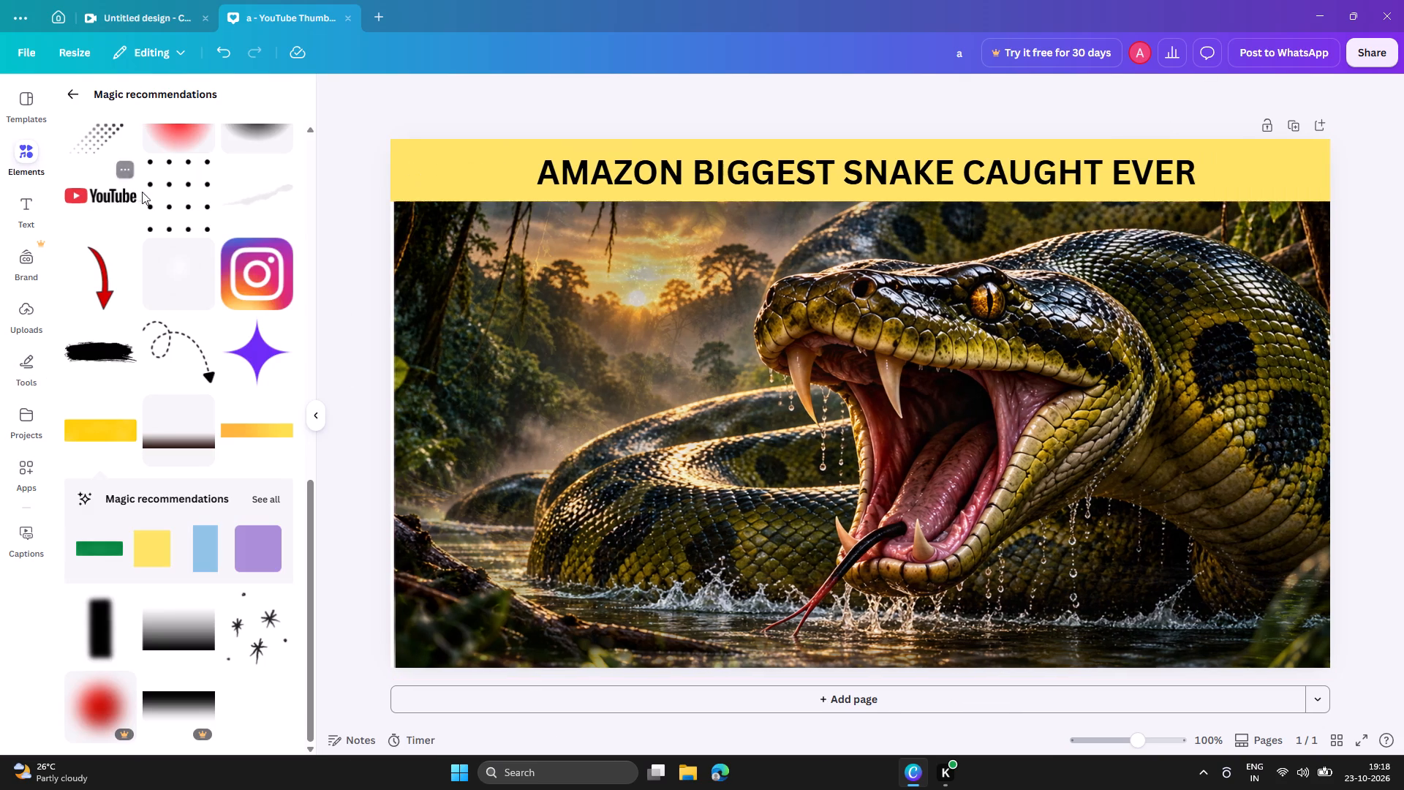
scroll(152, 214, up, 1)
scroll(105, 358, up, 5)
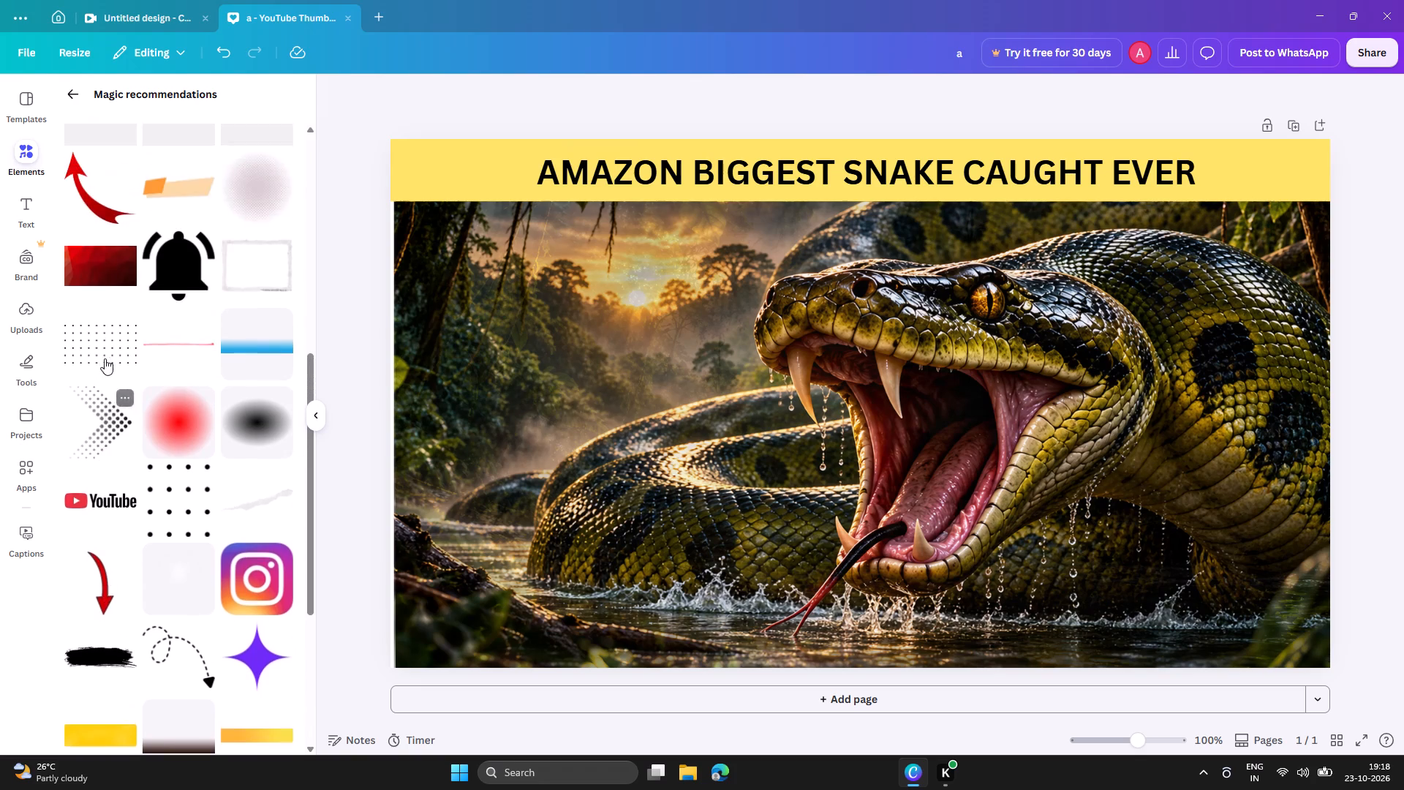
scroll(105, 358, up, 3)
scroll(94, 516, up, 7)
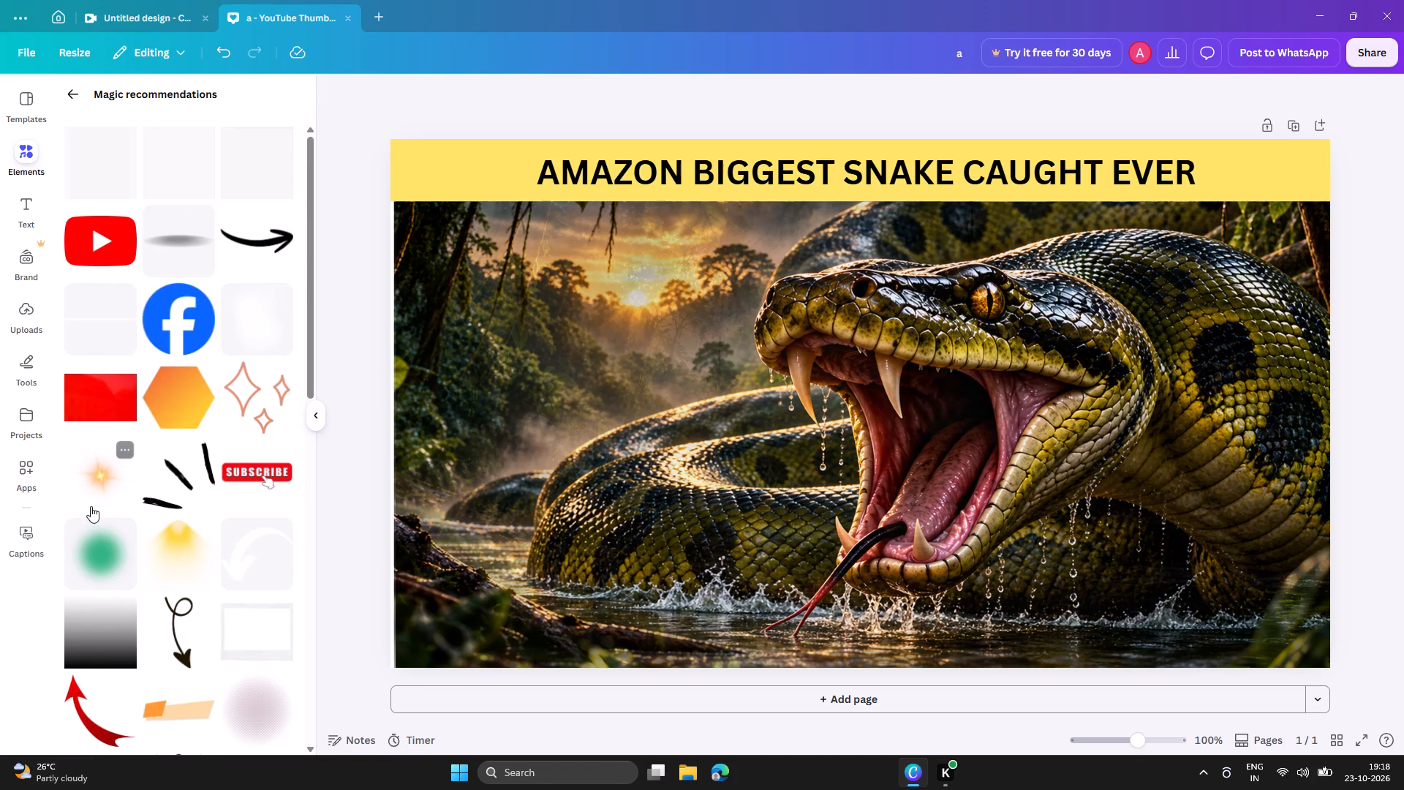
scroll(91, 506, up, 1)
scroll(202, 323, down, 3)
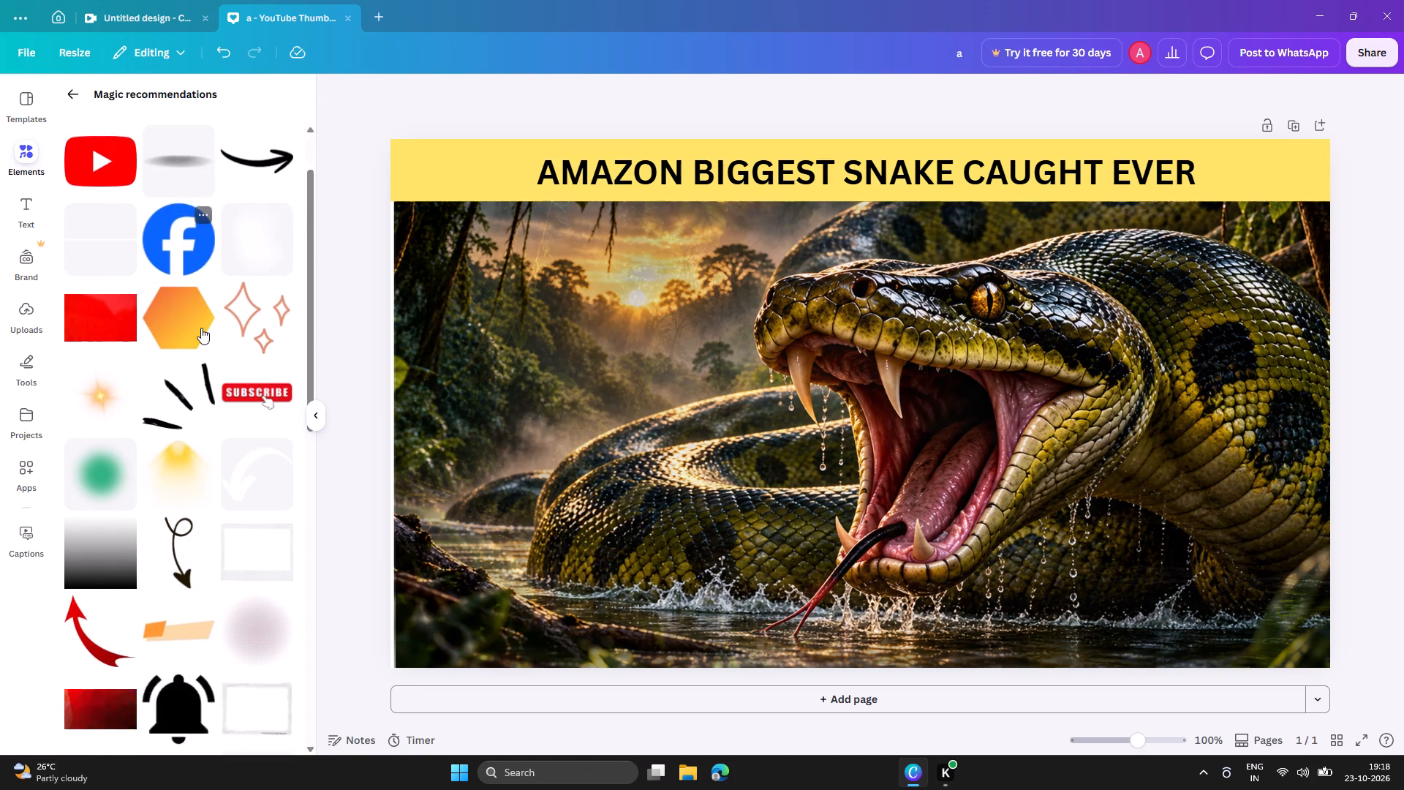
scroll(201, 328, down, 10)
scroll(200, 327, up, 1)
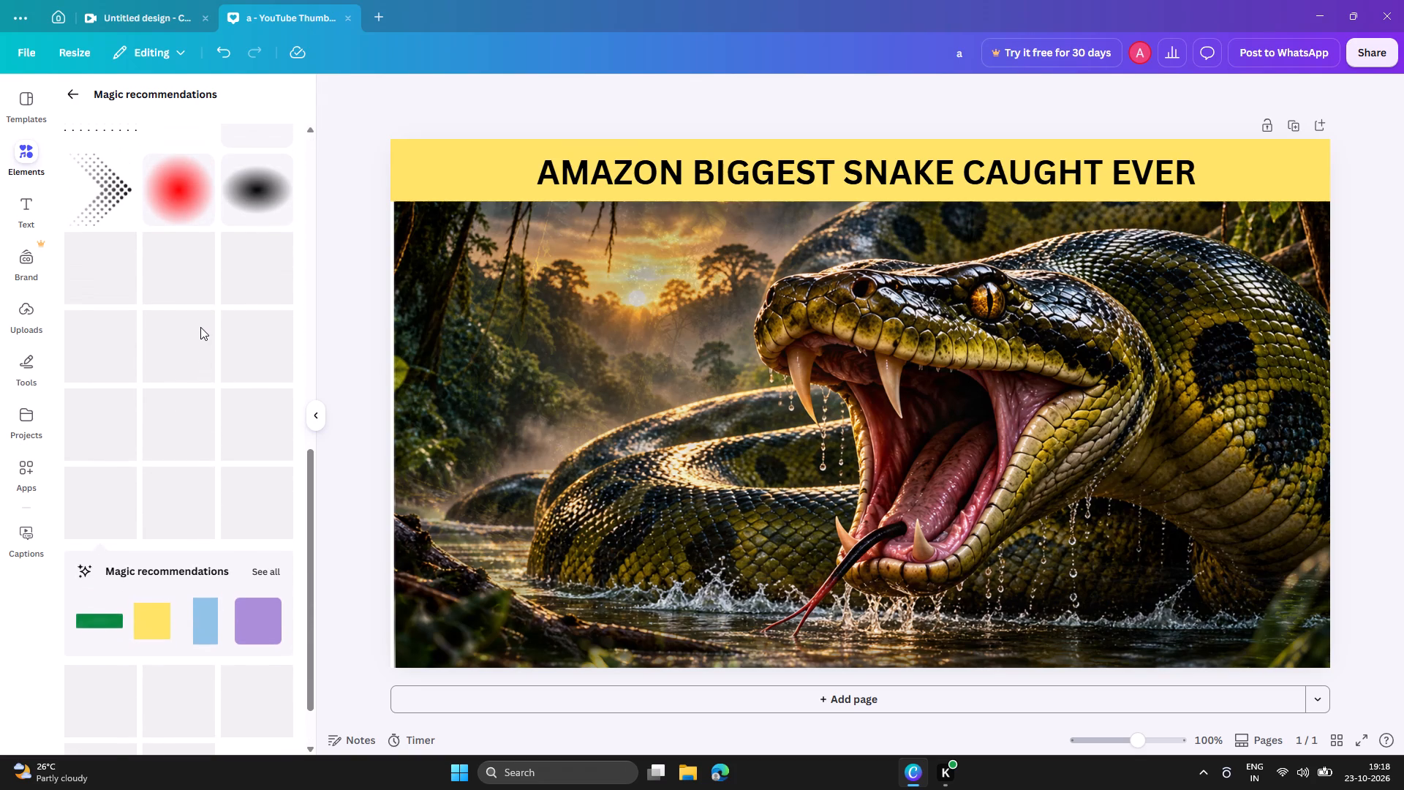
scroll(200, 327, down, 5)
scroll(197, 317, up, 5)
click(86, 261)
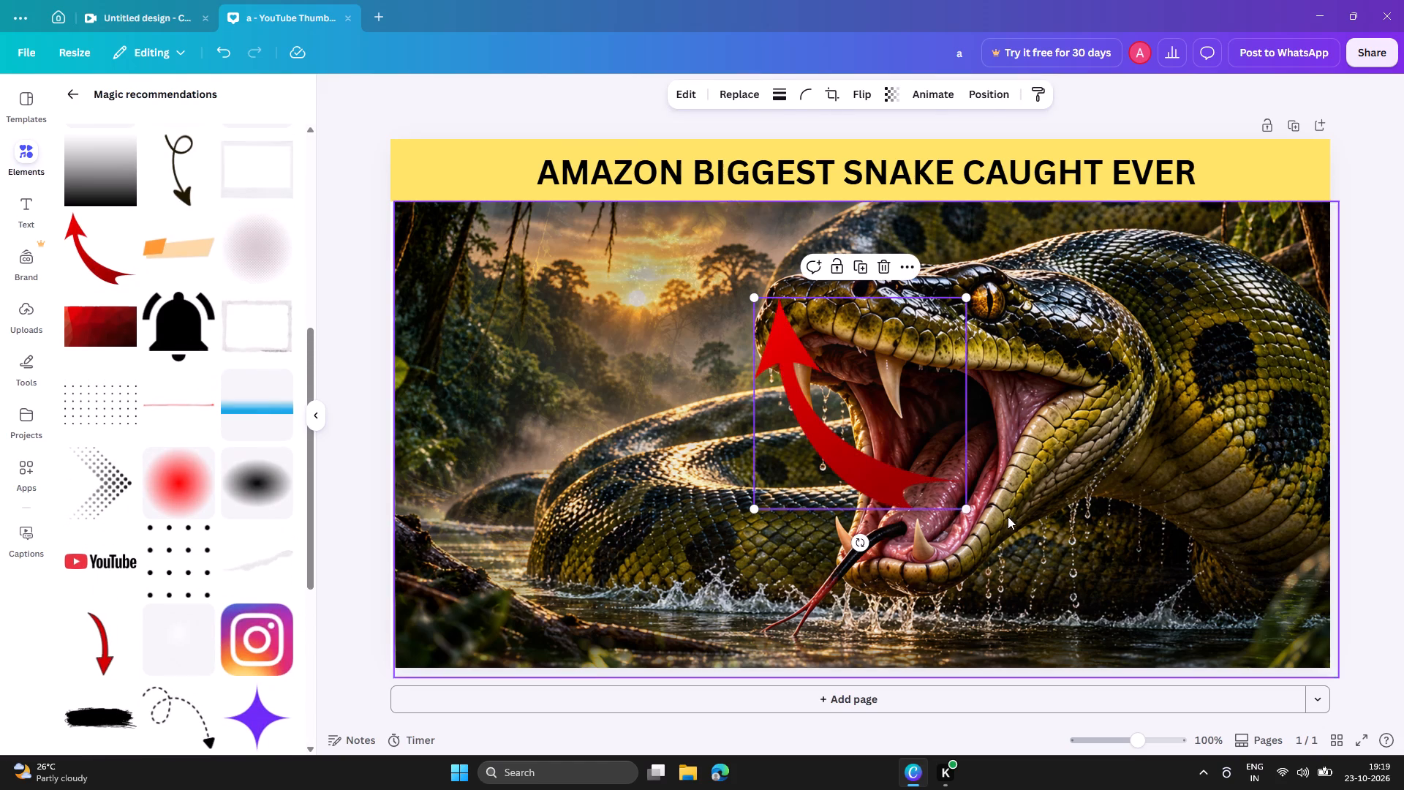
click(1006, 516)
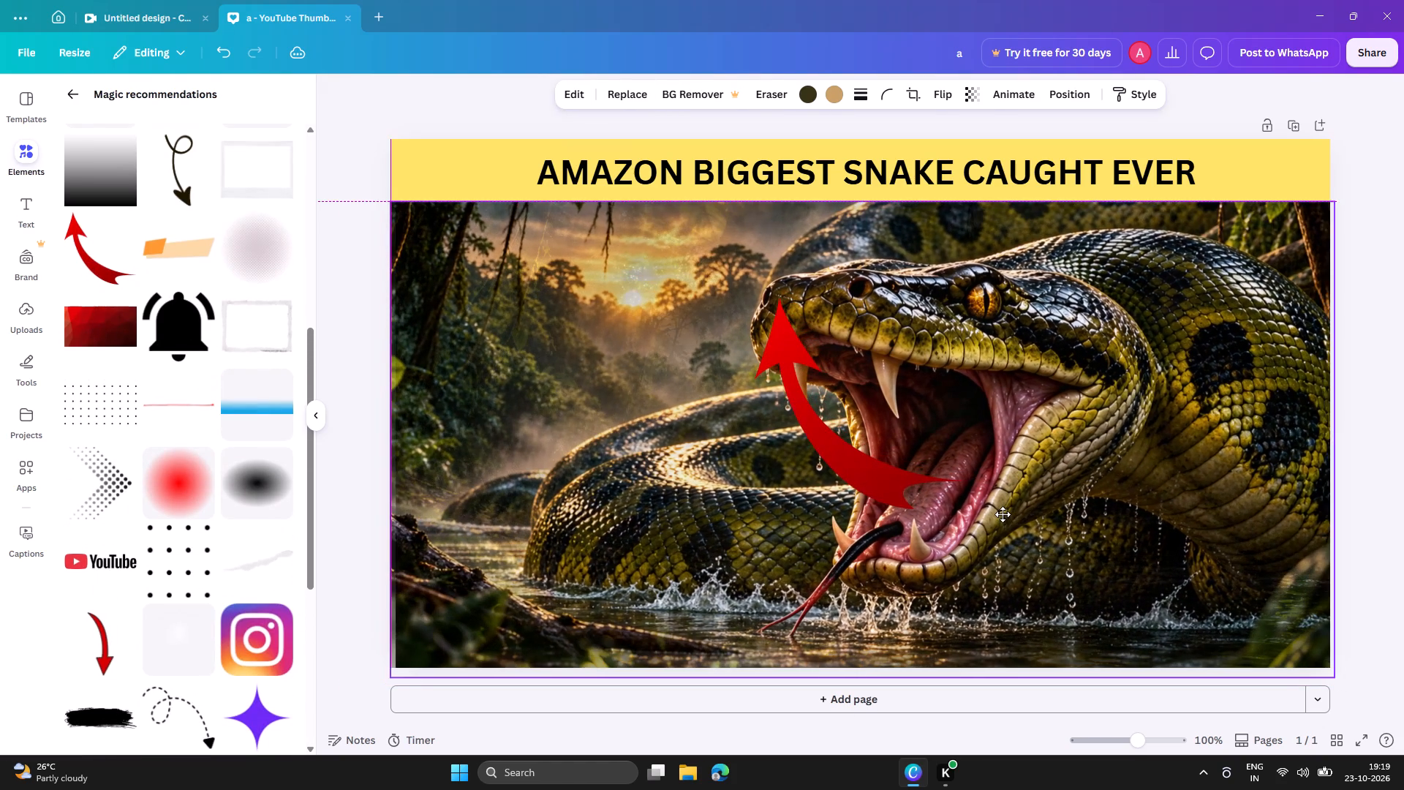
Move the red arrow left of the snake's head and rotate it about 105° so it points towards the snout.
drag(853, 462, 661, 441)
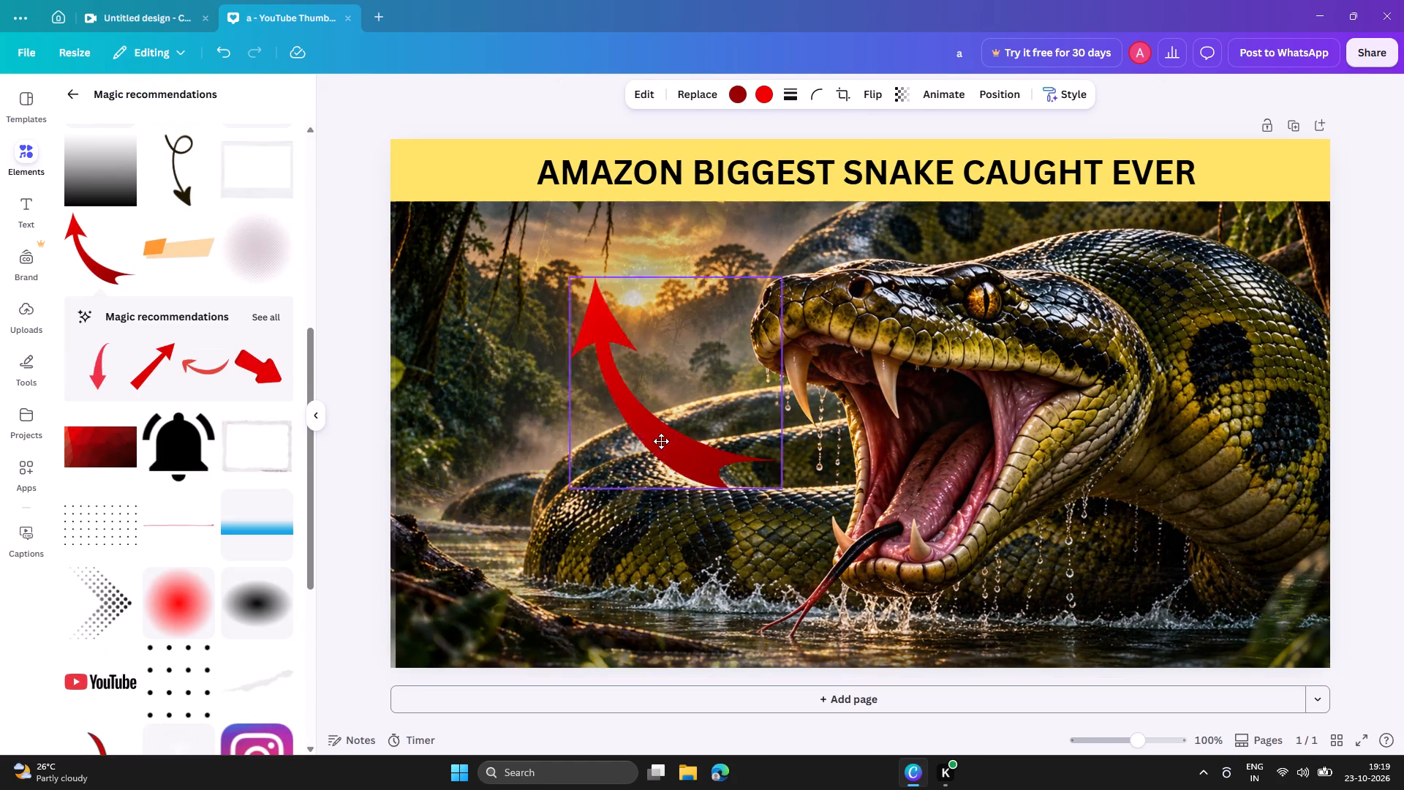
drag(661, 441, 642, 425)
drag(654, 506, 337, 401)
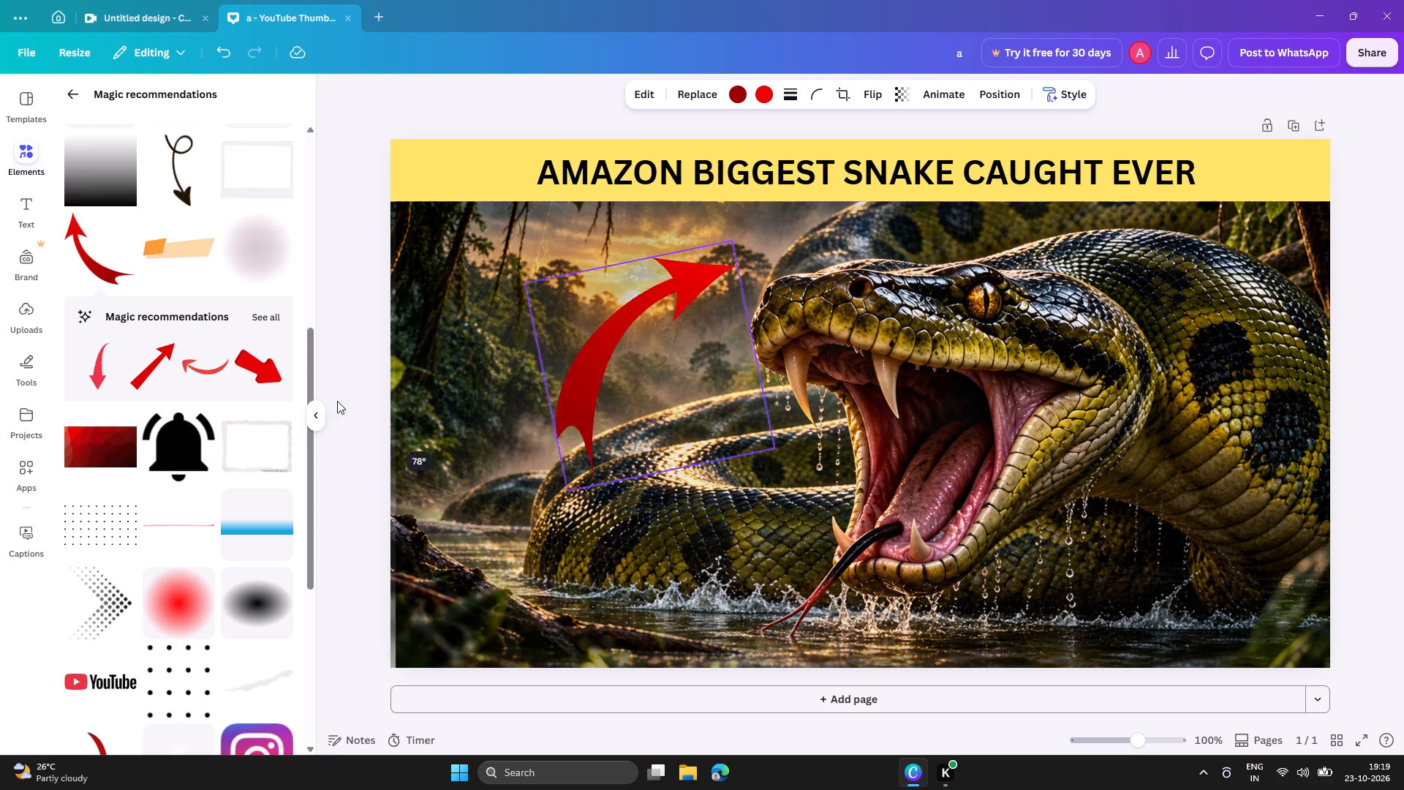
drag(337, 401, 317, 398)
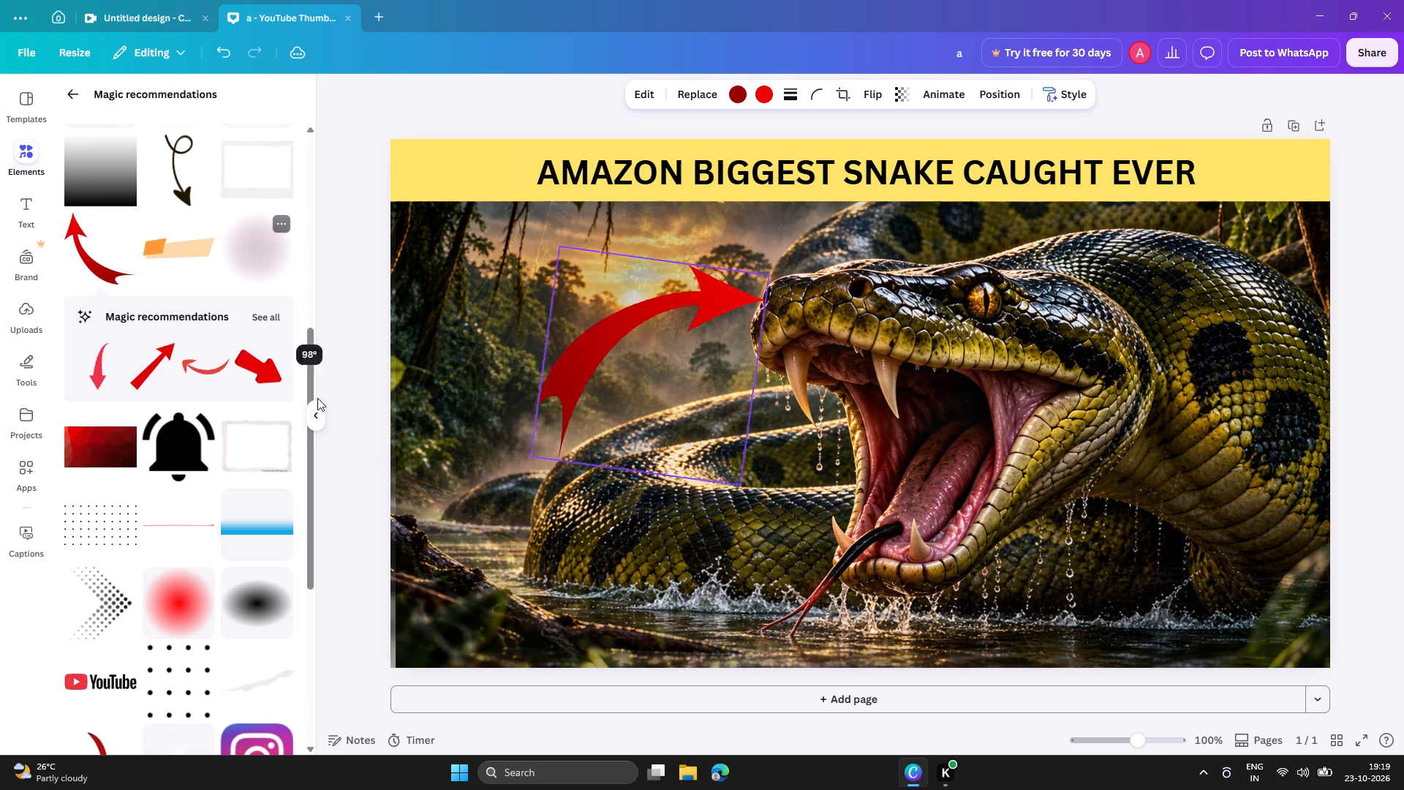
drag(317, 398, 458, 315)
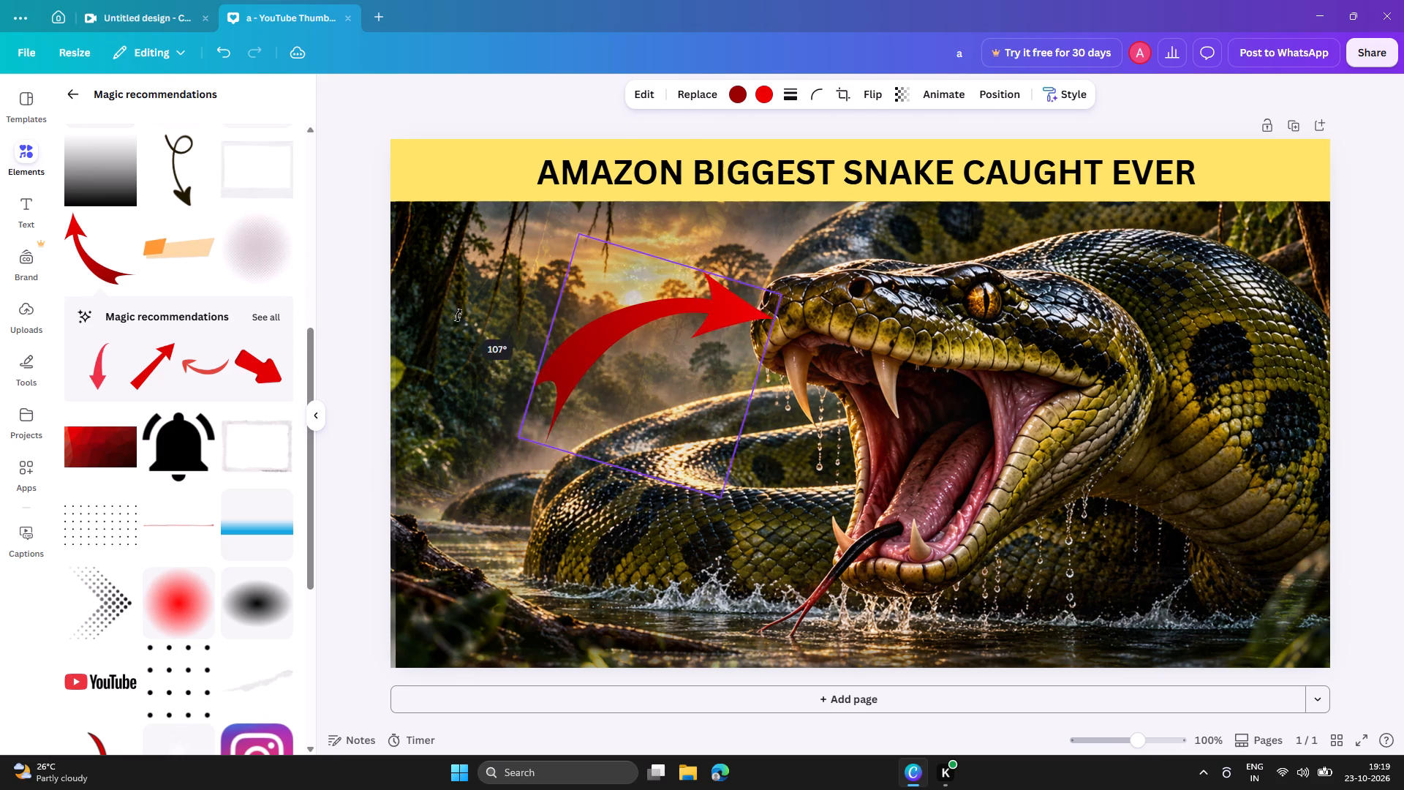
drag(458, 315, 492, 328)
Shrink the red arrow and place it over the sunset, just left of the snake's snout.
drag(638, 376, 574, 385)
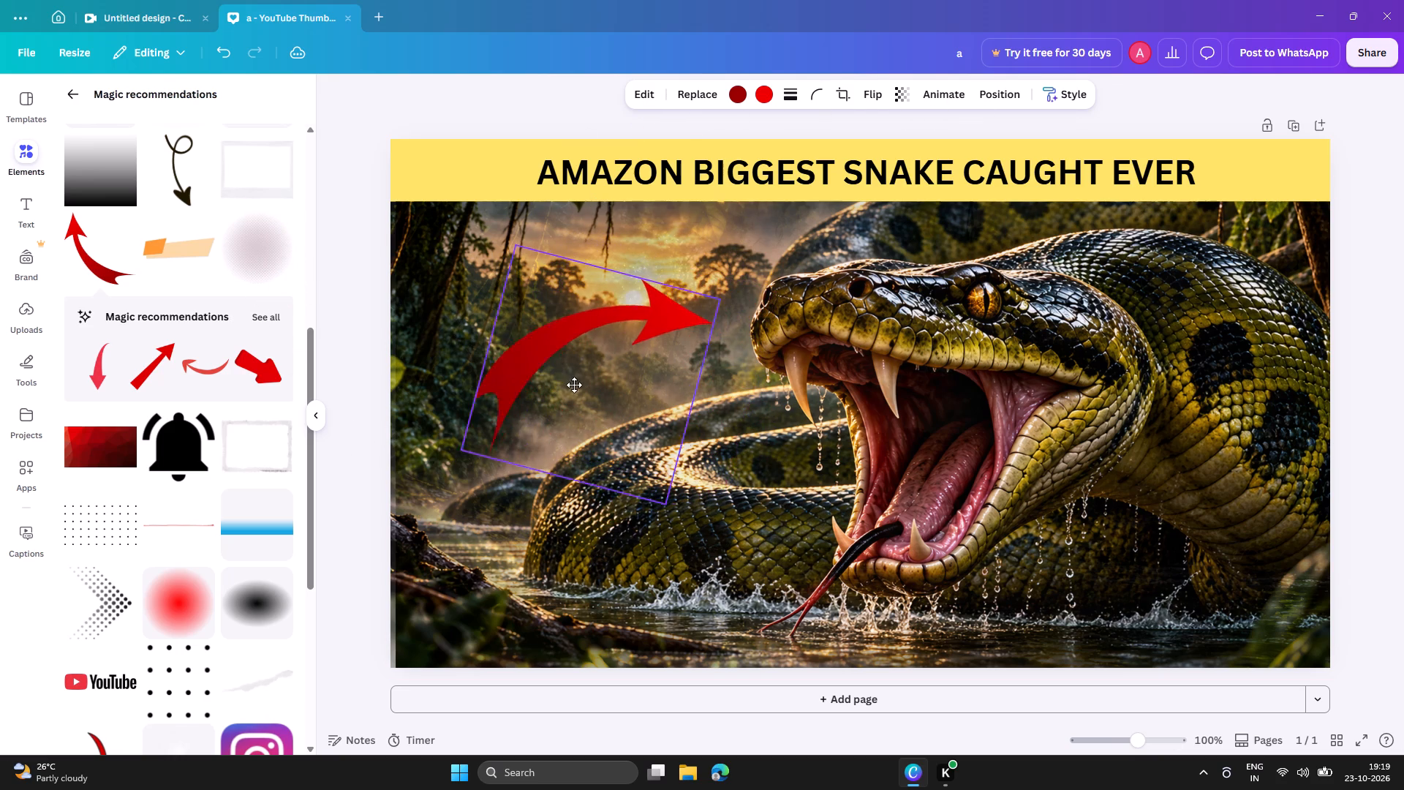
drag(574, 385, 572, 385)
drag(660, 500, 614, 433)
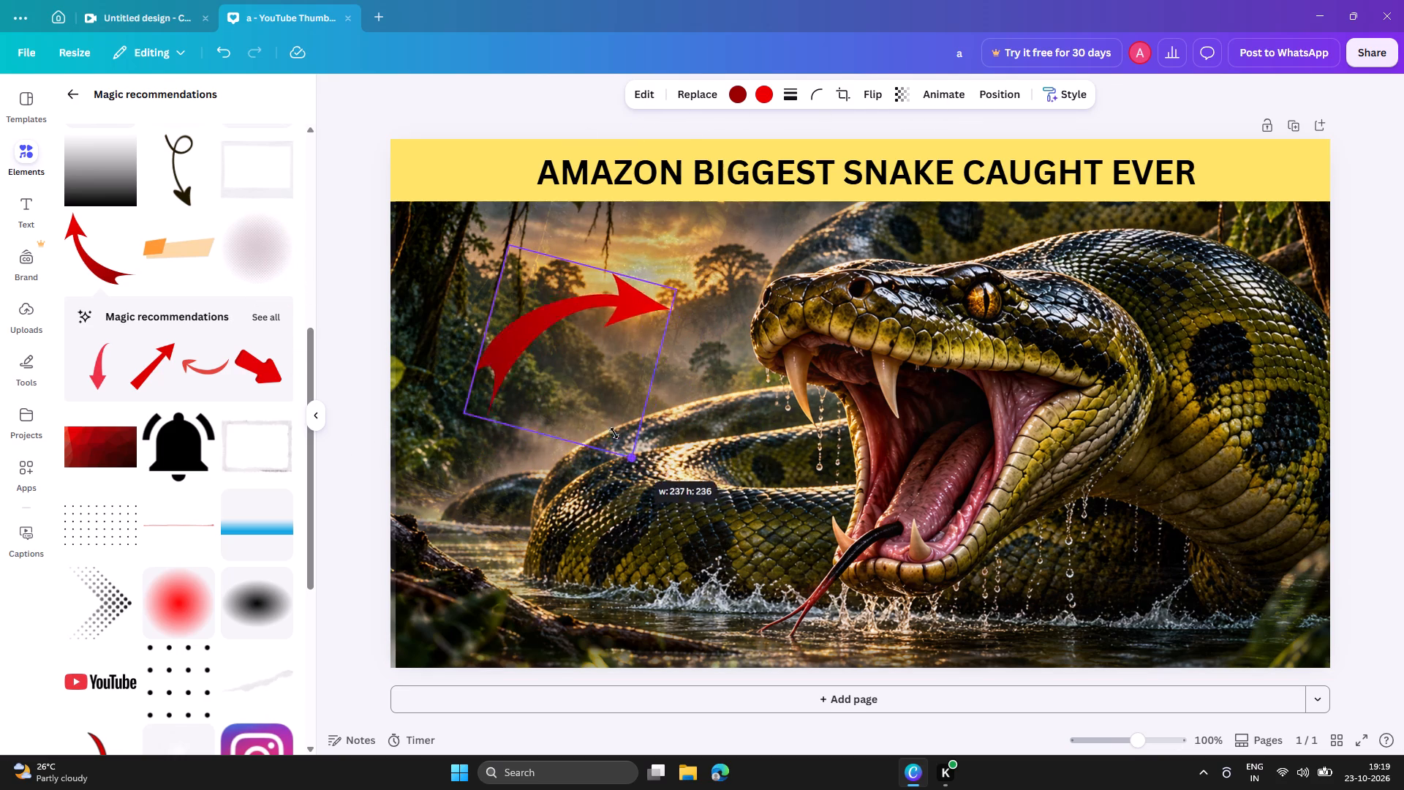
drag(614, 433, 592, 404)
drag(520, 328, 625, 333)
Shift the snake photo slightly left so its right edge lines up with the page's right edge.
click(551, 306)
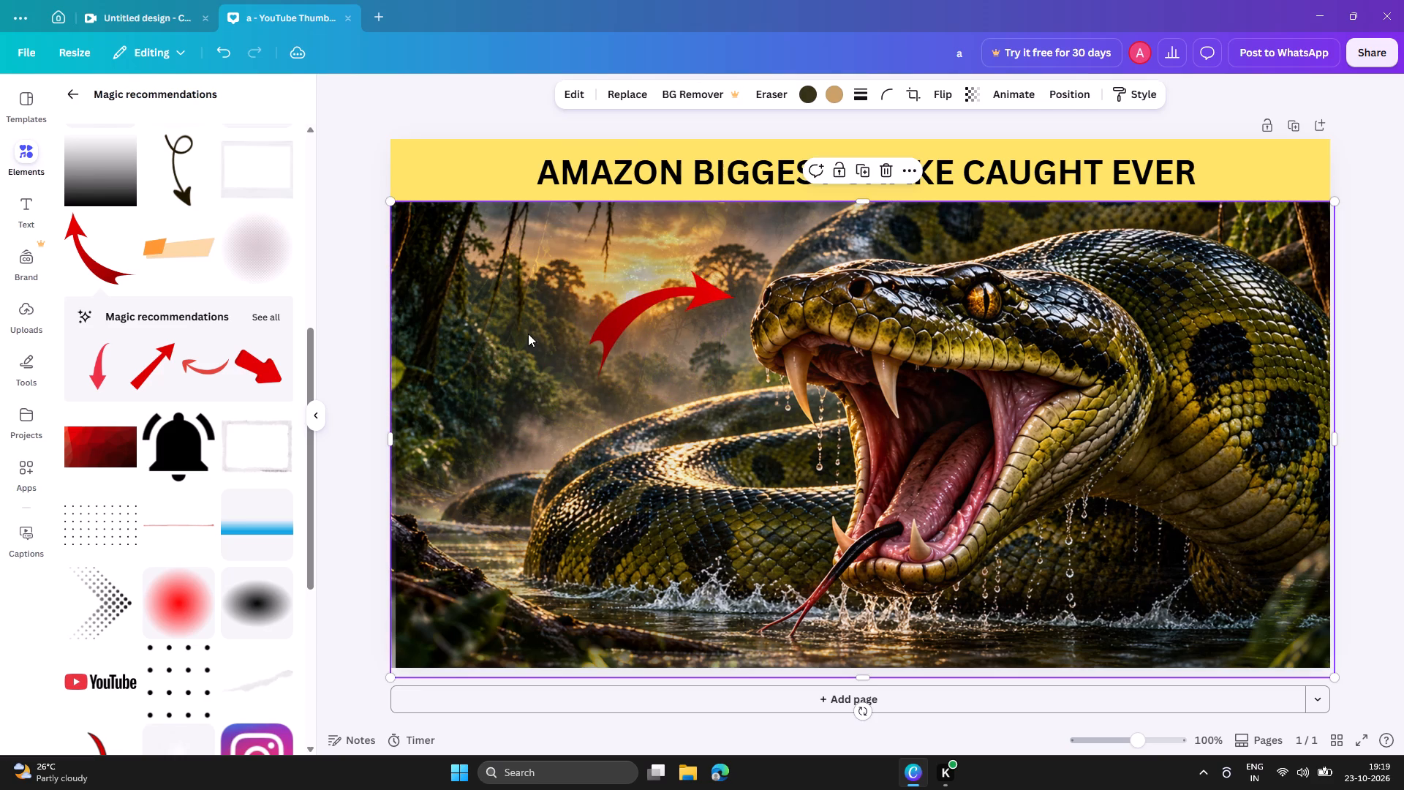
drag(474, 372, 462, 373)
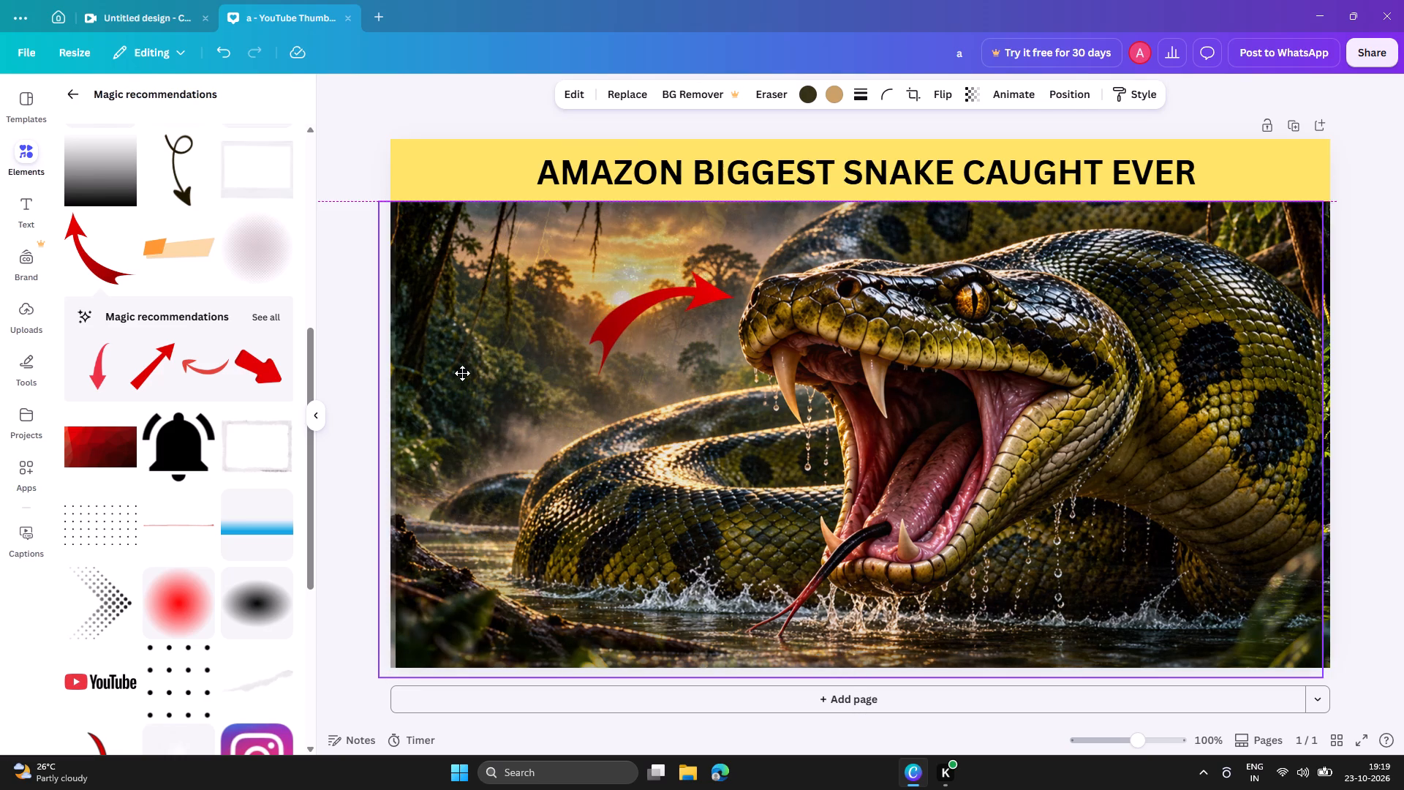
drag(462, 373, 466, 372)
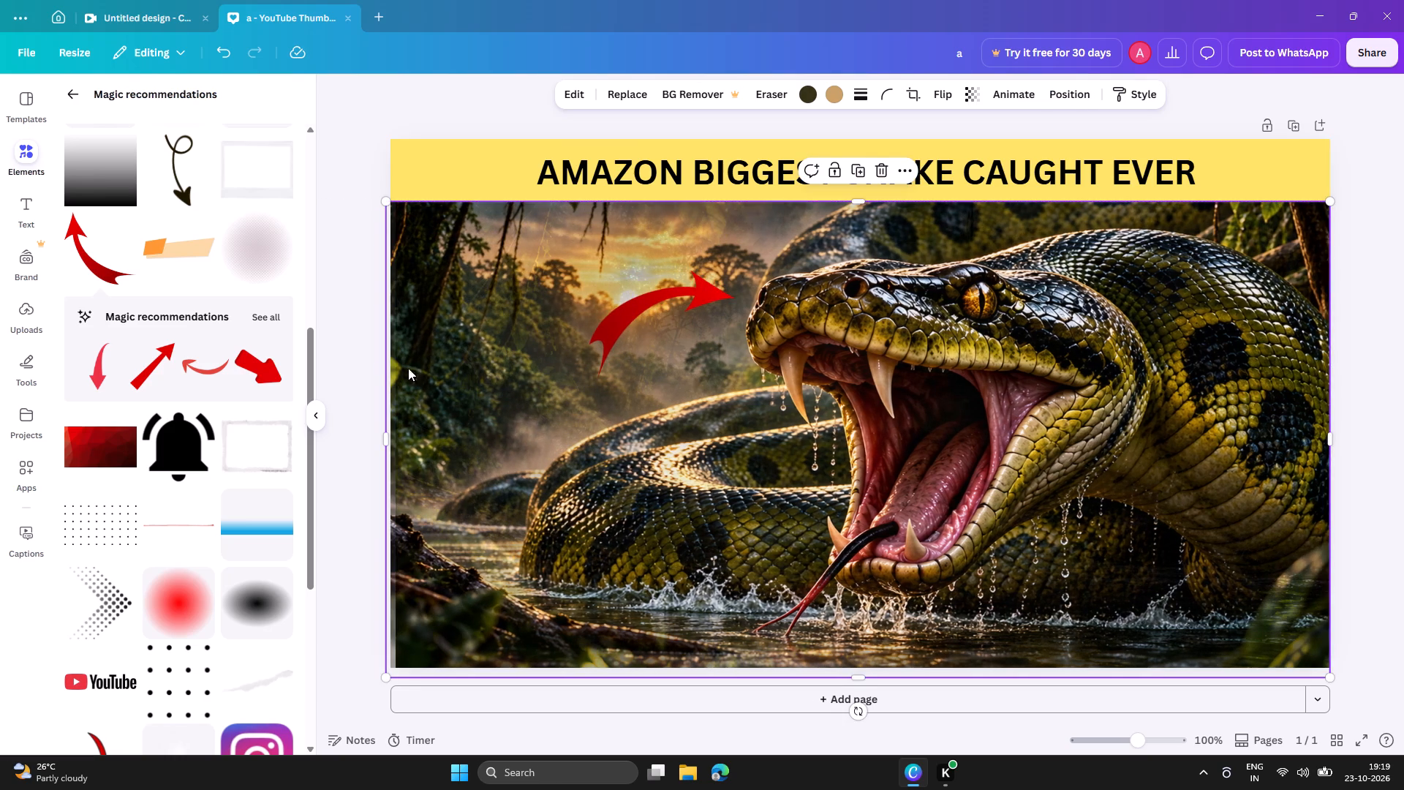
click(367, 366)
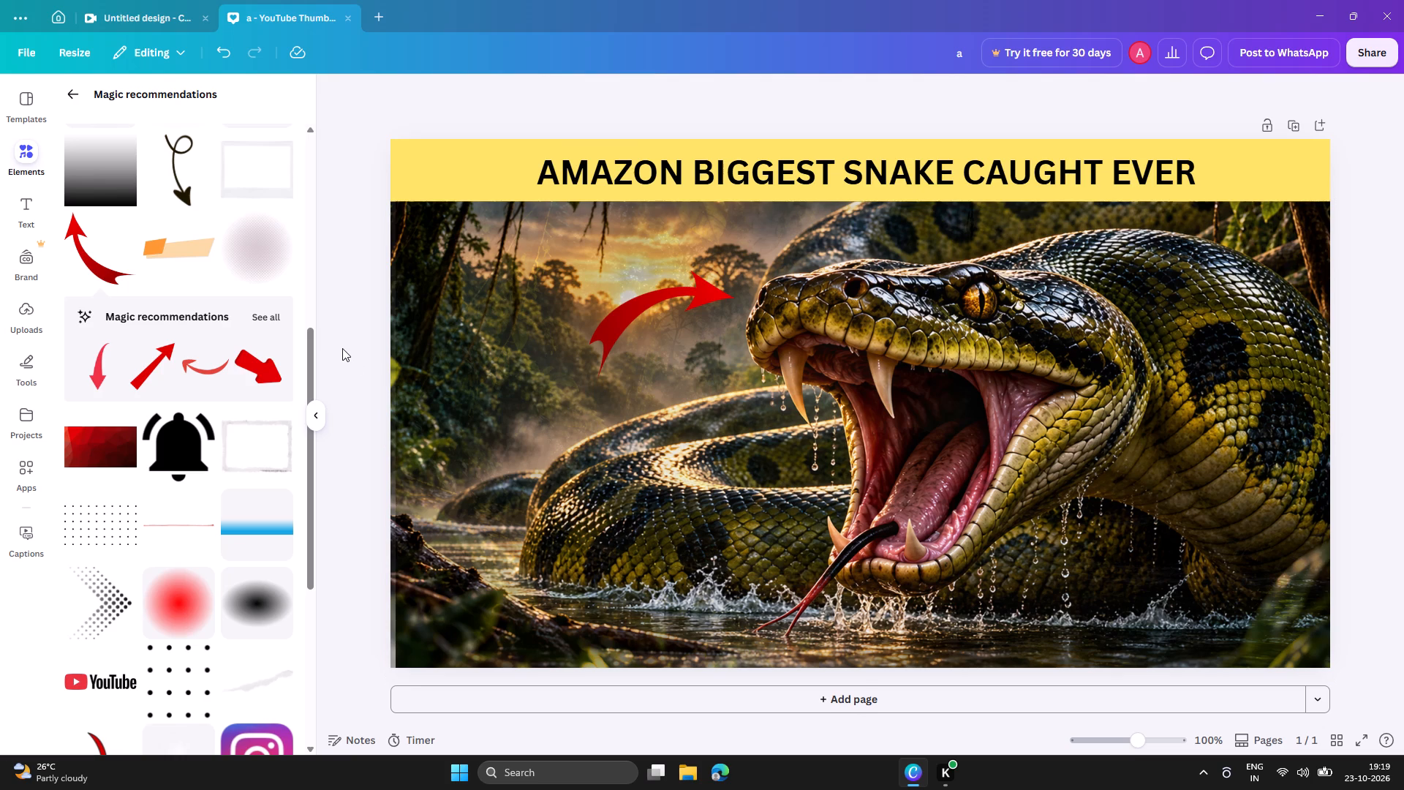
click(320, 405)
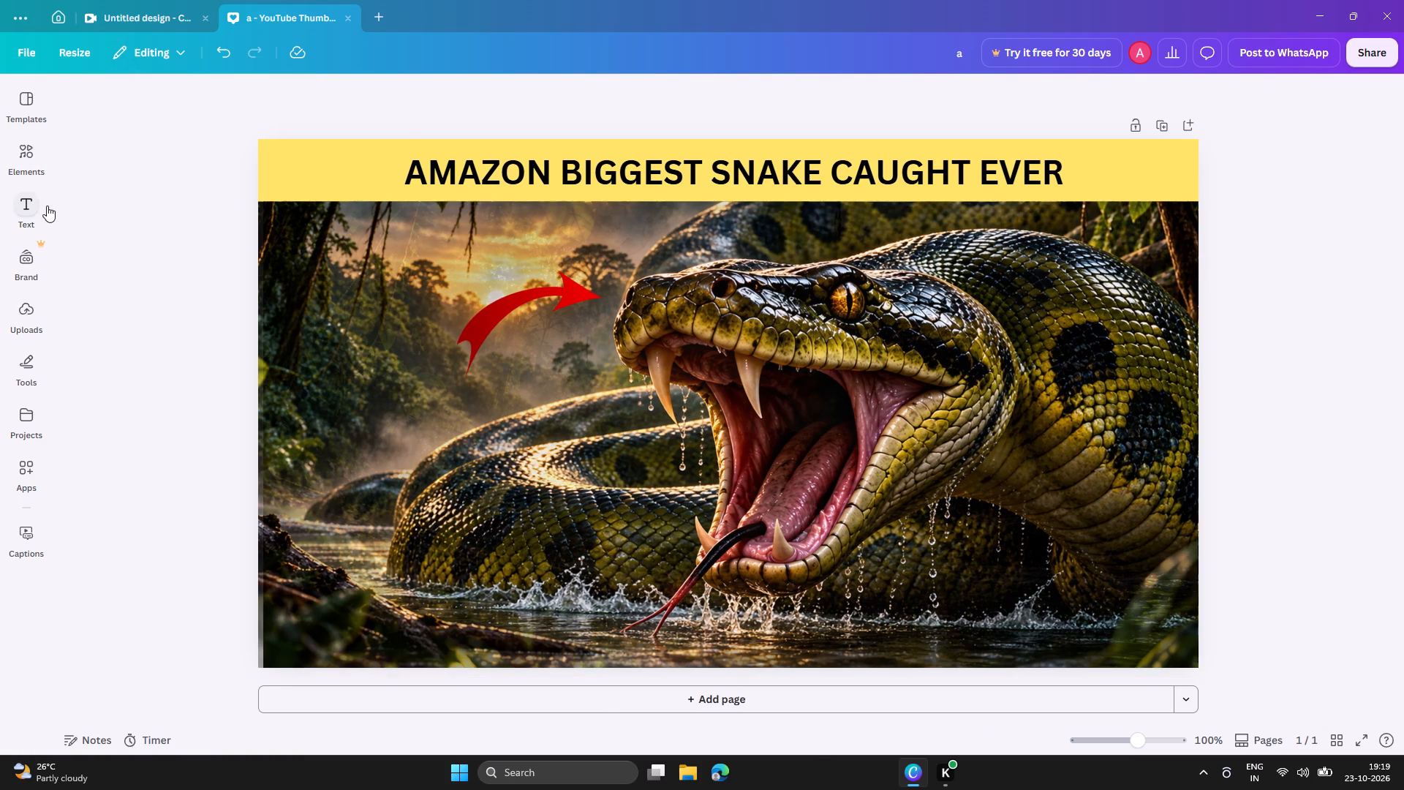
Add a subheading text box to the page reading "TITANOBOA?".
click(41, 207)
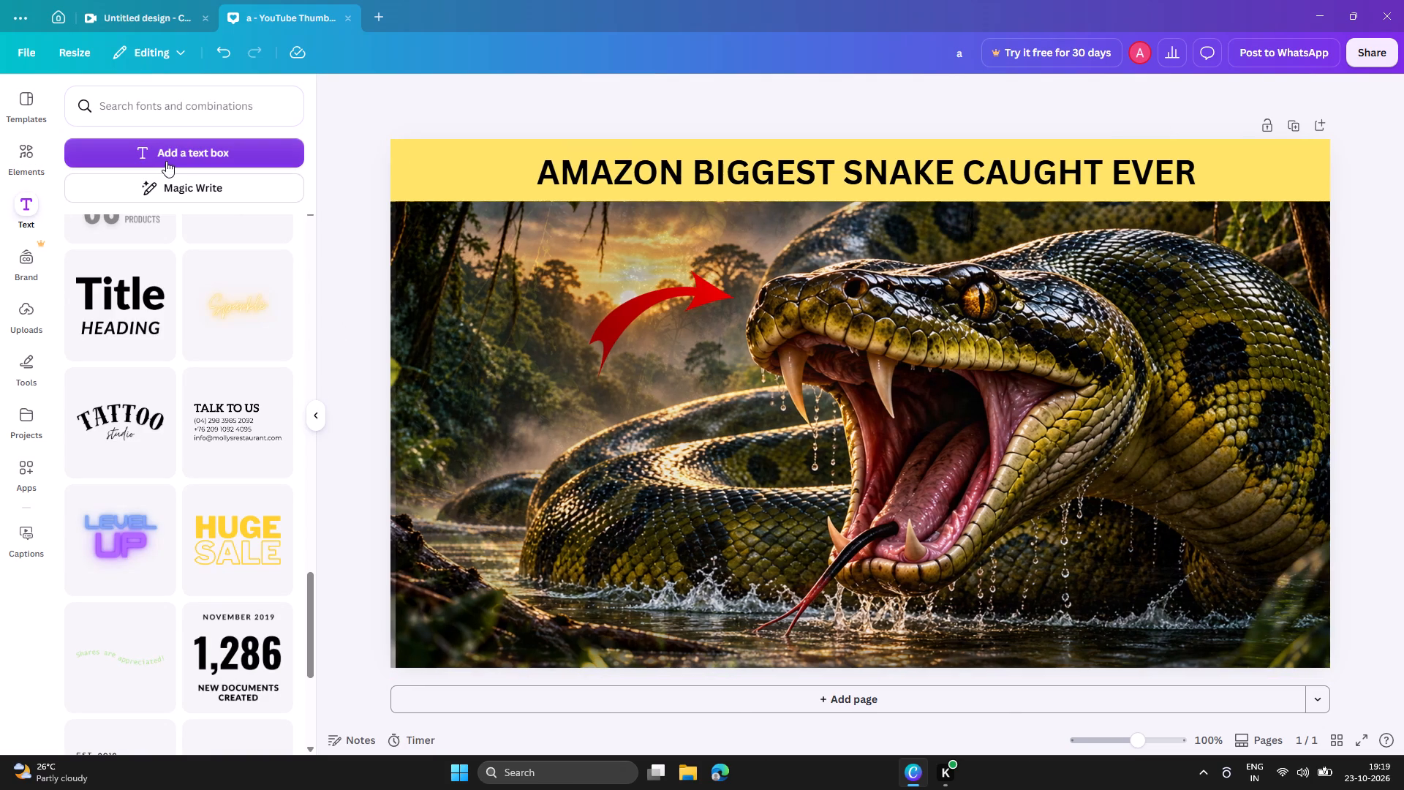
scroll(191, 385, down, 4)
scroll(195, 389, up, 4)
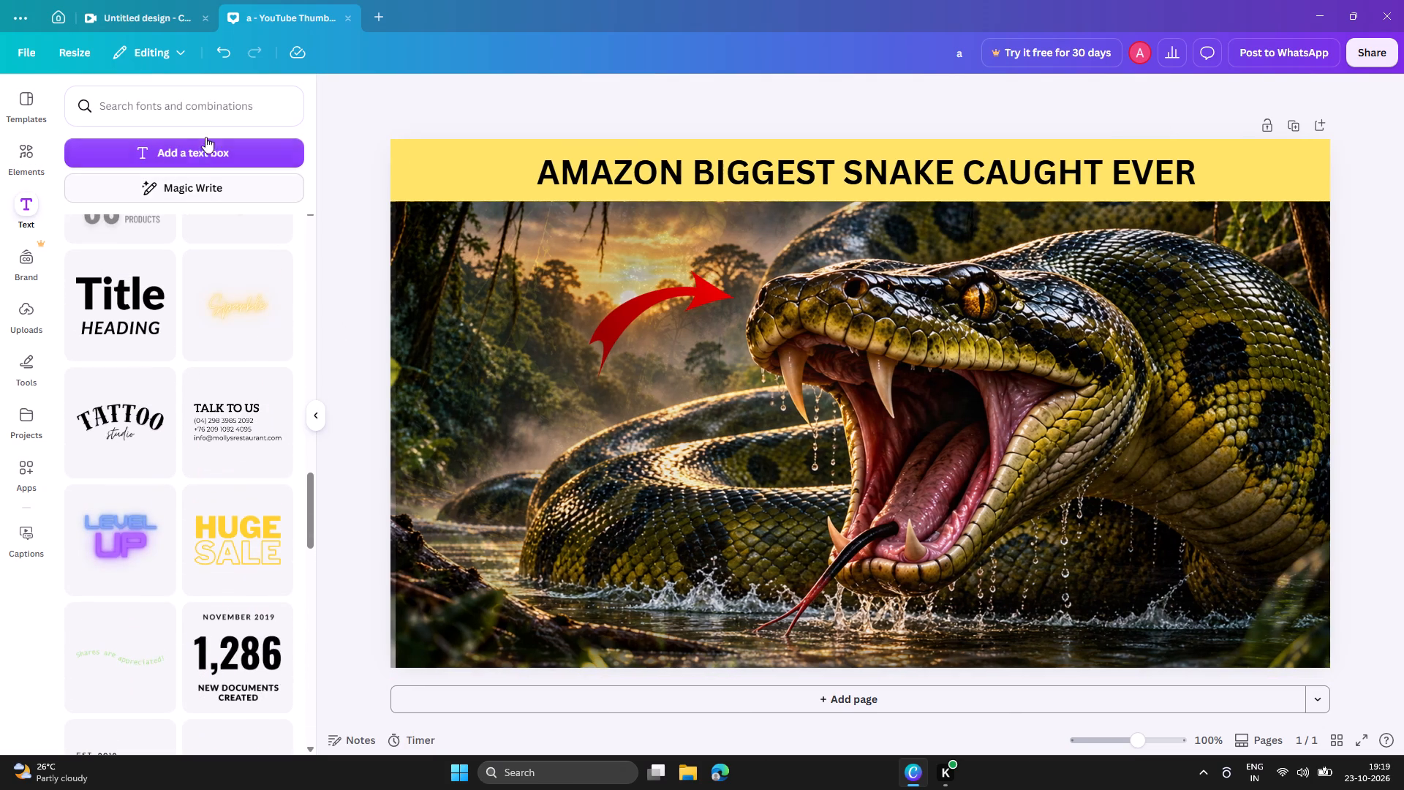
click(217, 110)
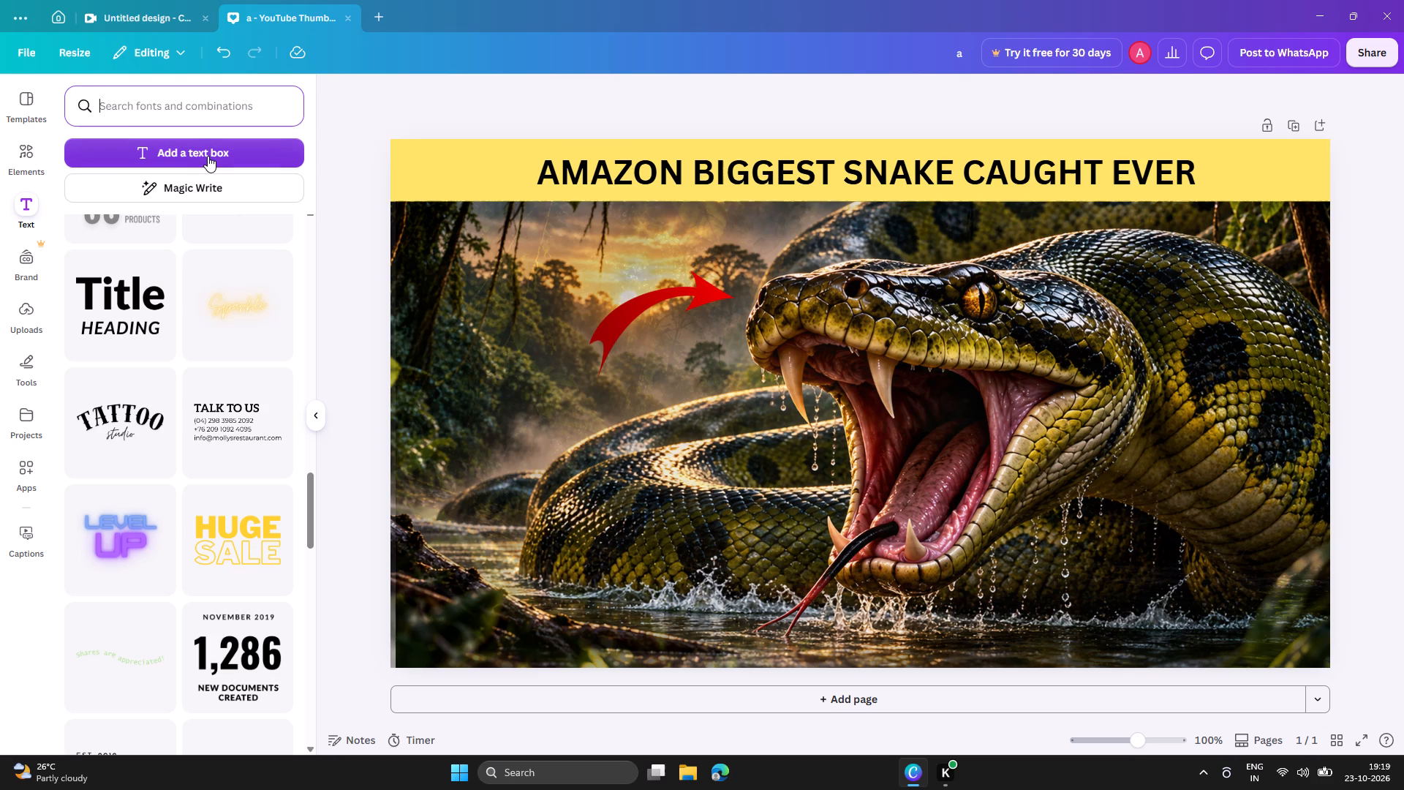
text(TA)
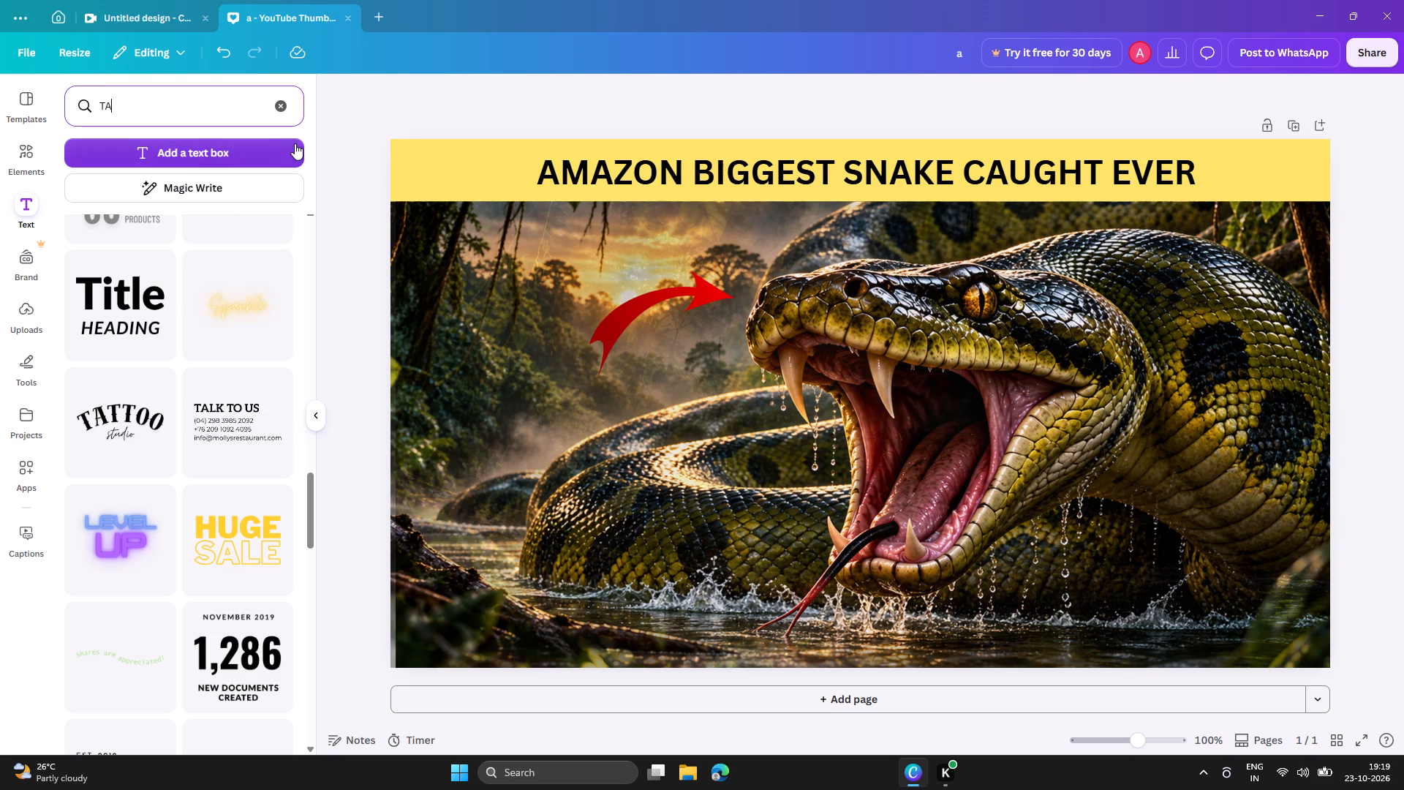
click(282, 113)
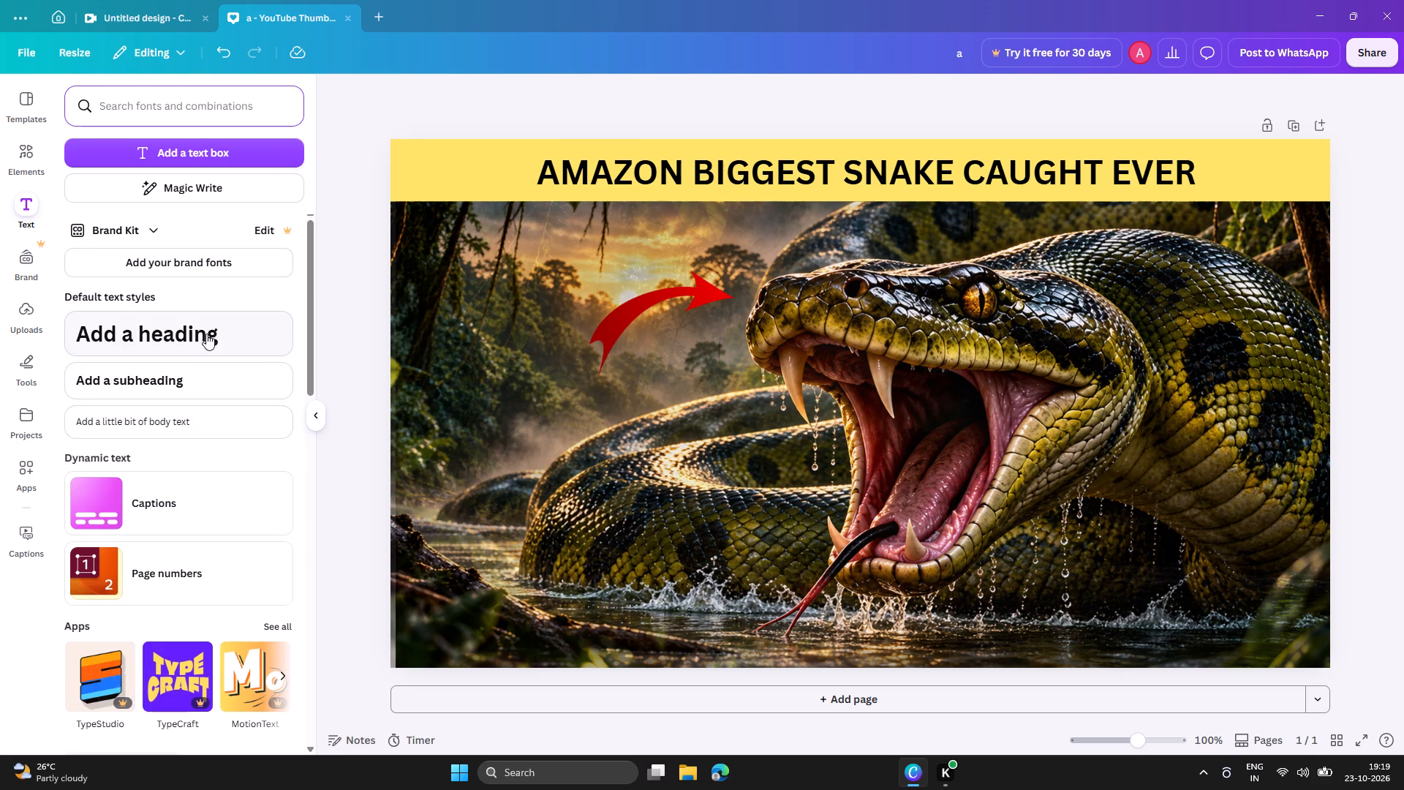
click(199, 377)
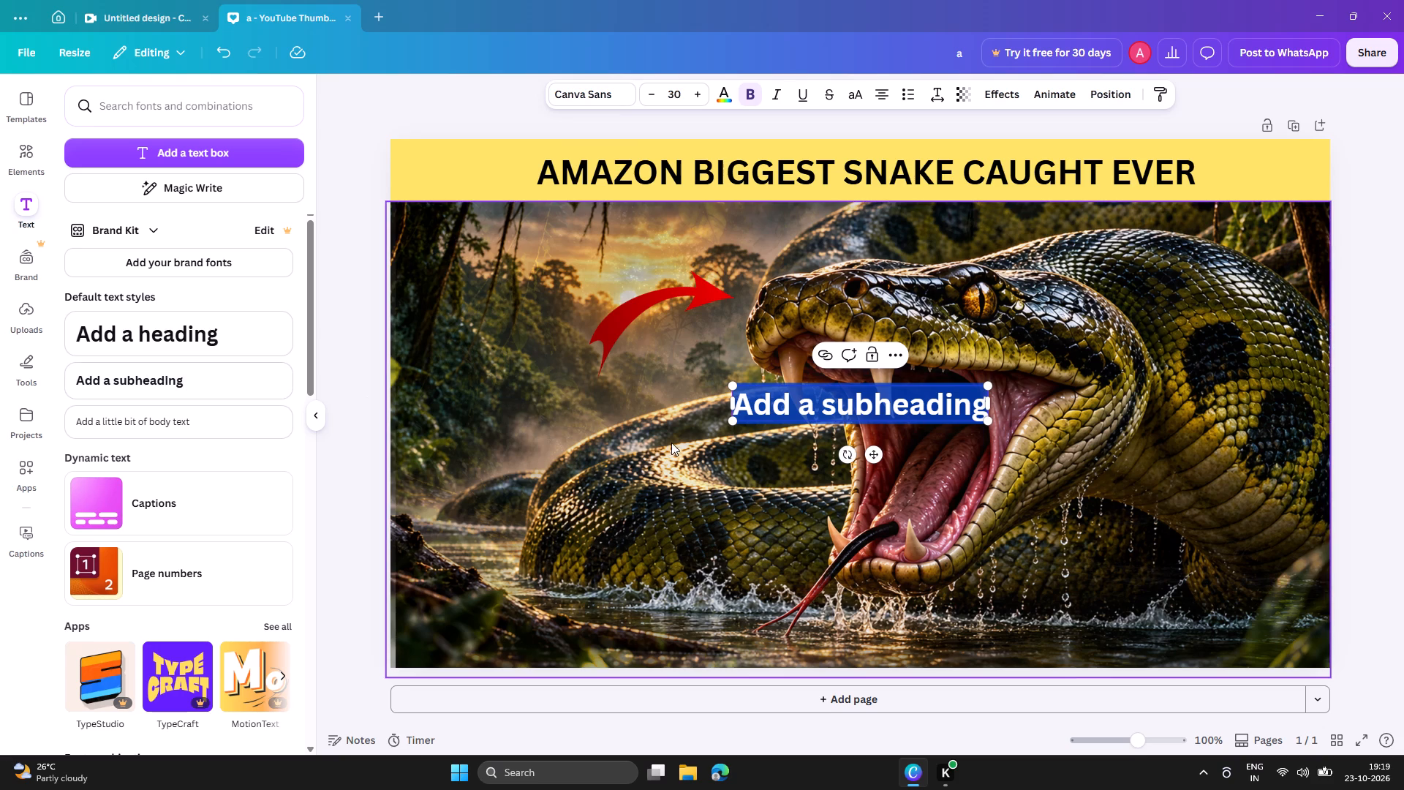
key(t)
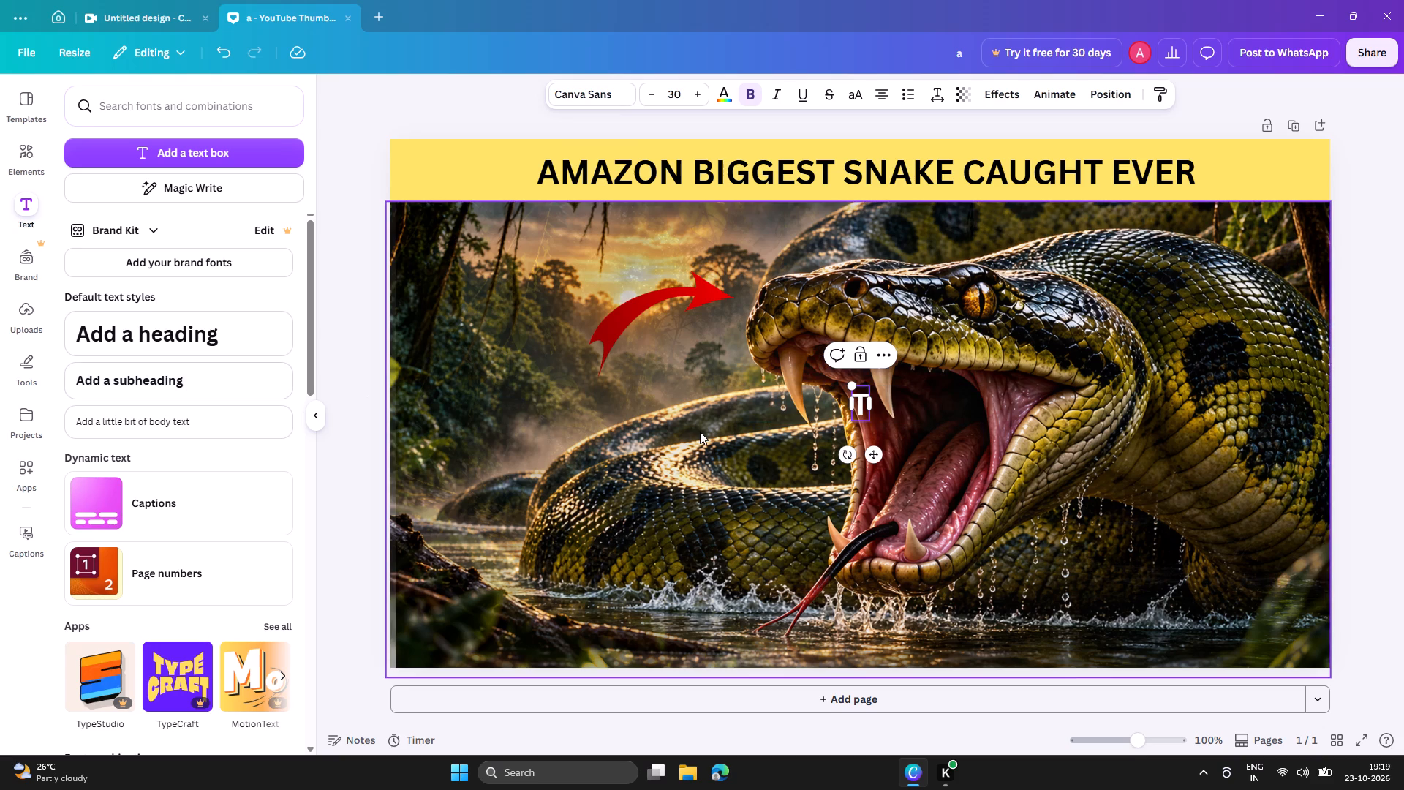
key(BackSpace)
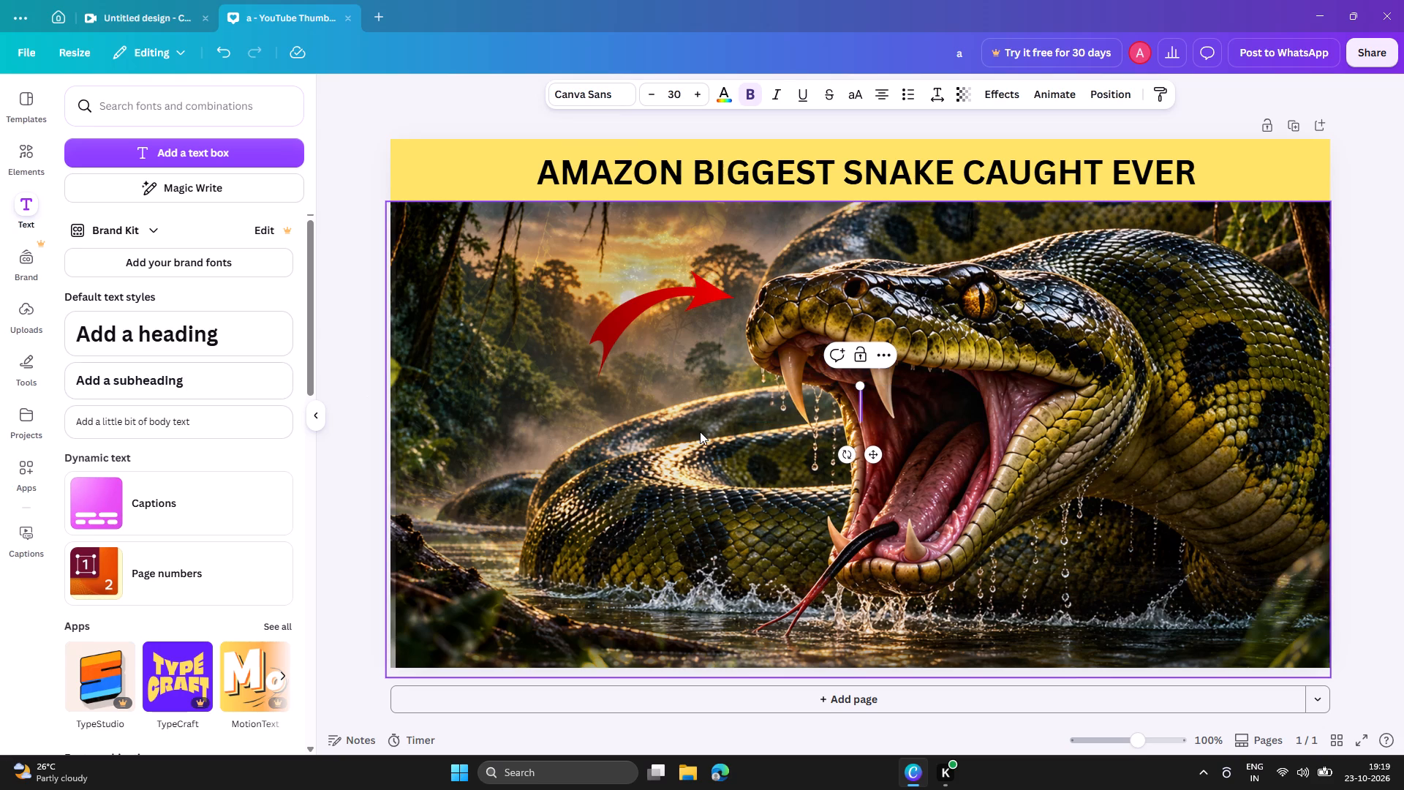
key(t)
text(TITANOBOA)
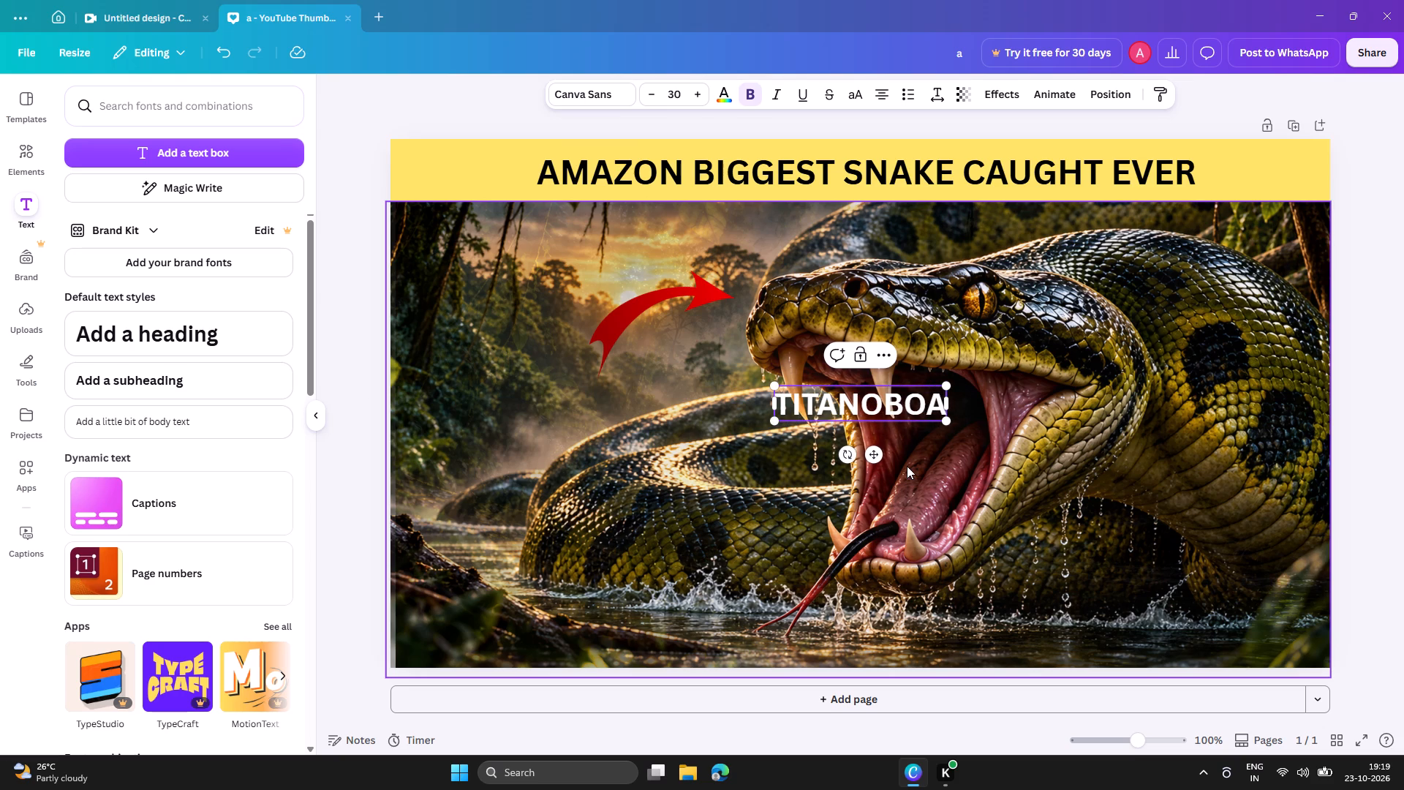
key(shift+question)
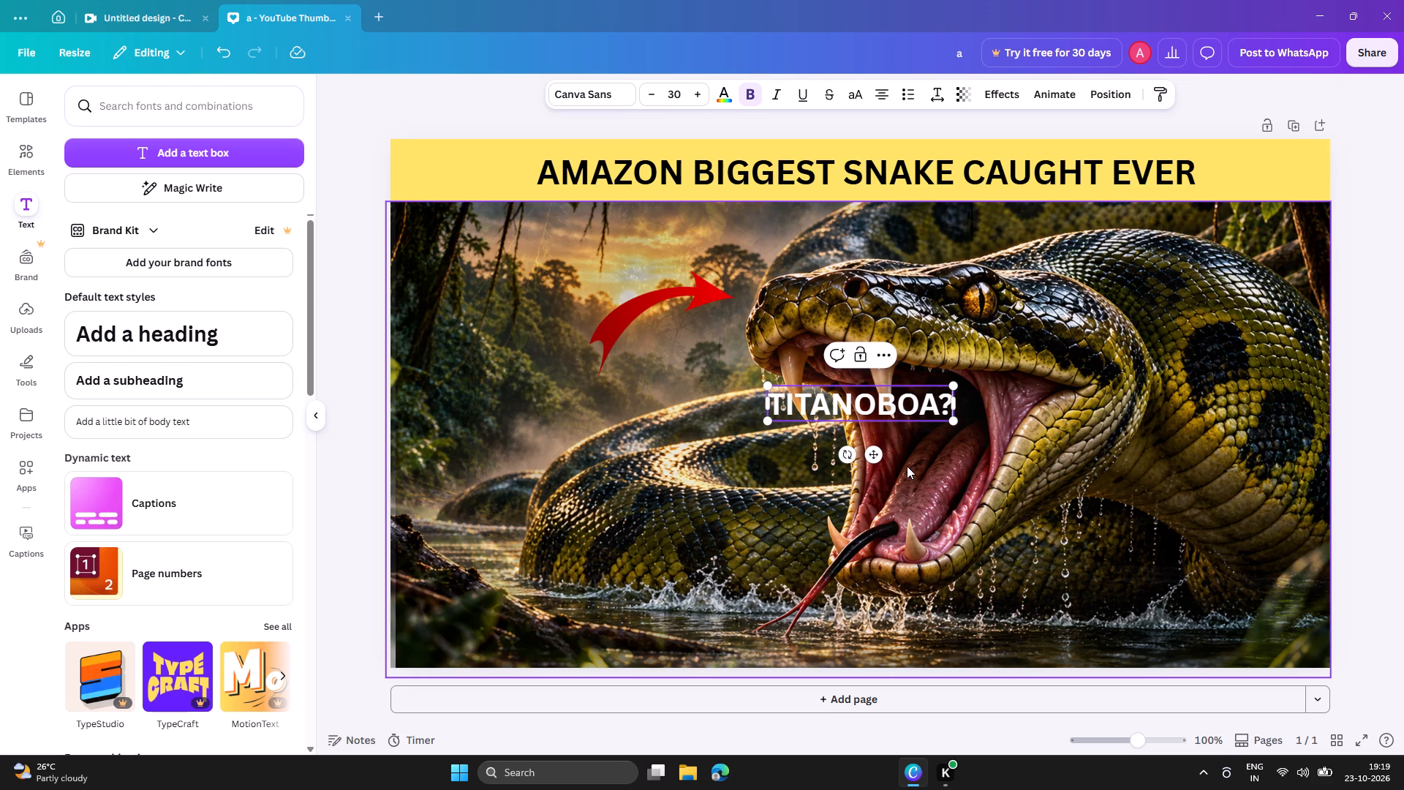
Move the "TITANOBOA?" text over the misty jungle beside the arrow's tail, and shift the red arrow slightly towards the snout to make room.
scroll(174, 549, down, 1)
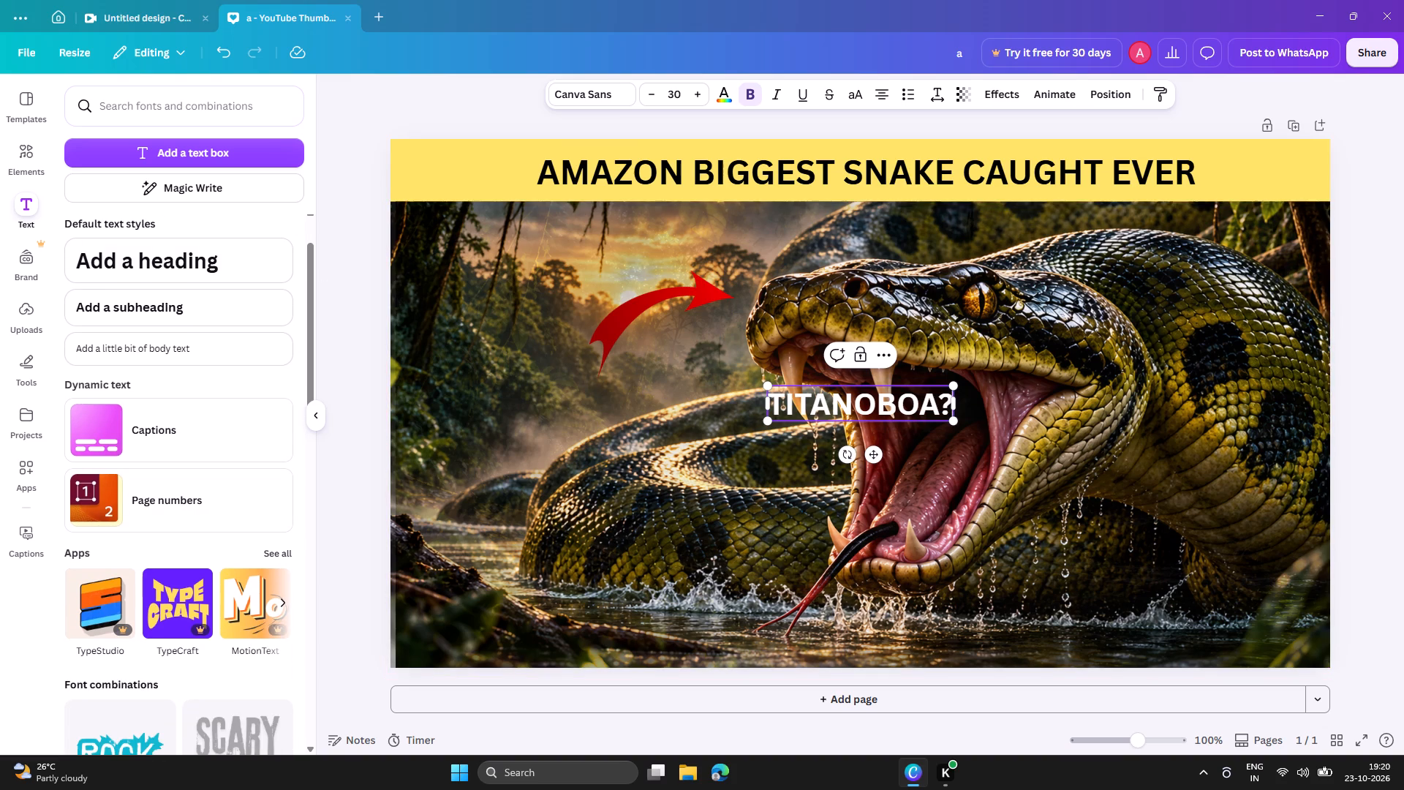
drag(892, 410, 883, 407)
click(867, 466)
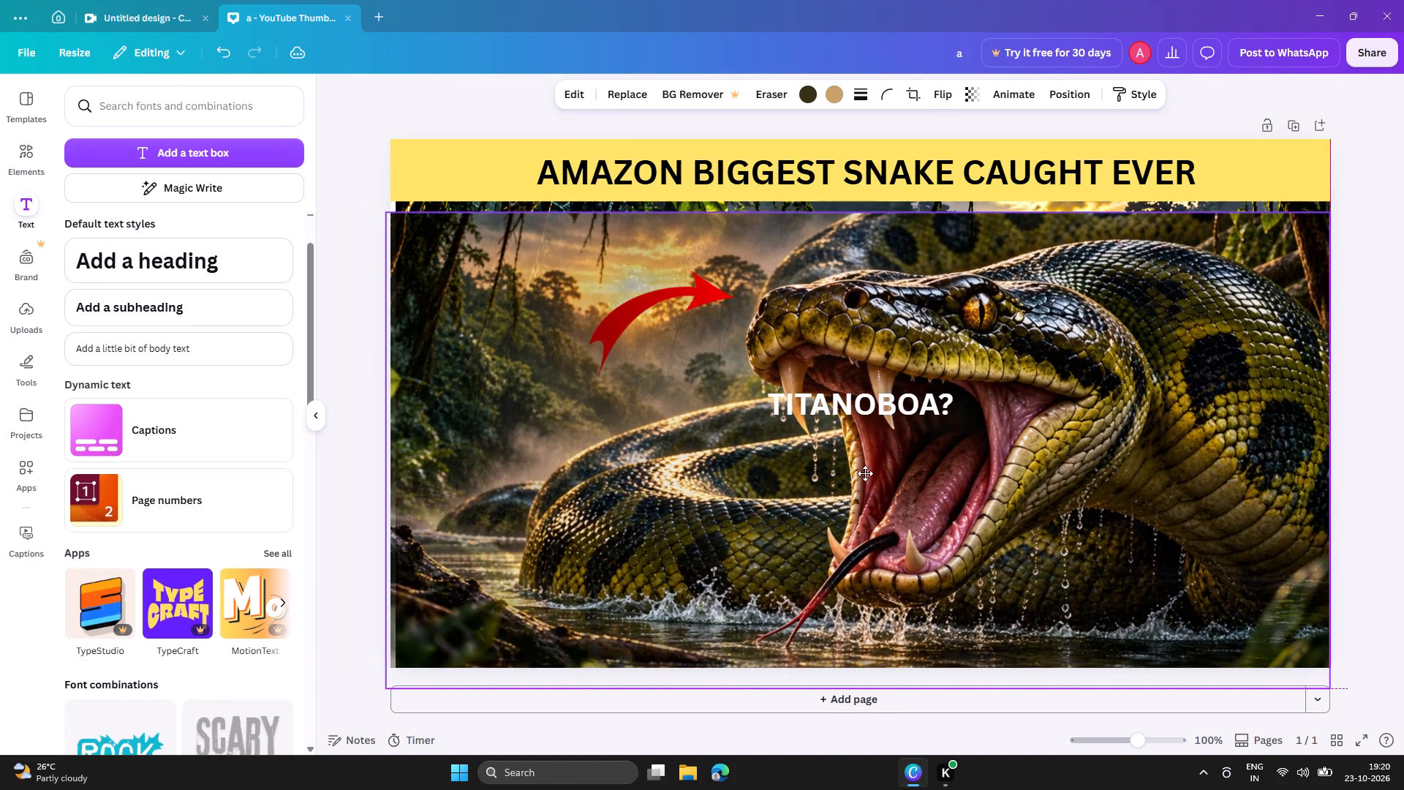
click(889, 418)
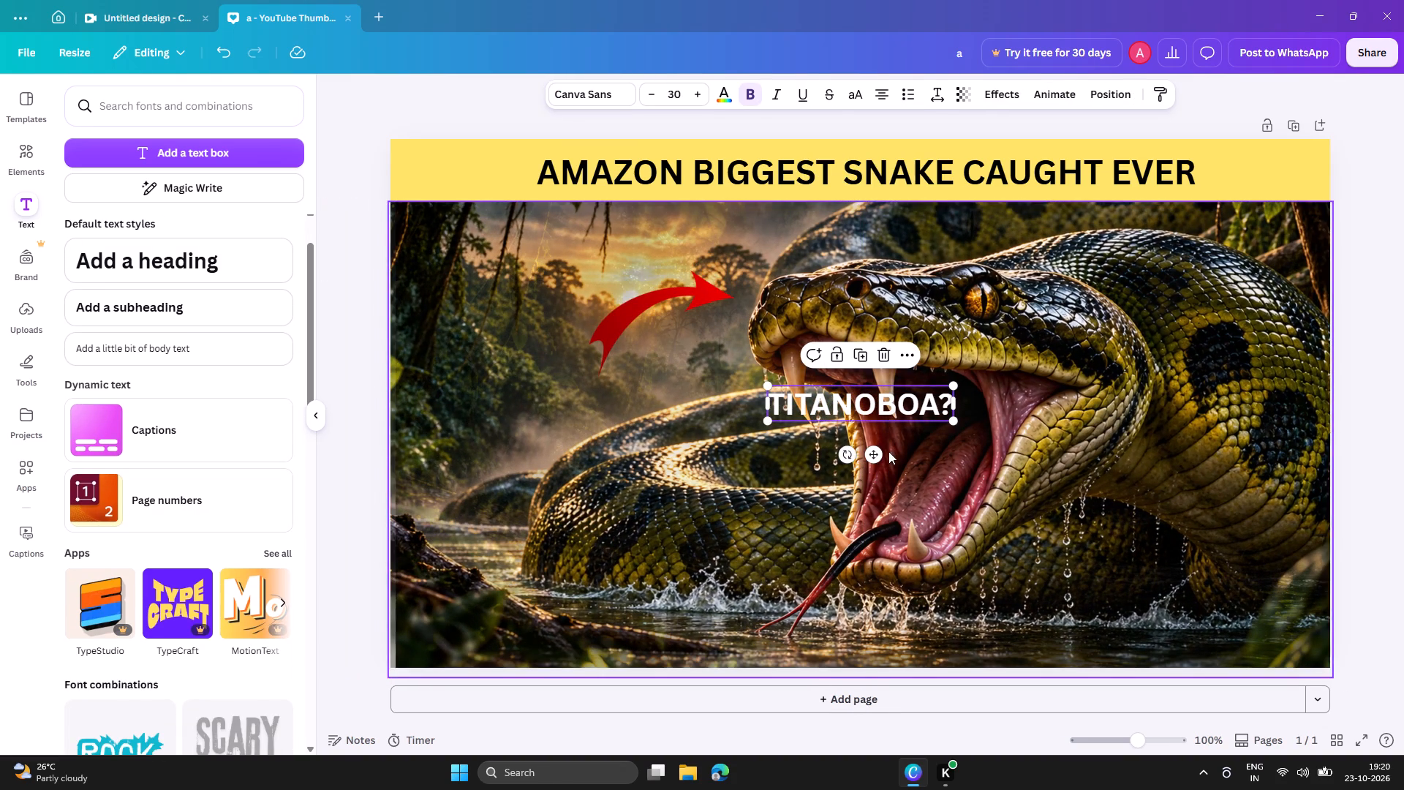
drag(876, 458, 542, 447)
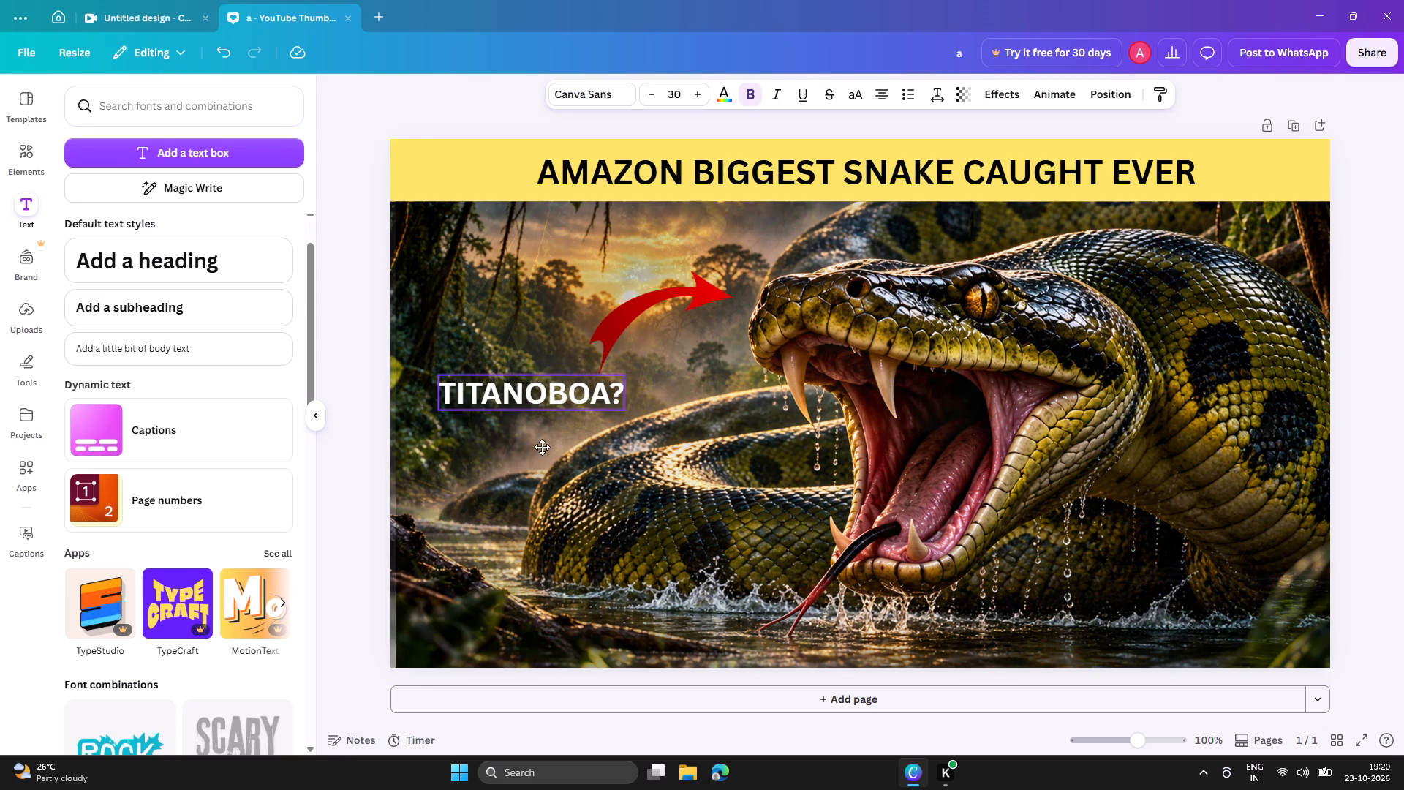
drag(542, 447, 516, 429)
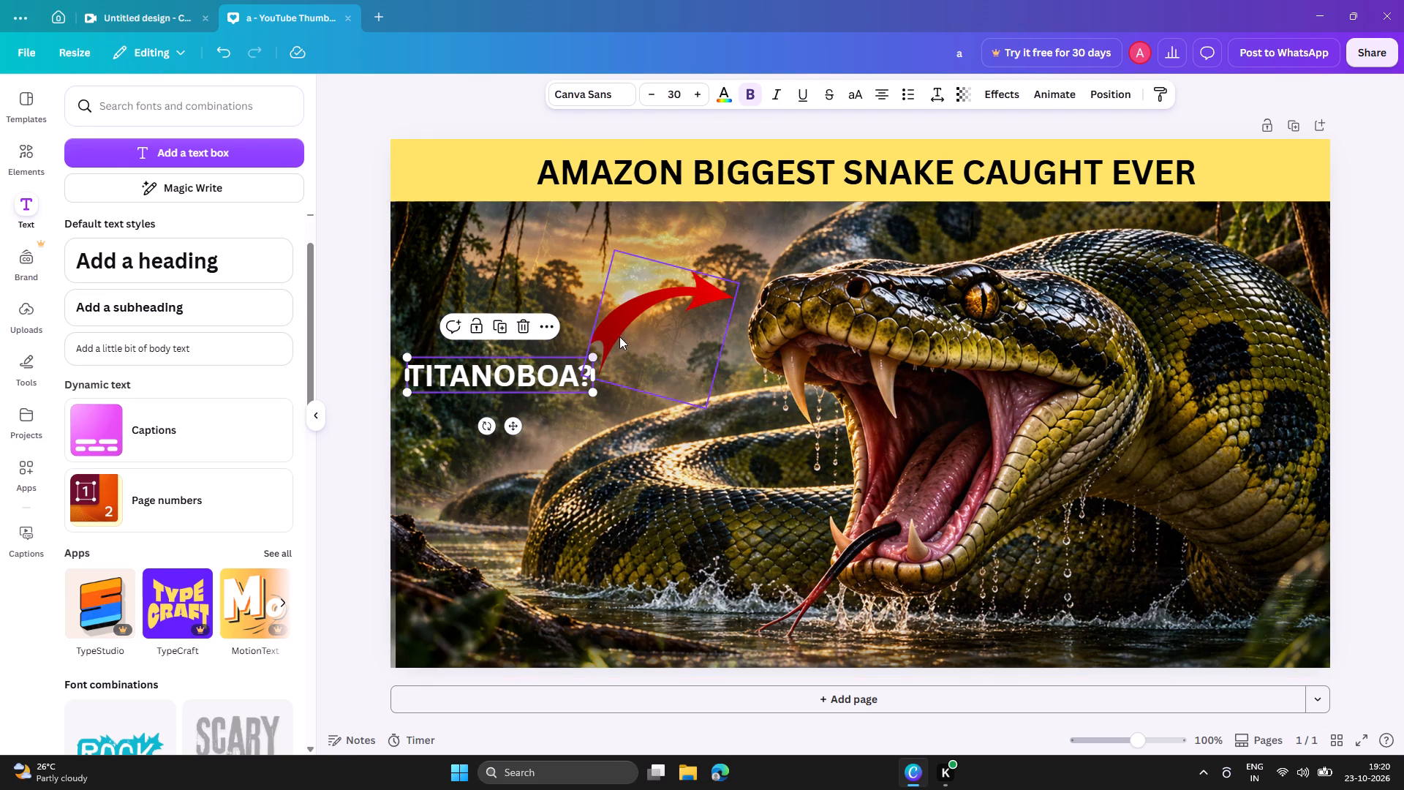
drag(619, 336, 638, 352)
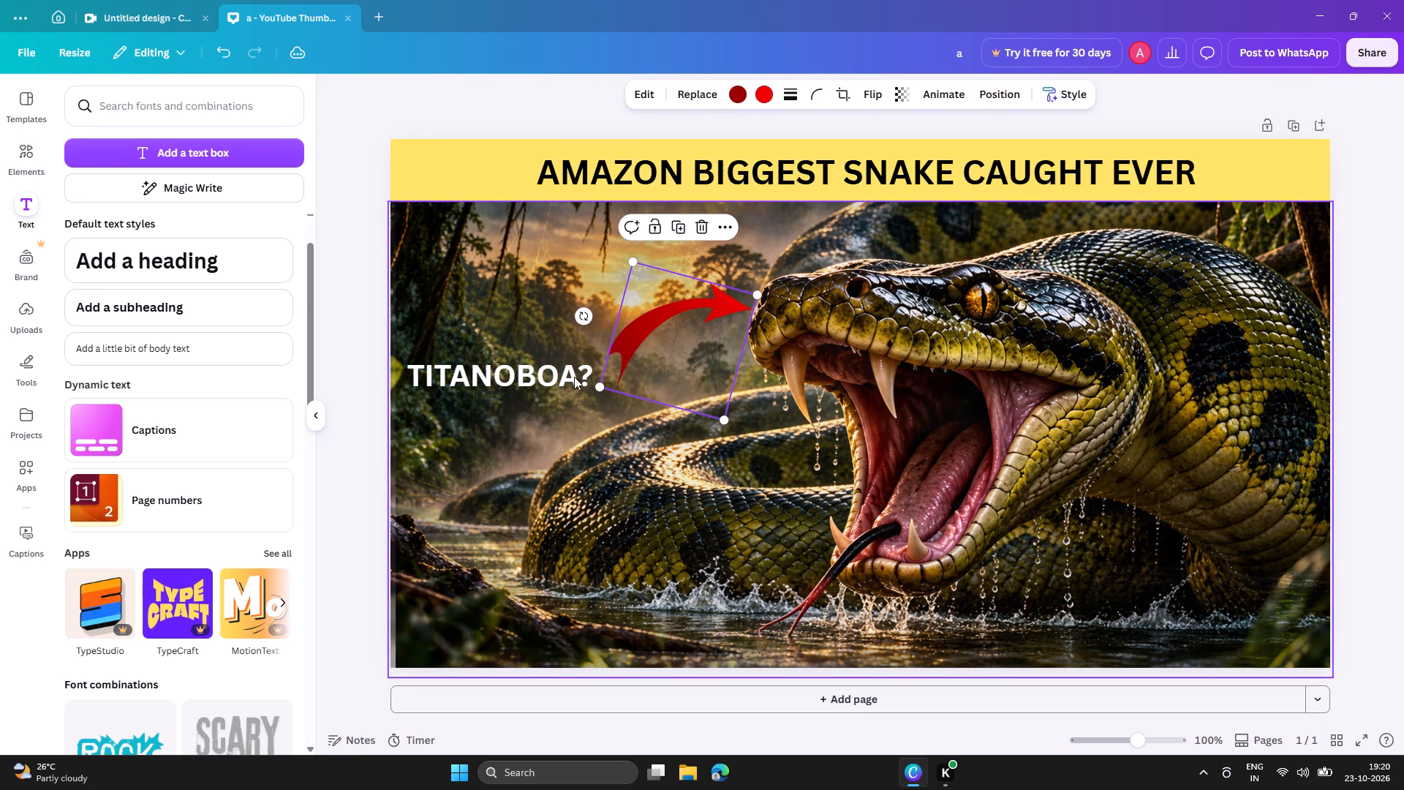
Change the "TITANOBOA?" text colour to bright red from the default solid colours.
click(573, 377)
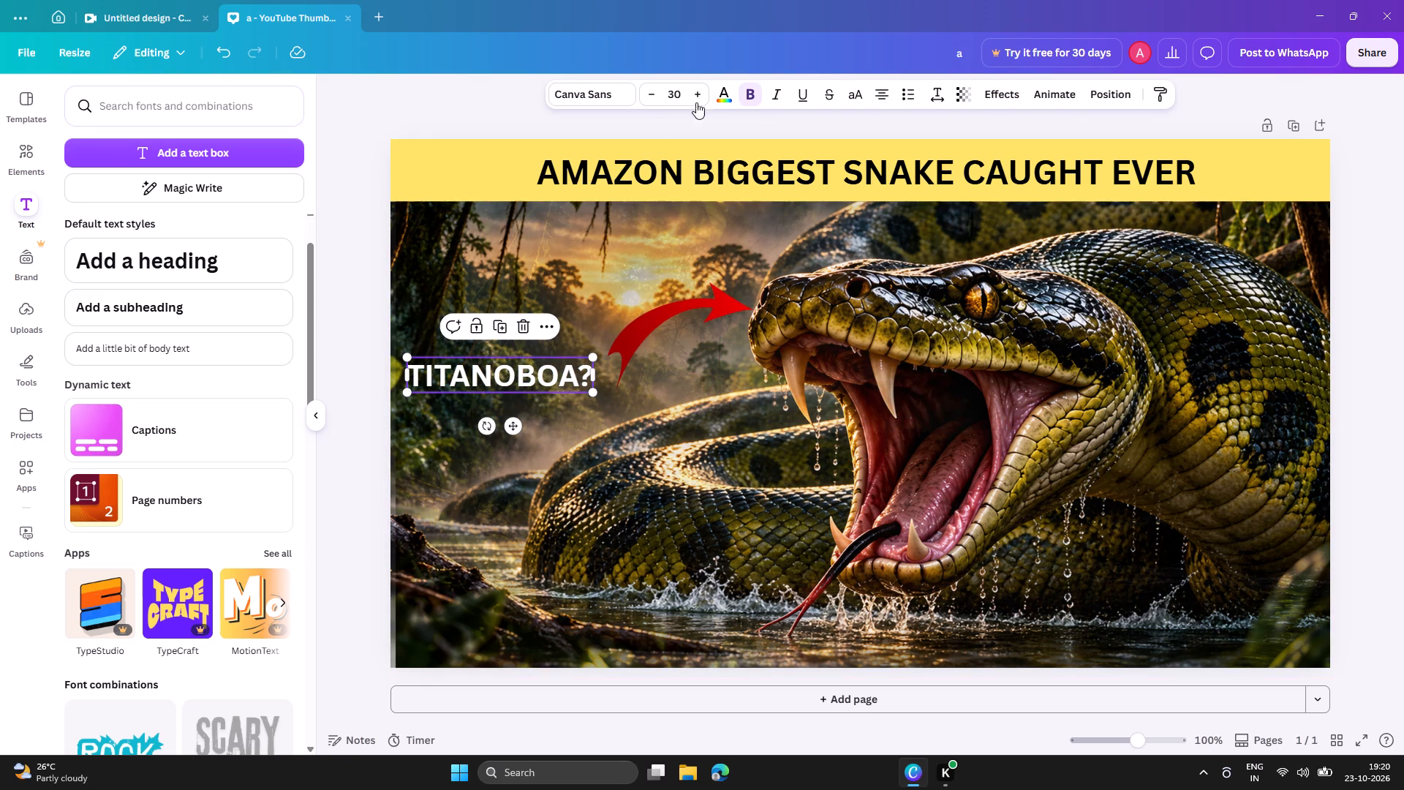
click(717, 92)
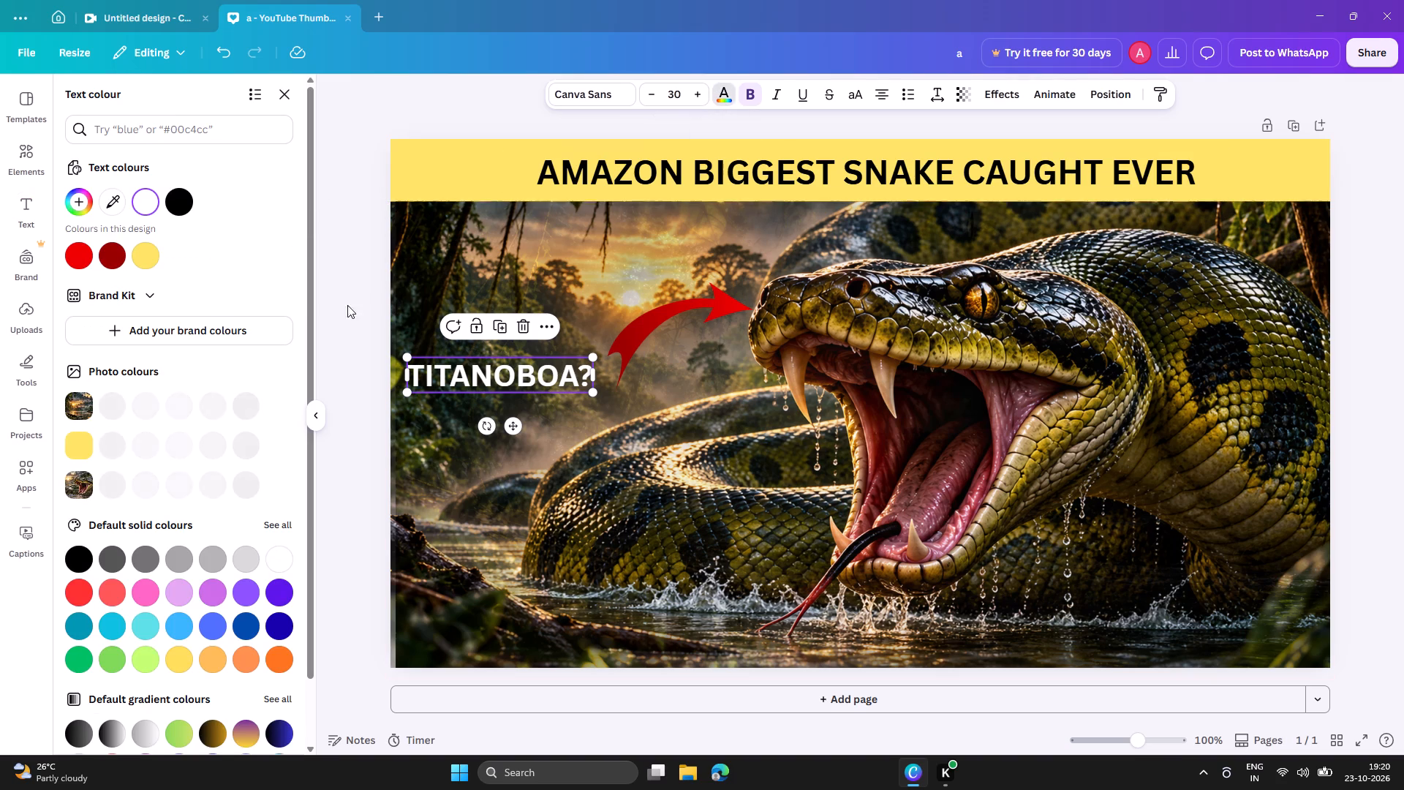
click(84, 549)
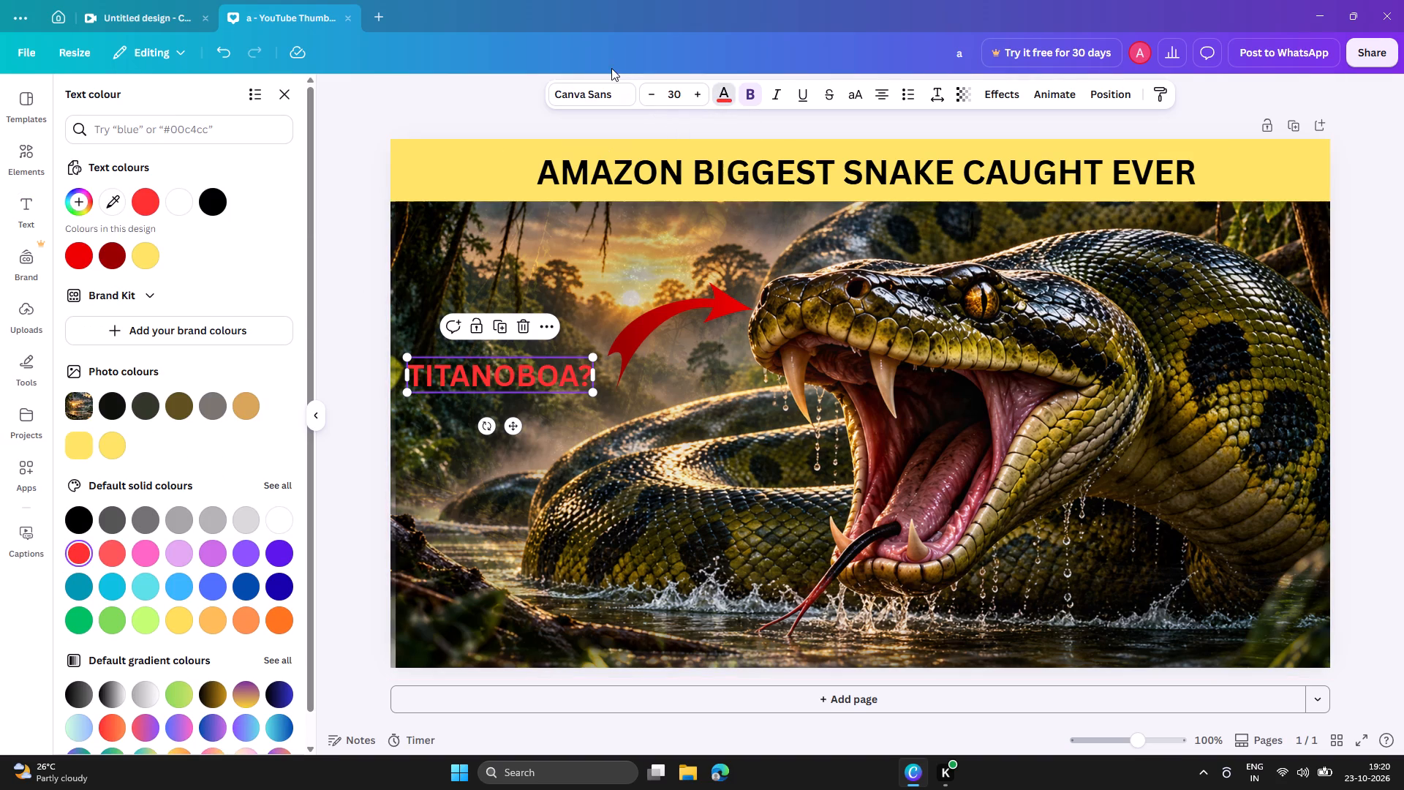
Try Helvetica World and Archivo Black on the "TITANOBOA?" text, and settle on the Anton font.
click(624, 88)
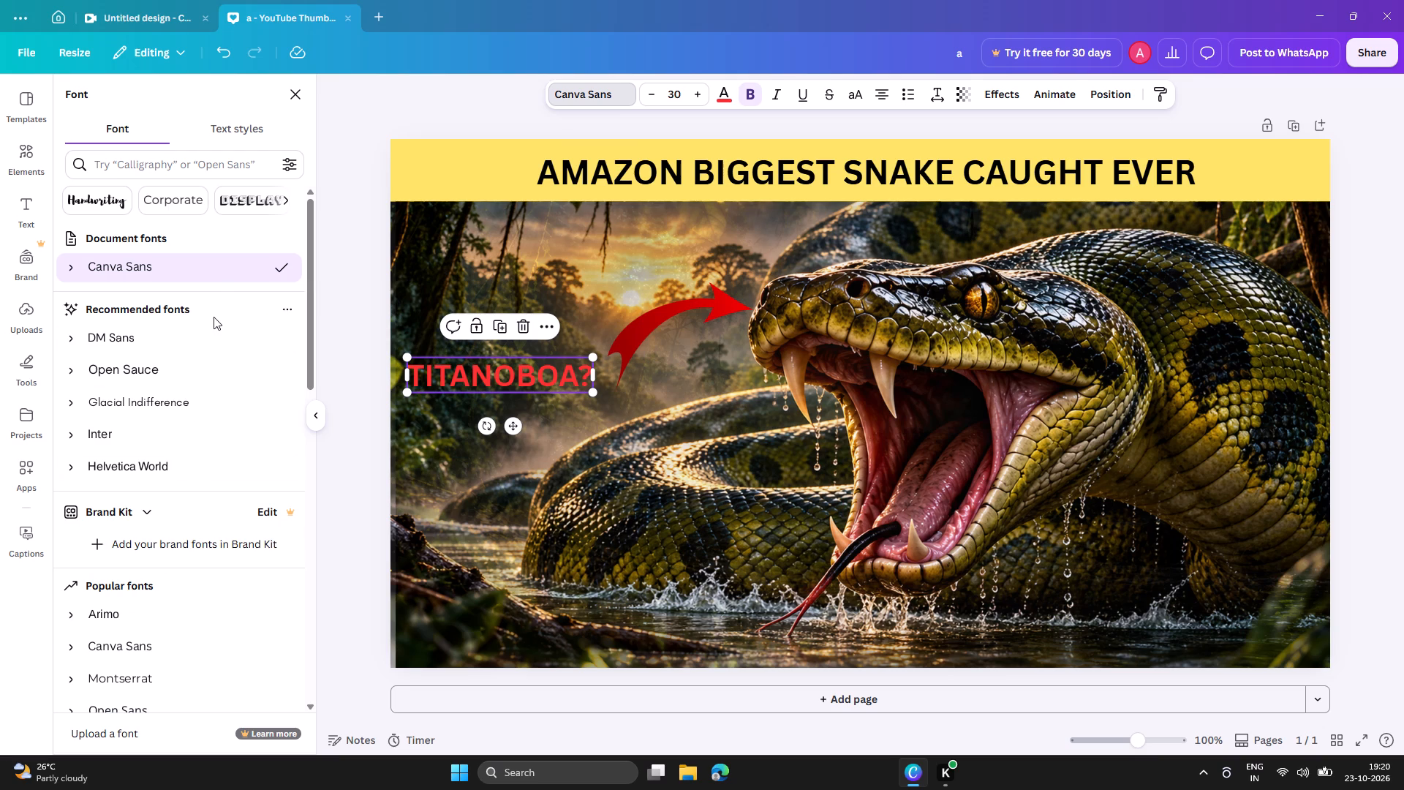
scroll(192, 466, down, 1)
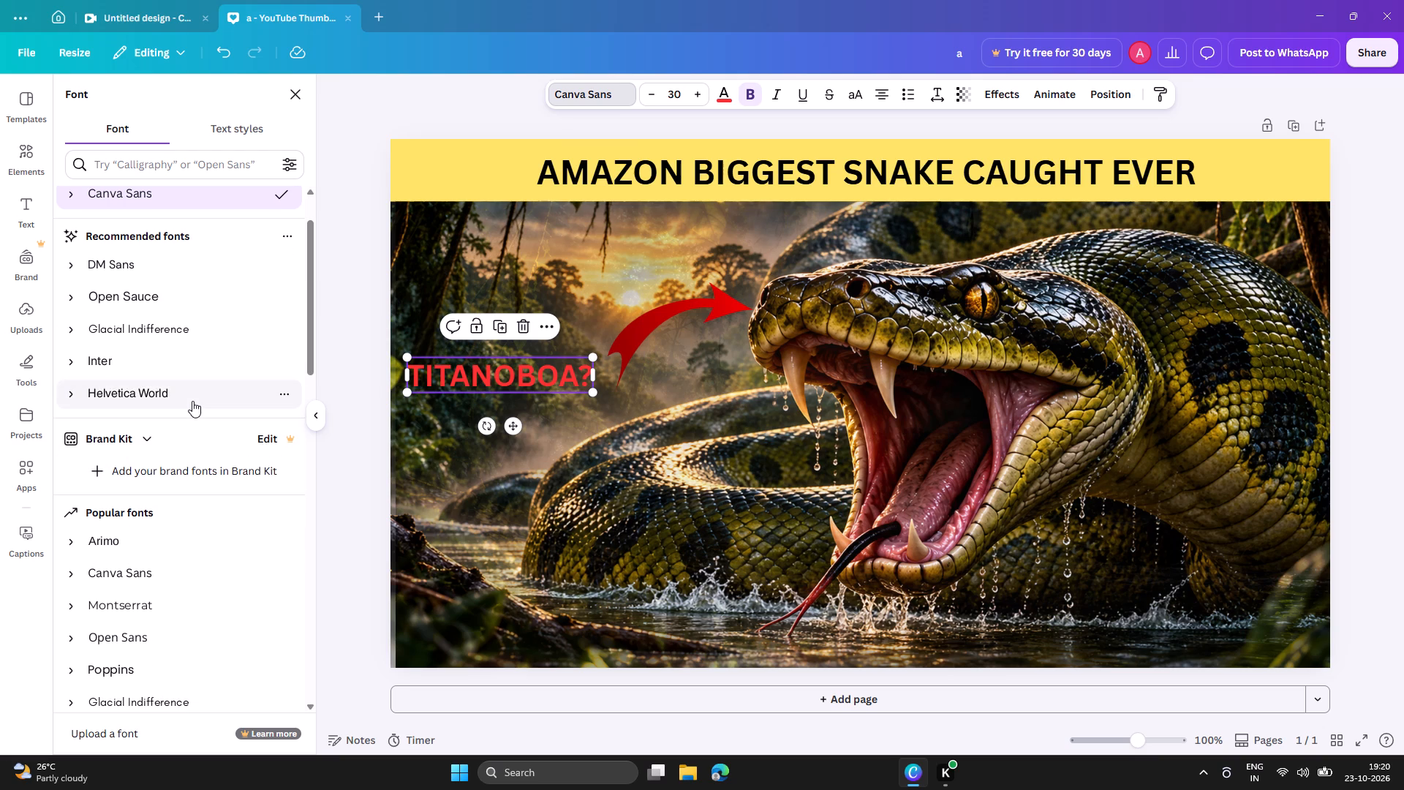
click(192, 401)
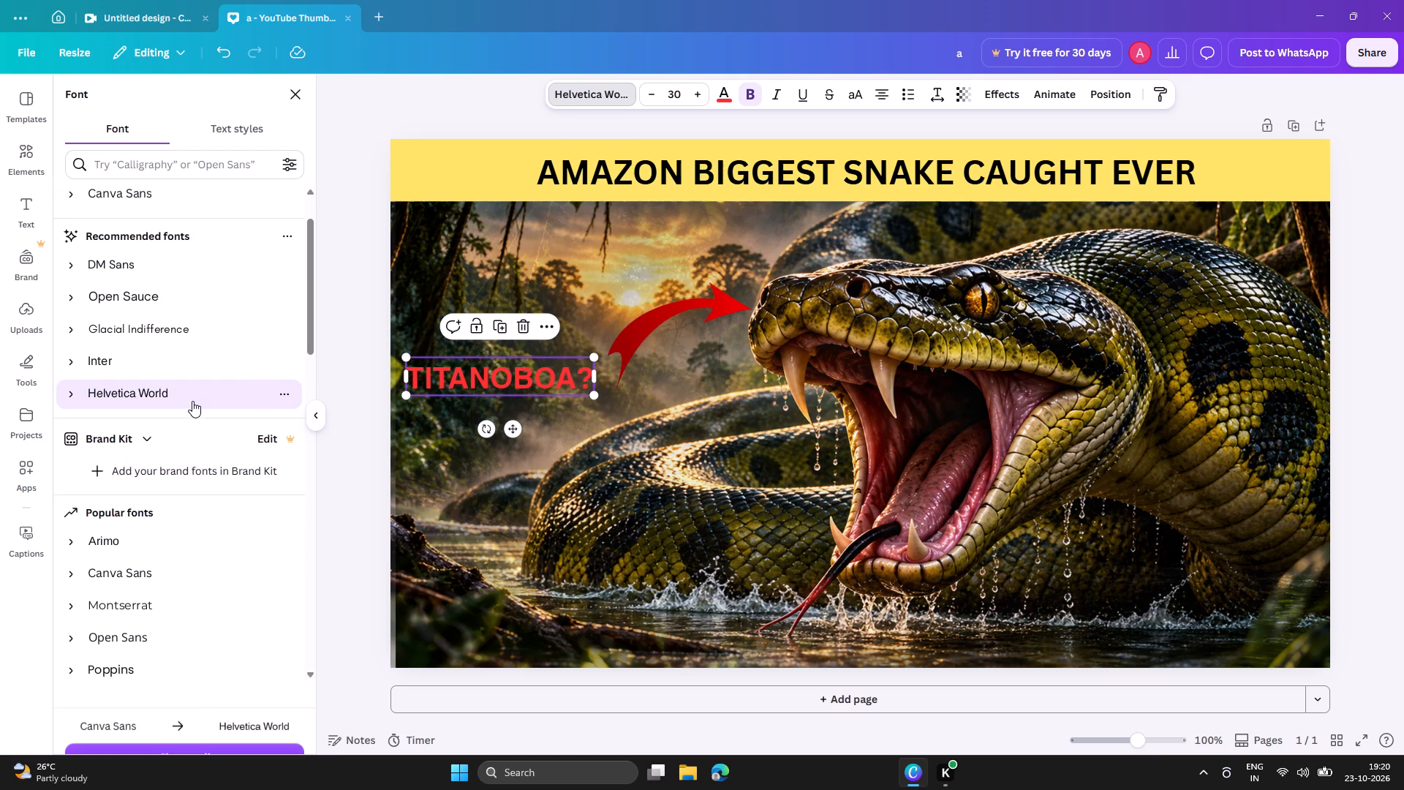
scroll(201, 535, down, 4)
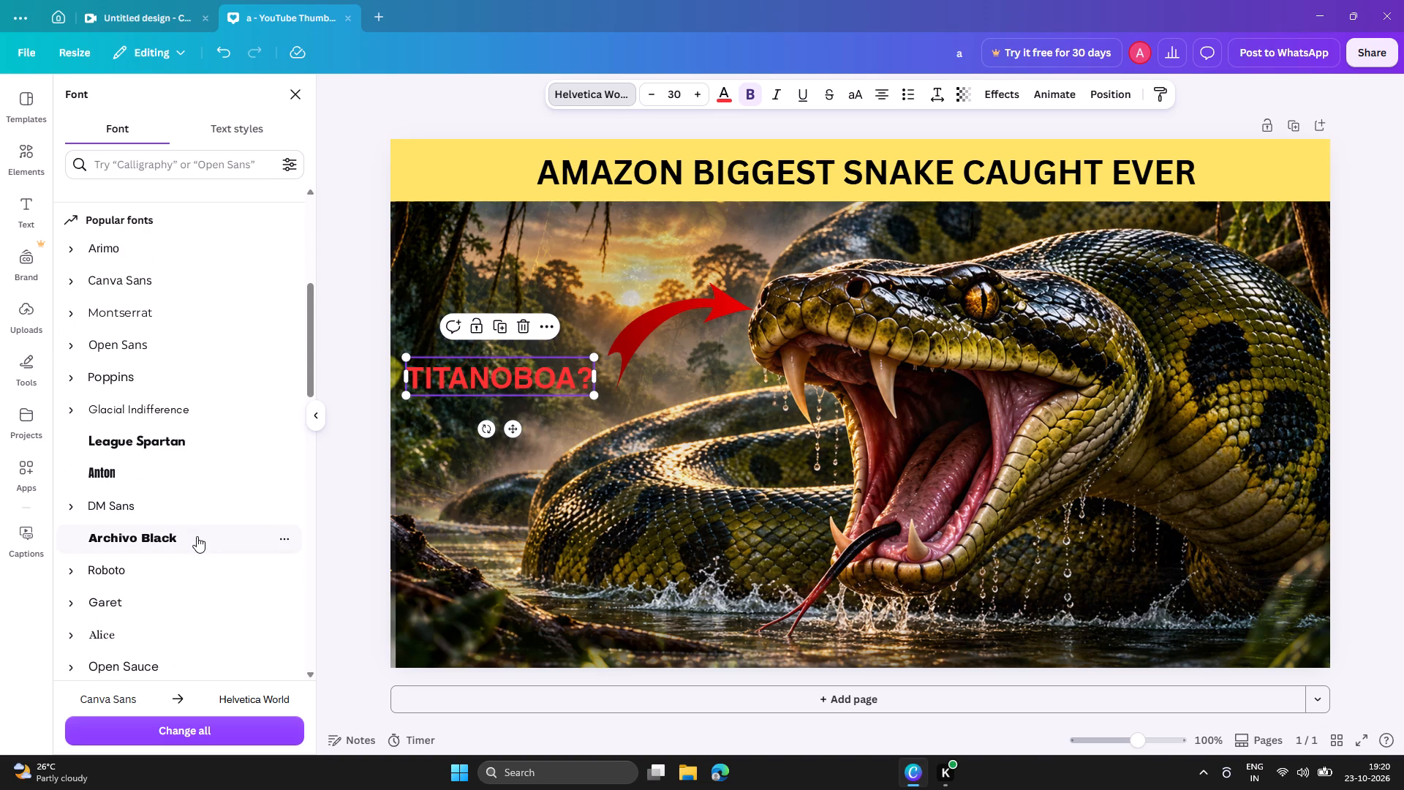
click(197, 536)
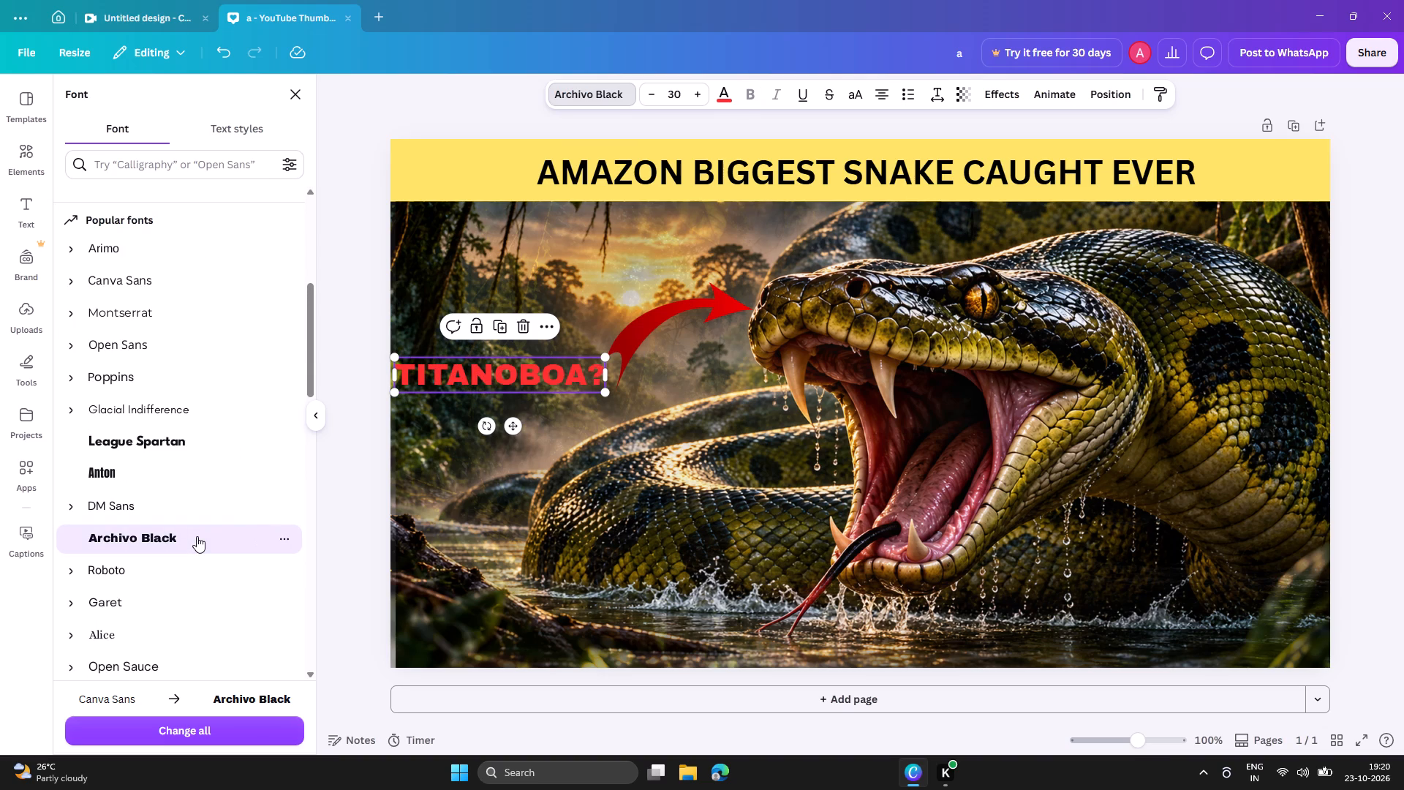
click(203, 467)
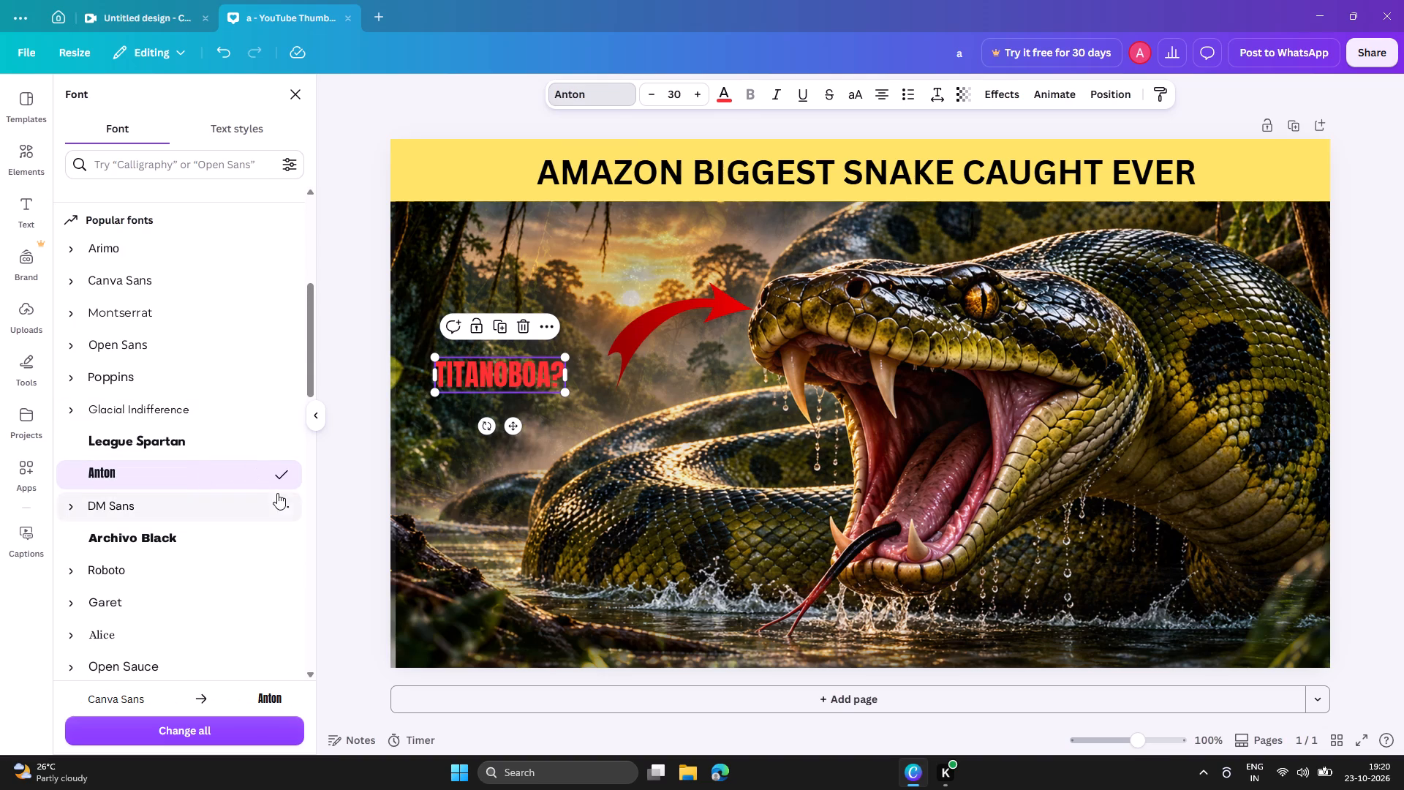
click(385, 457)
Widen the "TITANOBOA?" text box, enlarge the text to about size 35.5, and nudge it slightly down beside the arrow's tail.
drag(570, 372, 575, 372)
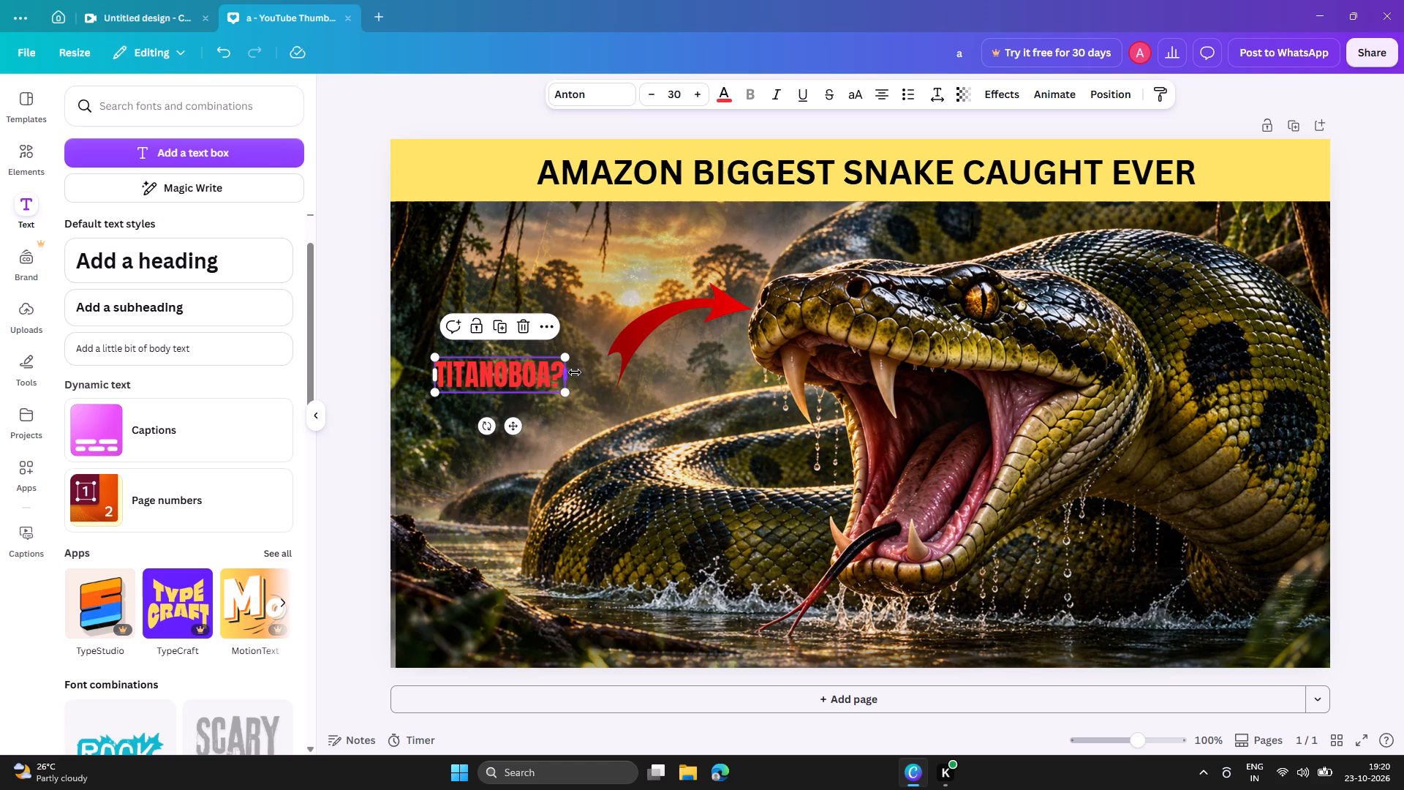
drag(575, 372, 620, 377)
drag(575, 380, 553, 380)
drag(595, 388, 608, 414)
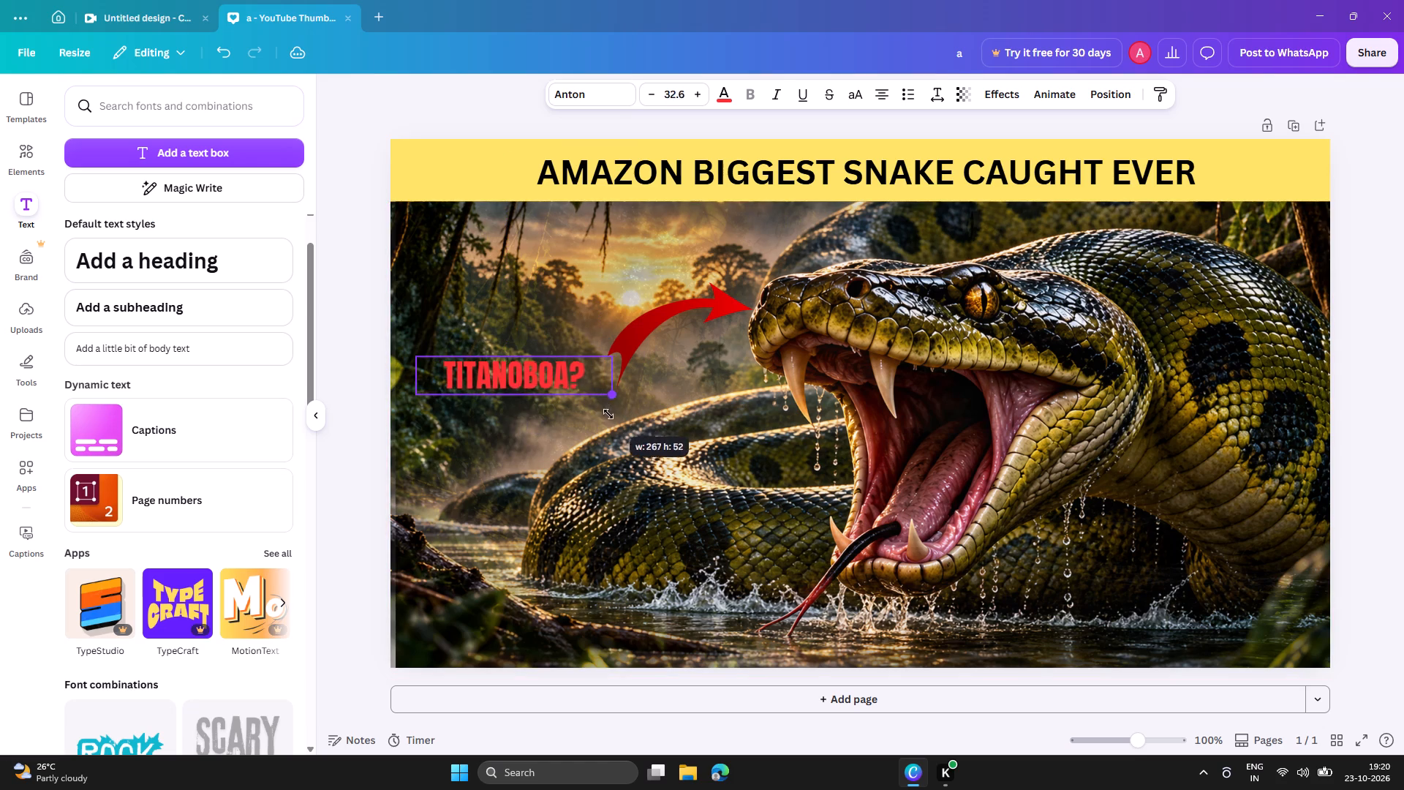
drag(608, 414, 620, 433)
click(596, 380)
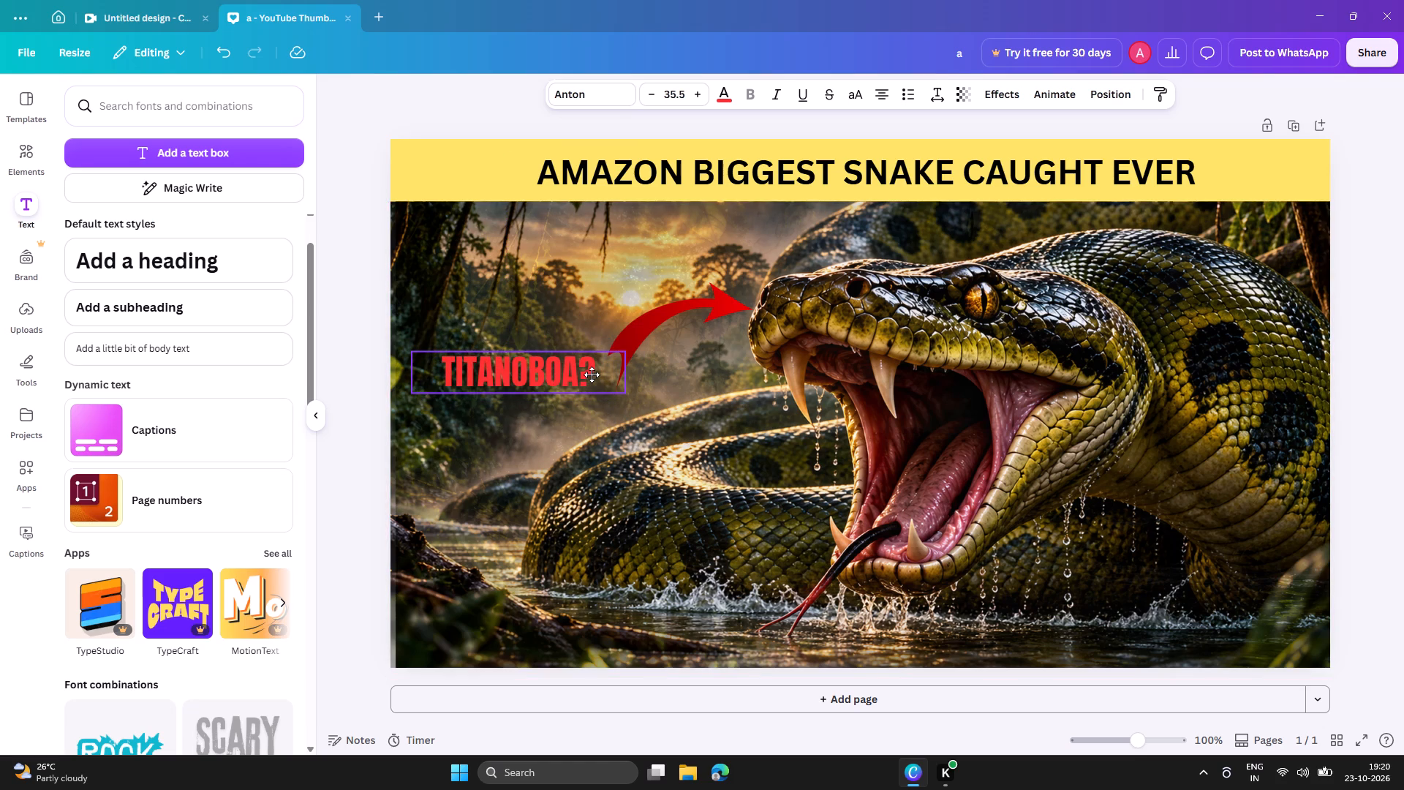
Shrink the red arrow slightly and reposition it between the "TITANOBOA?" text and the snake's snout.
drag(659, 312, 659, 317)
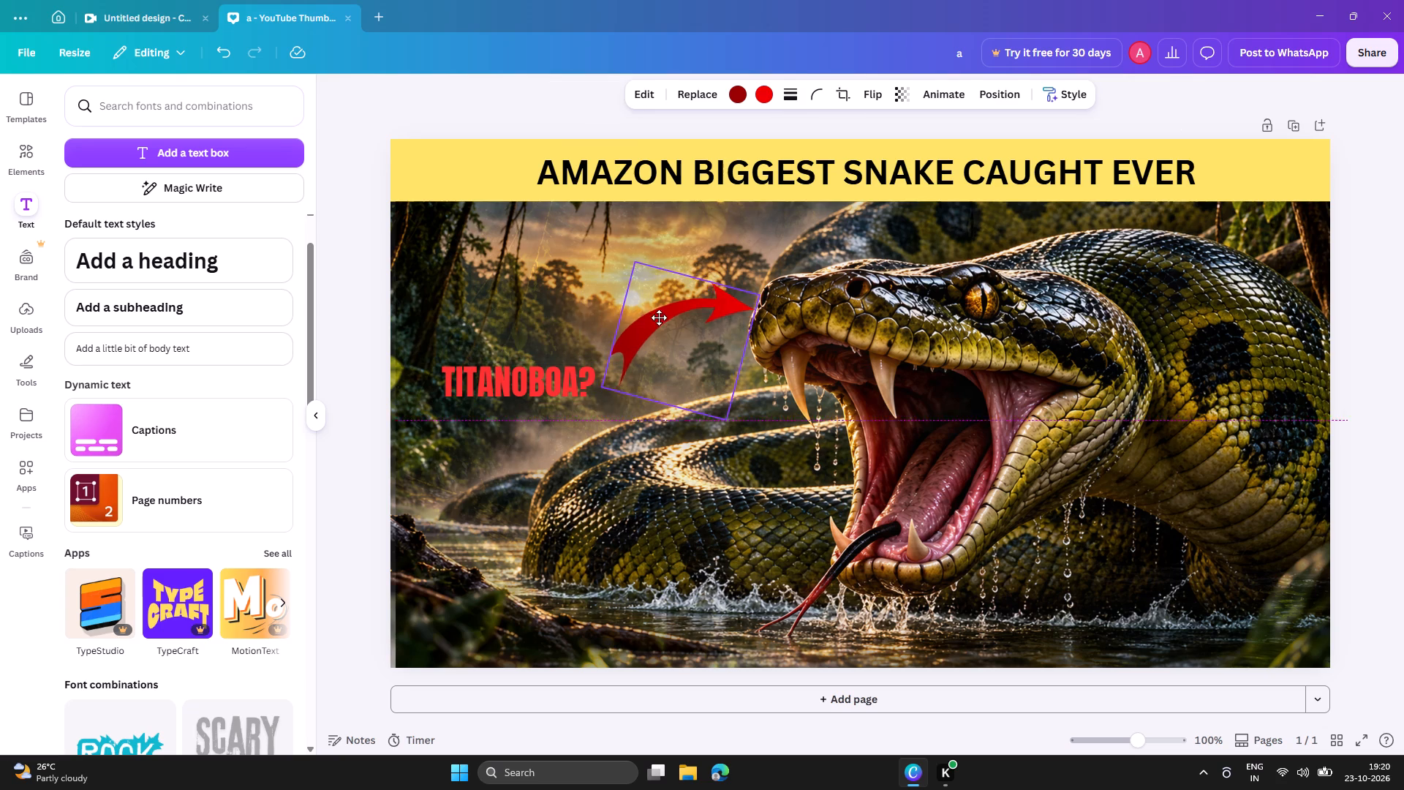
drag(659, 317, 646, 316)
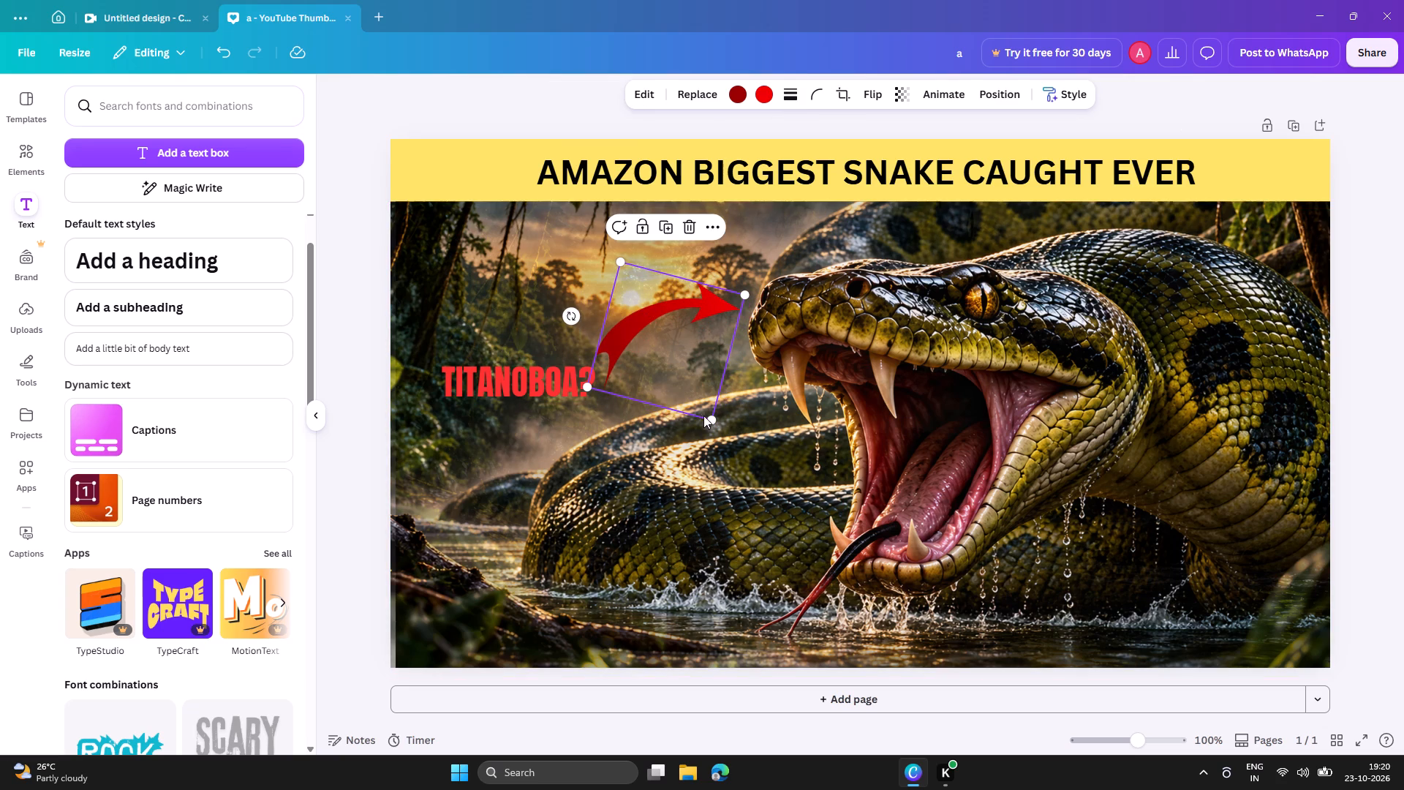
drag(709, 415, 697, 399)
drag(668, 345, 671, 355)
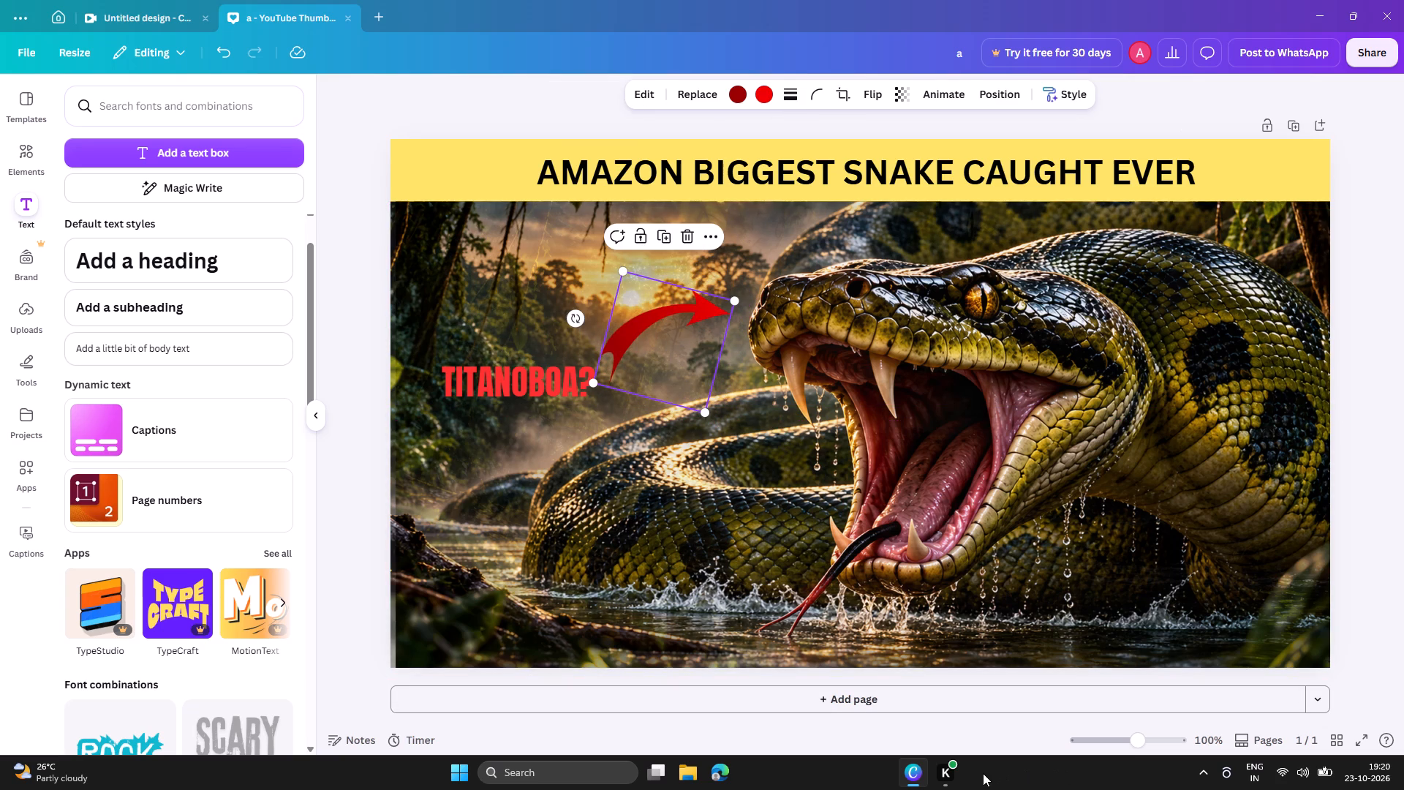
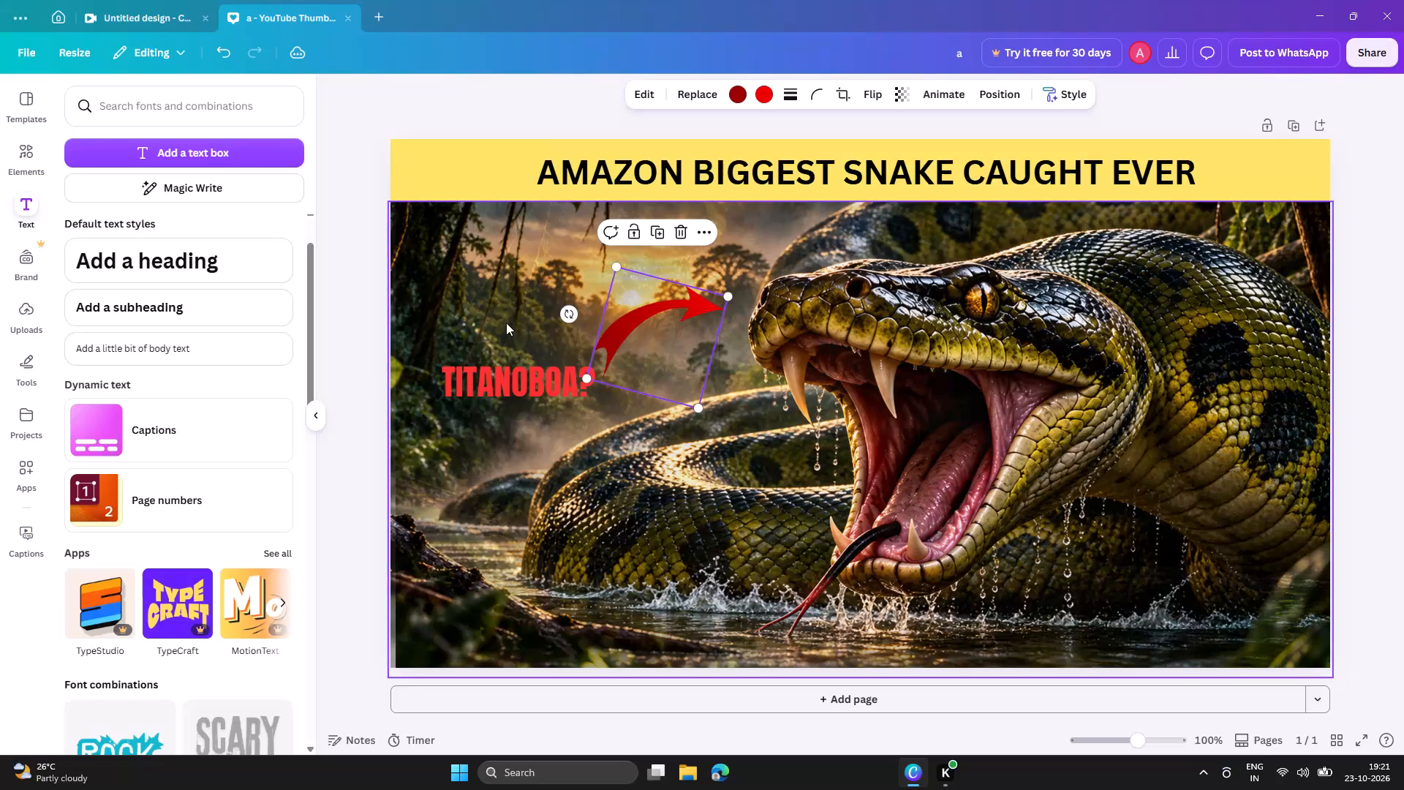
Recolour the grey-orange tone of the snake photo, trying lavender, greys, black and light orange, and settle on the default yellow.
click(506, 323)
click(654, 291)
click(545, 276)
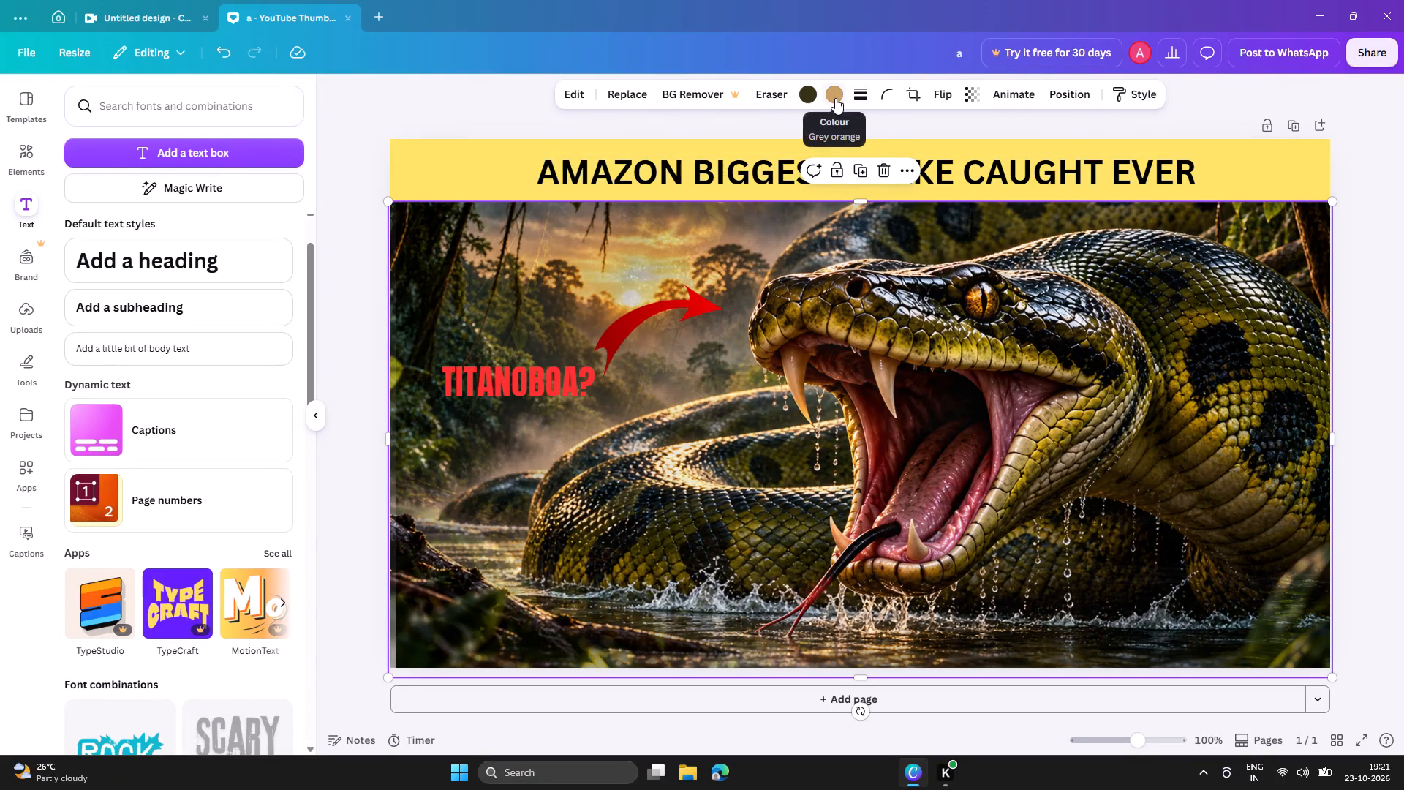
click(835, 98)
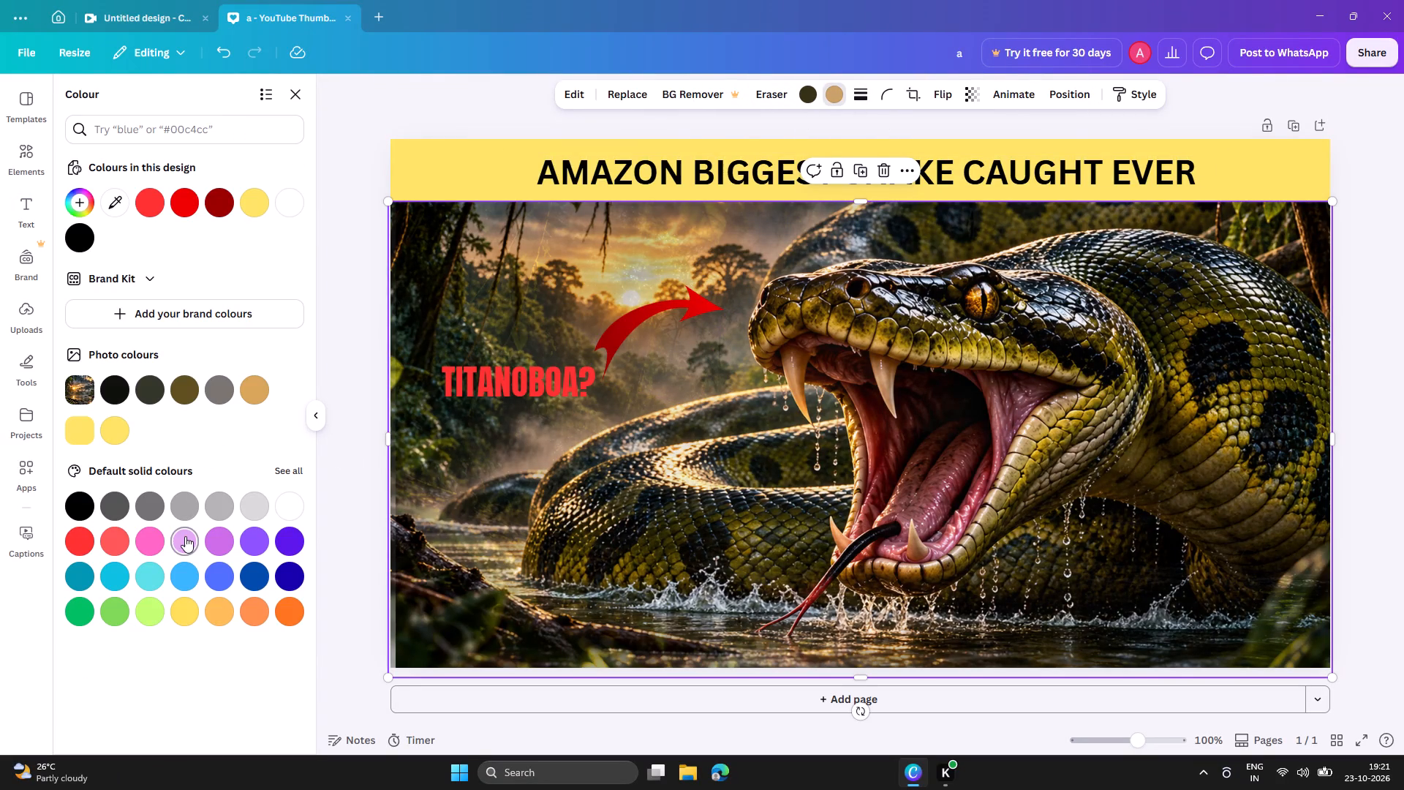
click(185, 537)
click(185, 493)
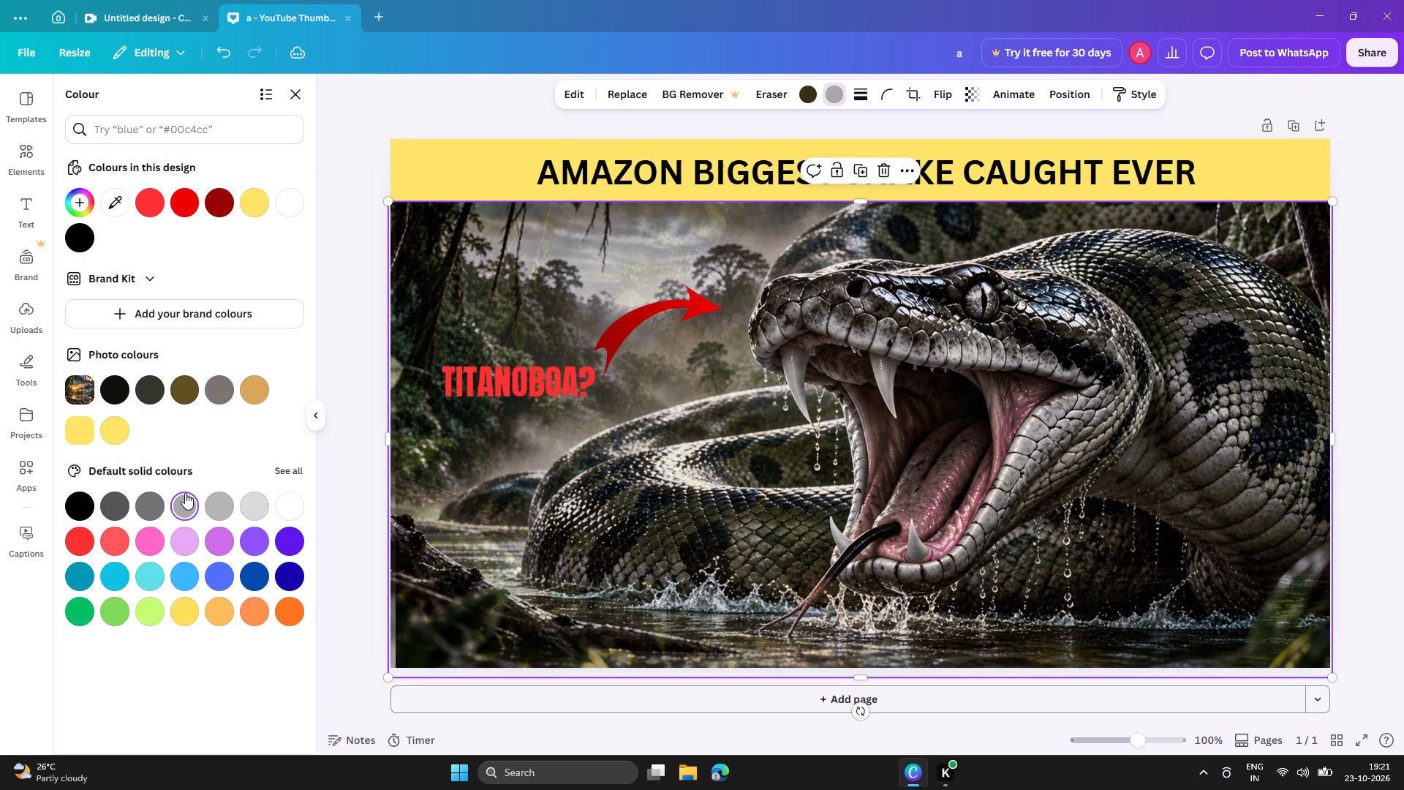
click(224, 500)
click(253, 507)
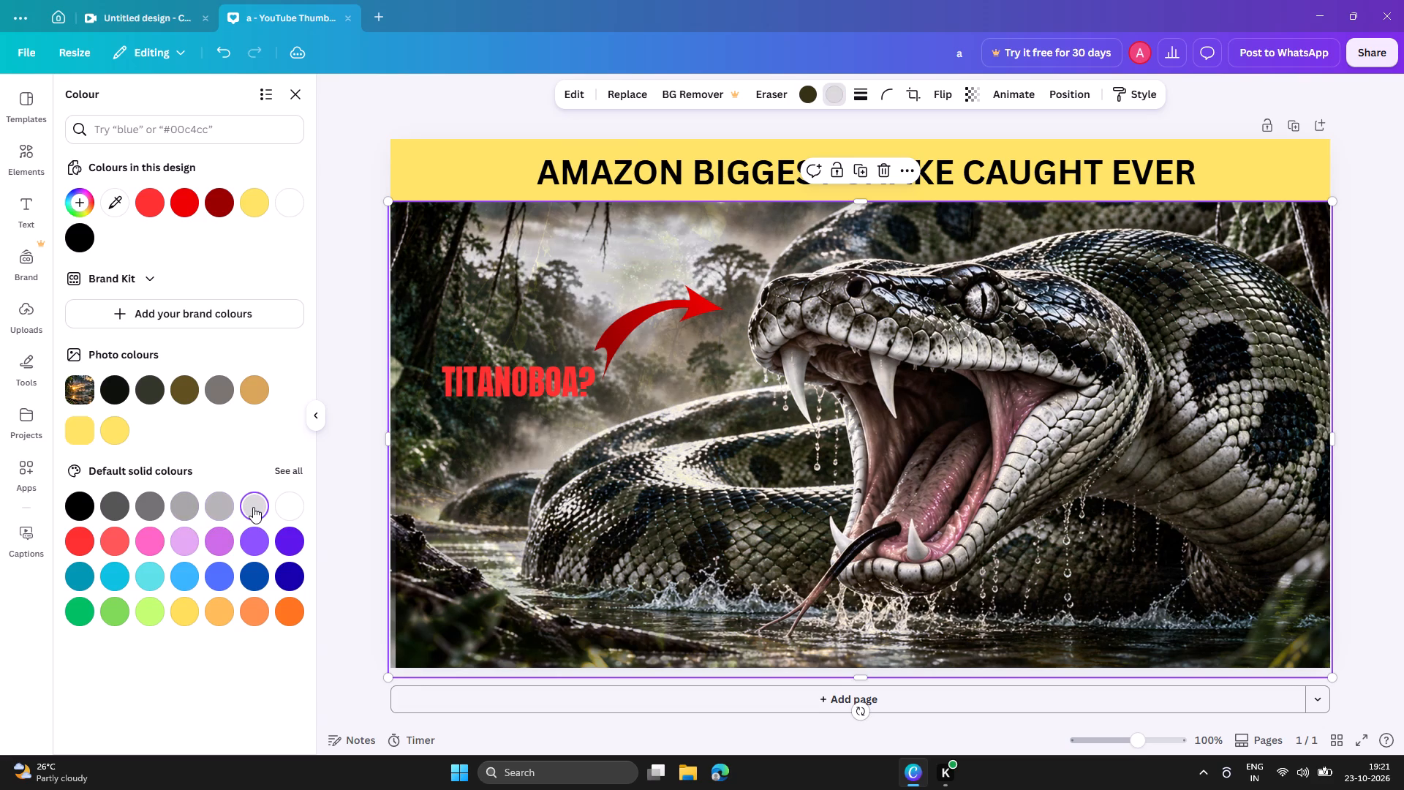
click(101, 503)
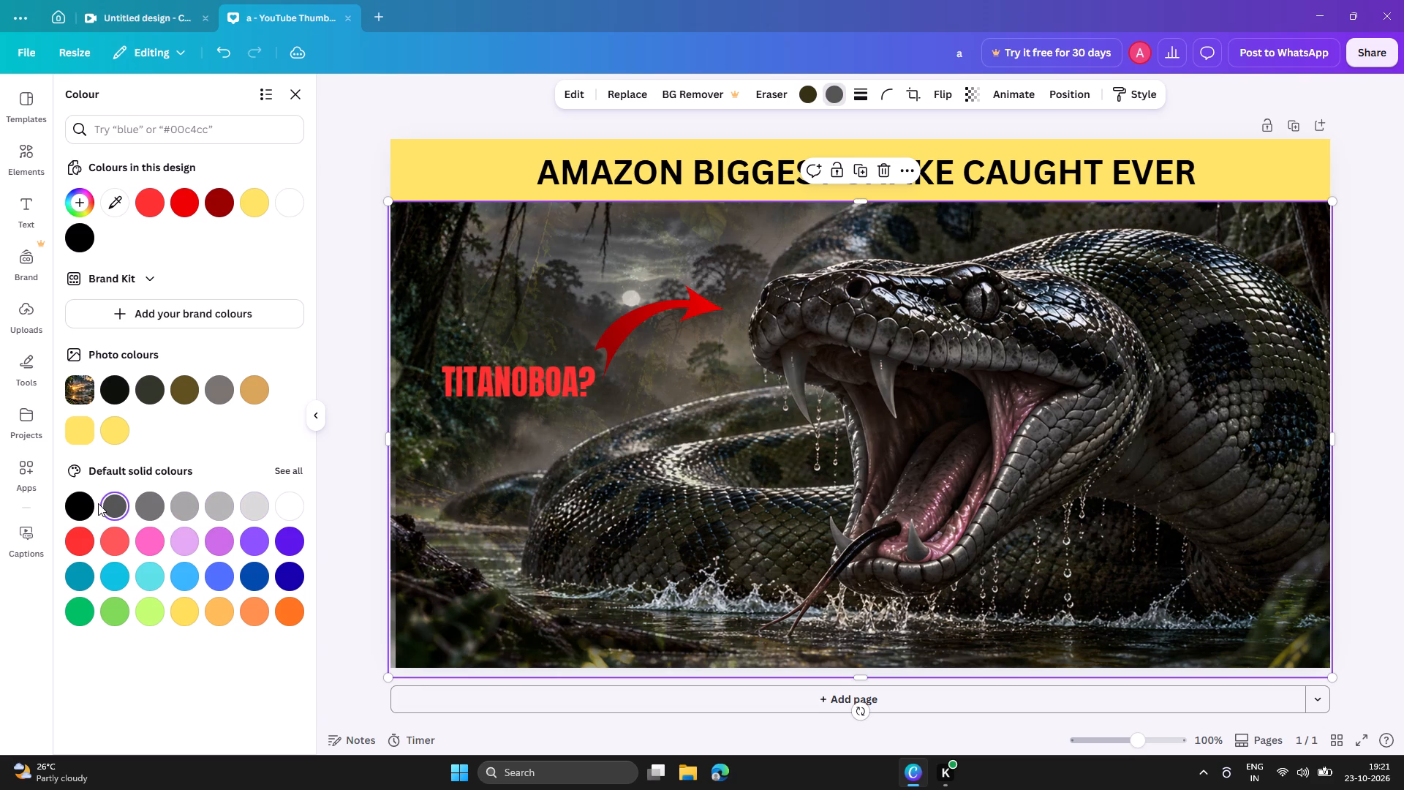
click(87, 504)
click(102, 511)
scroll(102, 511, down, 4)
click(186, 614)
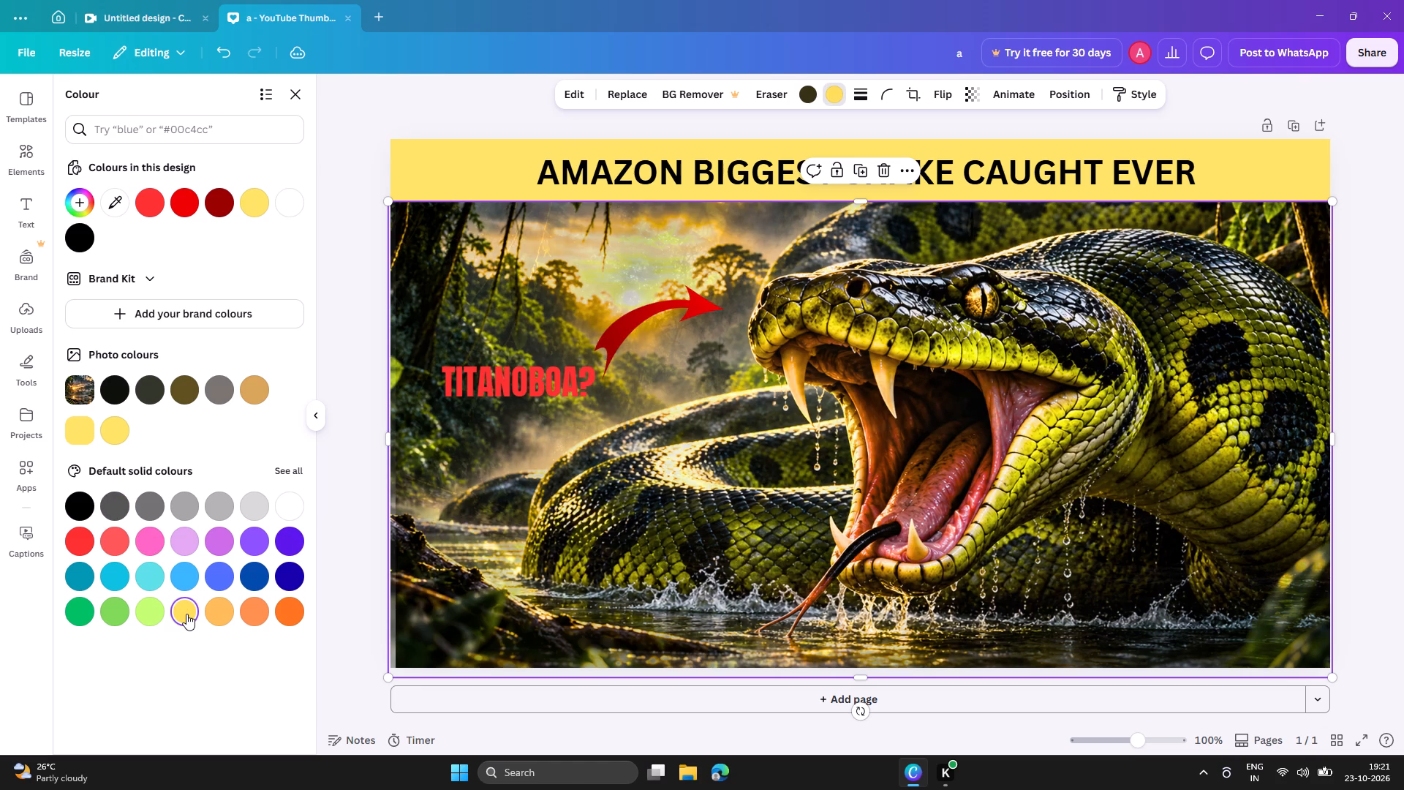
click(220, 613)
click(194, 613)
click(328, 355)
click(347, 356)
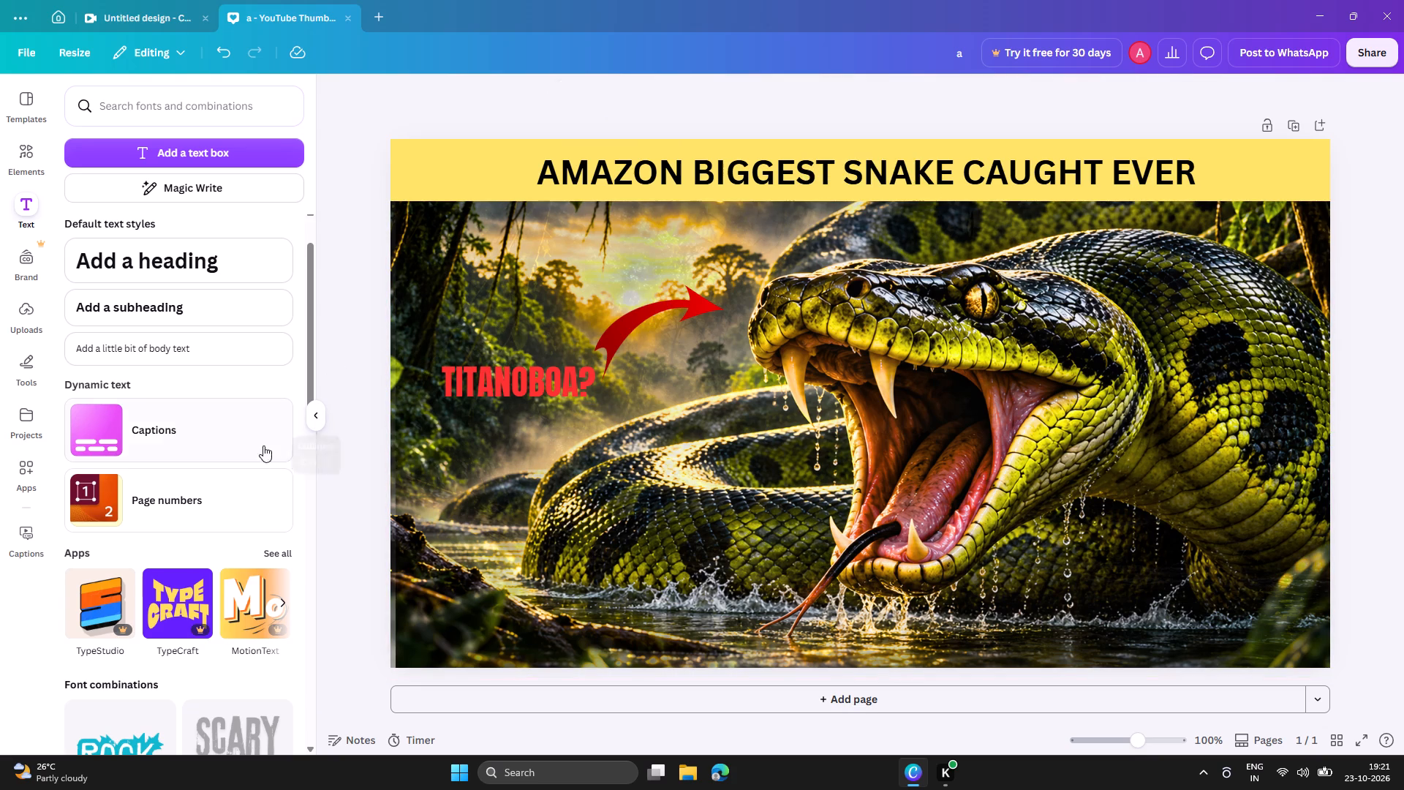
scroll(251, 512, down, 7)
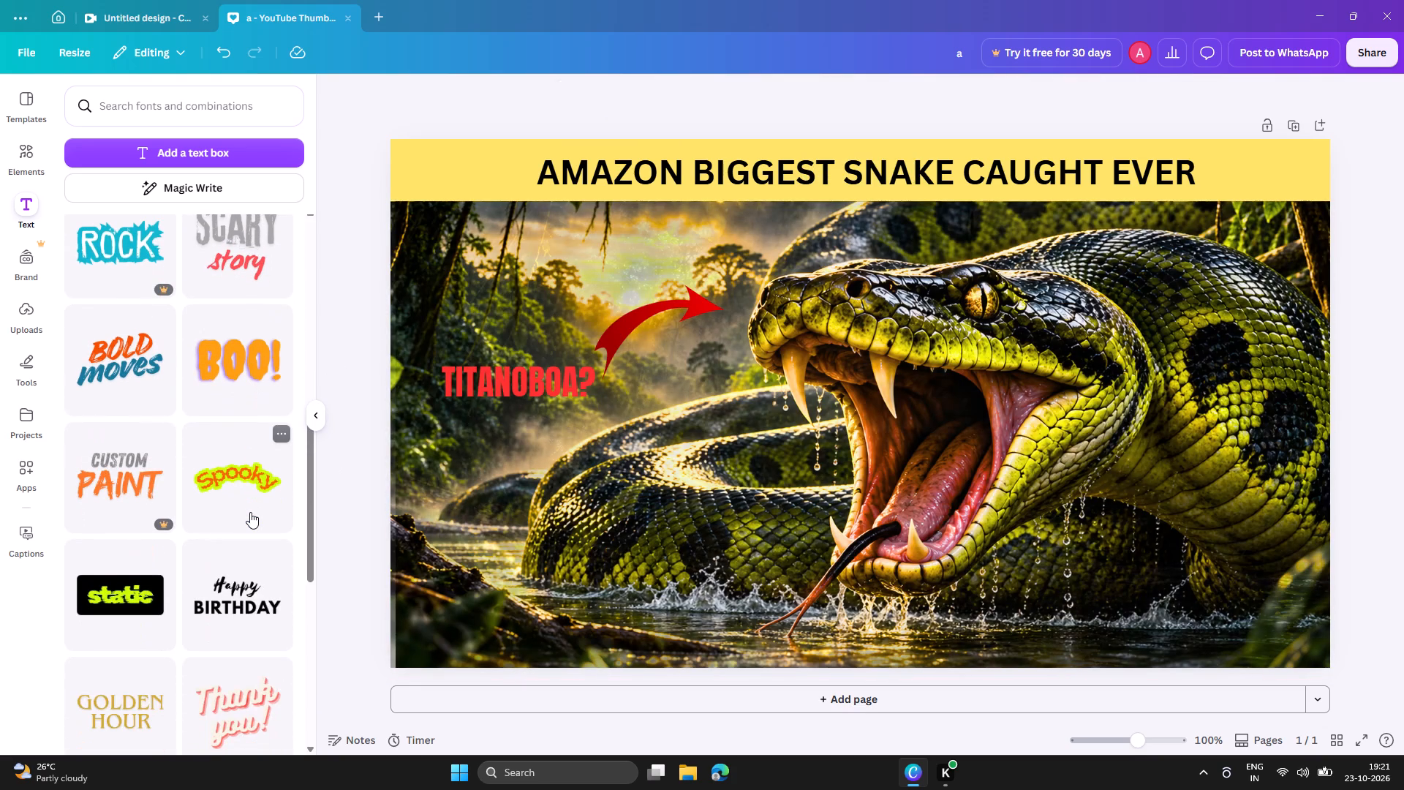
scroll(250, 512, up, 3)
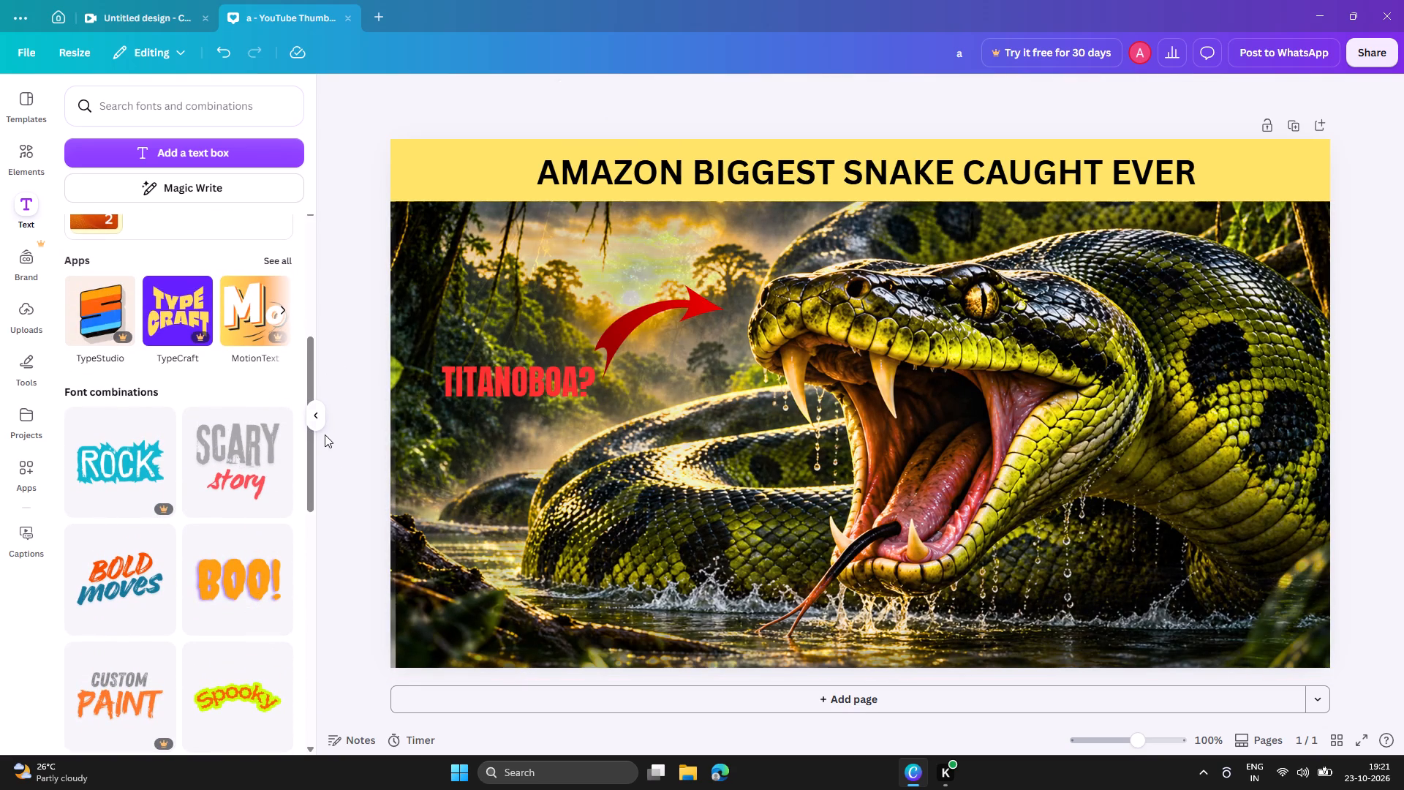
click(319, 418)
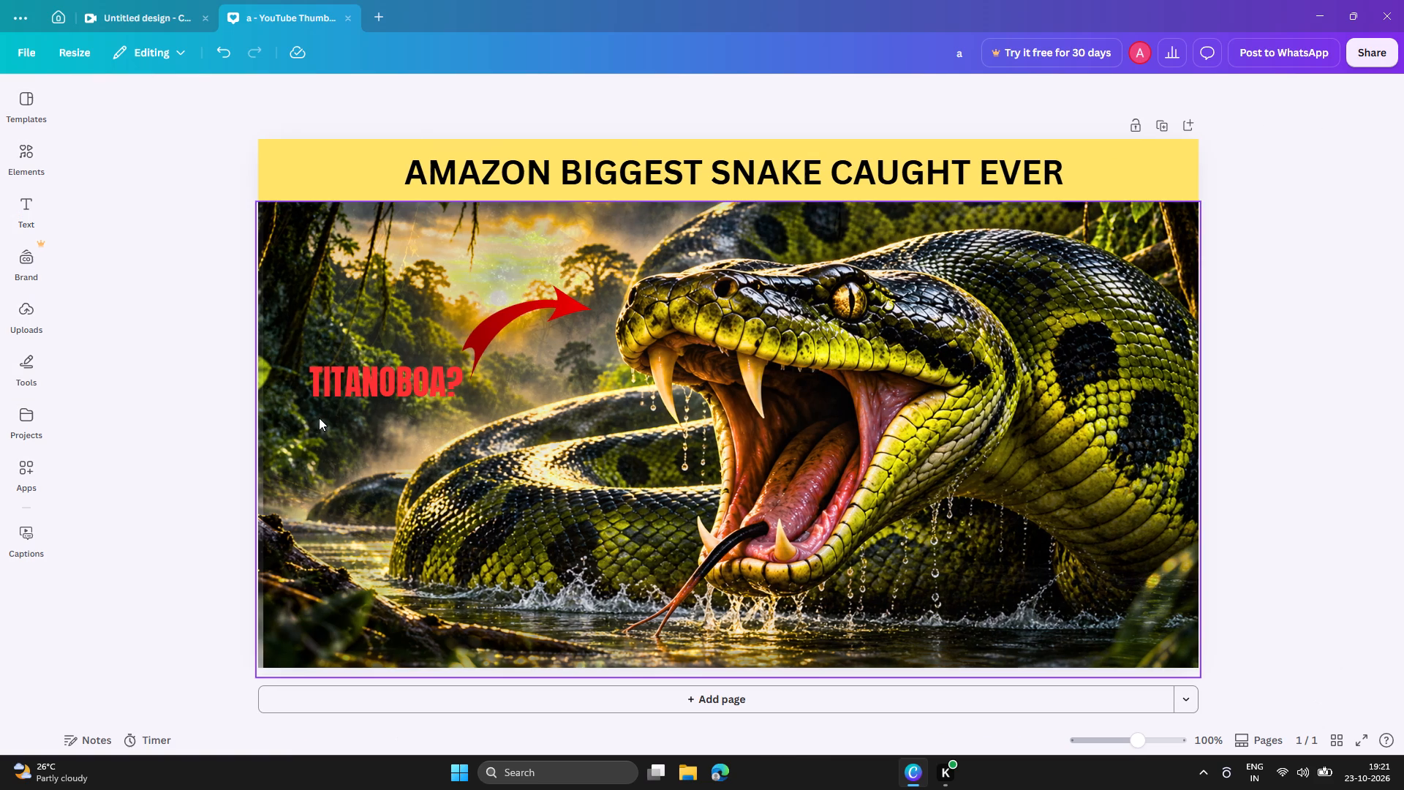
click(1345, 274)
Move the snake photo slightly, and align it to the page's bottom and right edges.
click(705, 473)
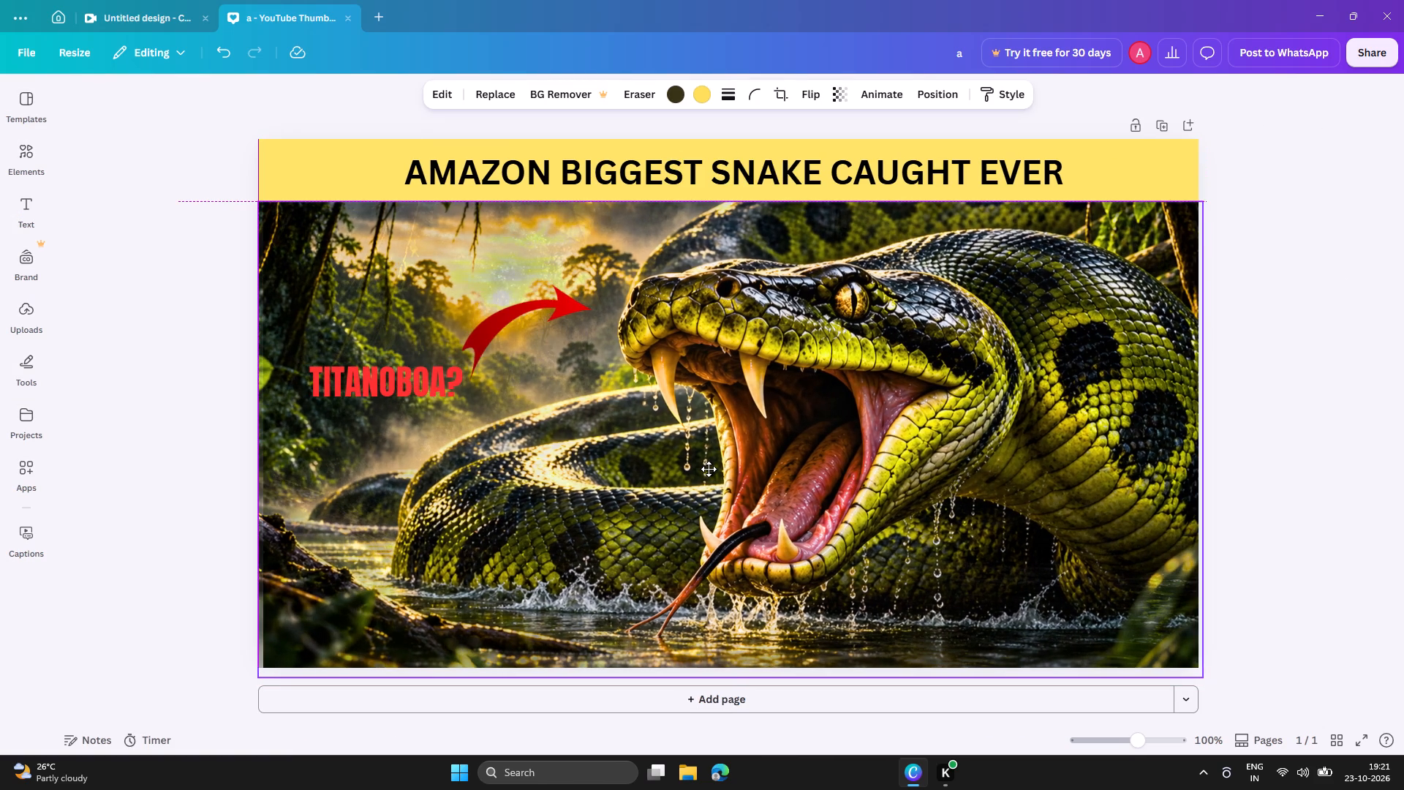
click(783, 426)
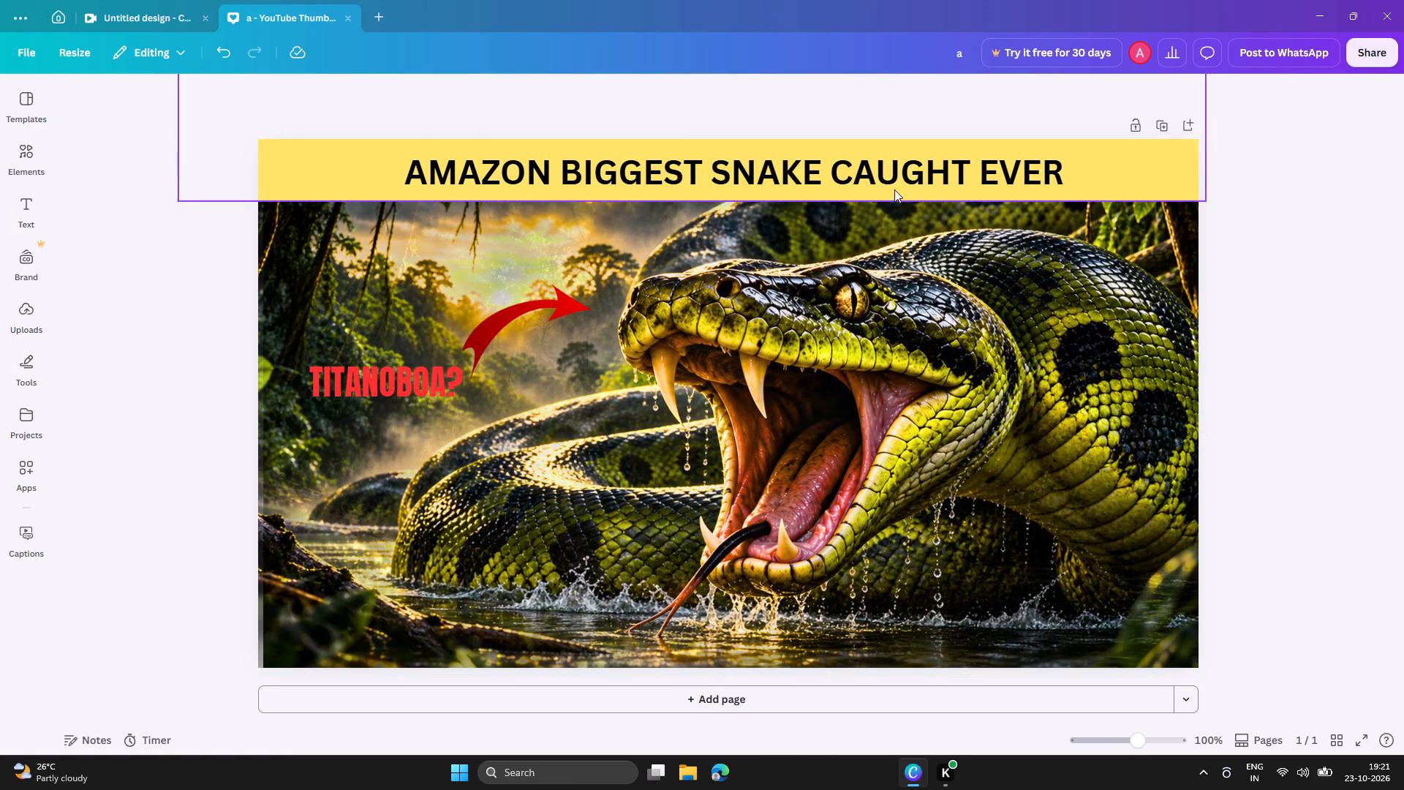
click(880, 390)
click(946, 99)
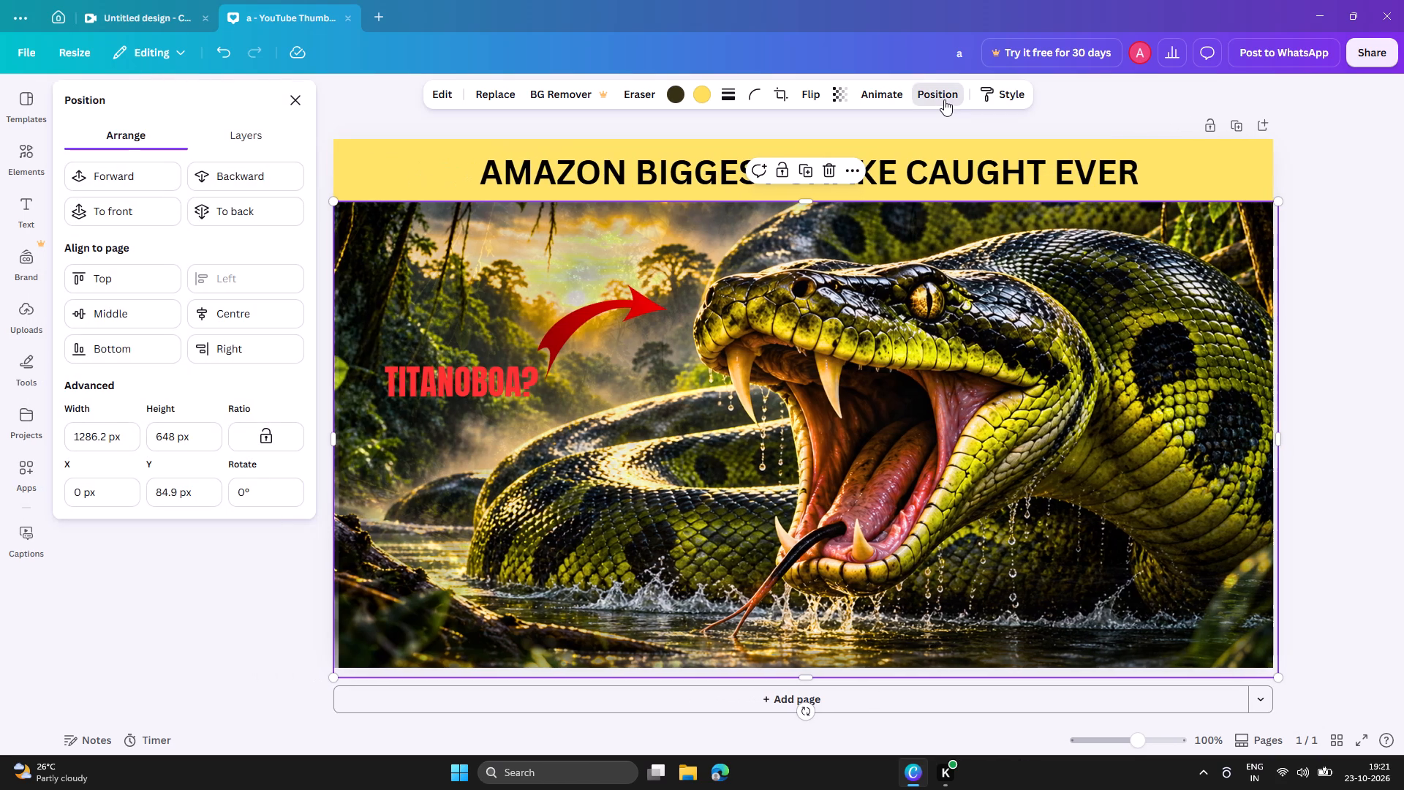
click(172, 347)
click(172, 347)
click(210, 347)
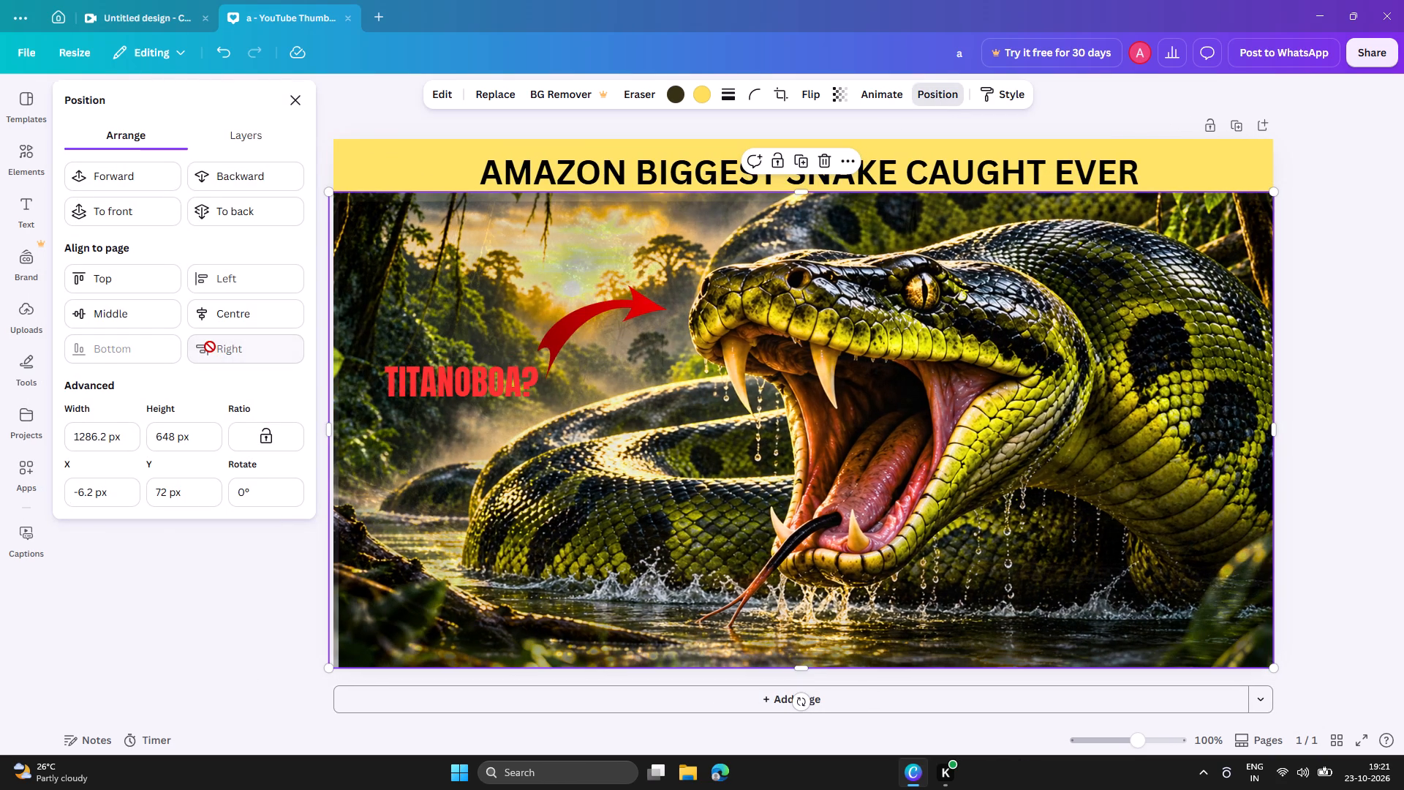
click(210, 347)
click(292, 97)
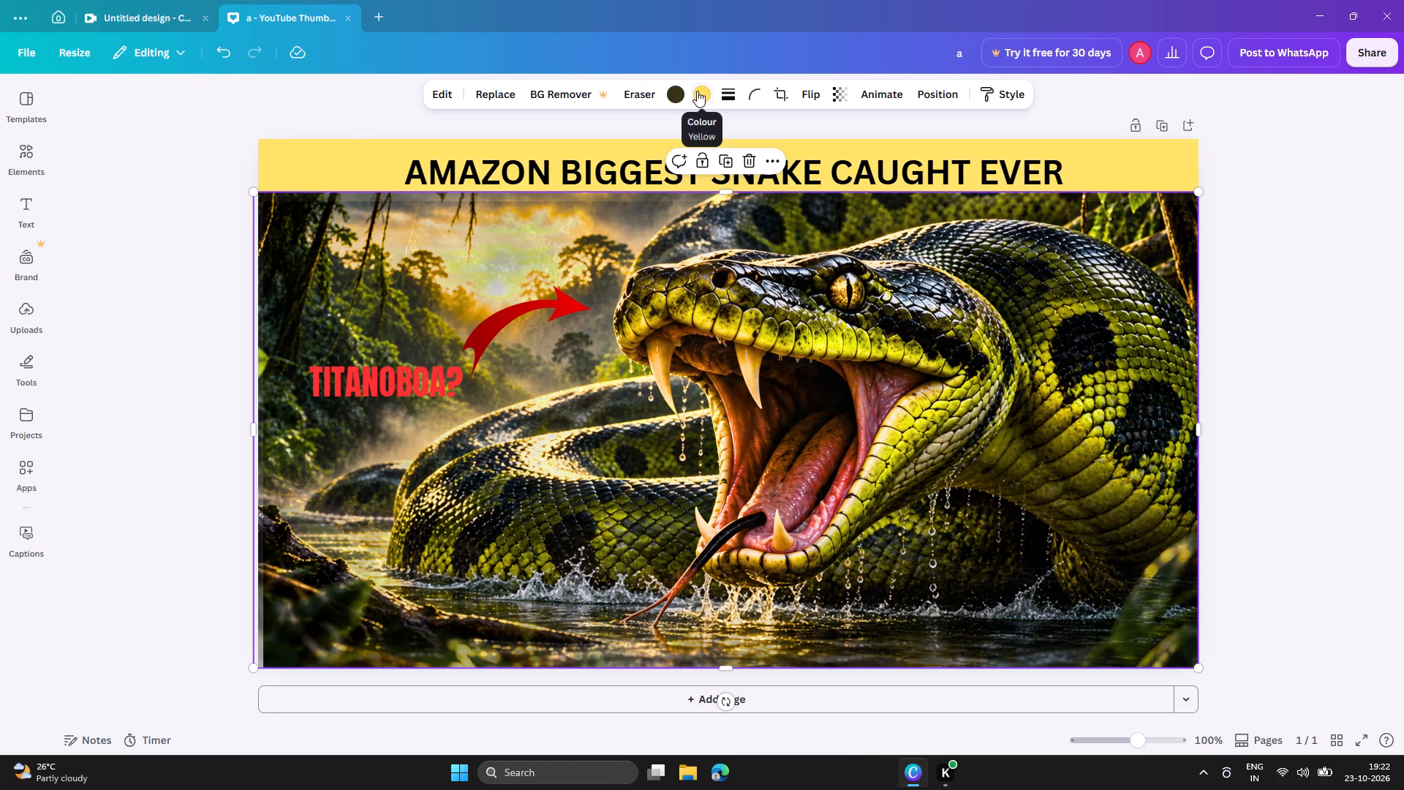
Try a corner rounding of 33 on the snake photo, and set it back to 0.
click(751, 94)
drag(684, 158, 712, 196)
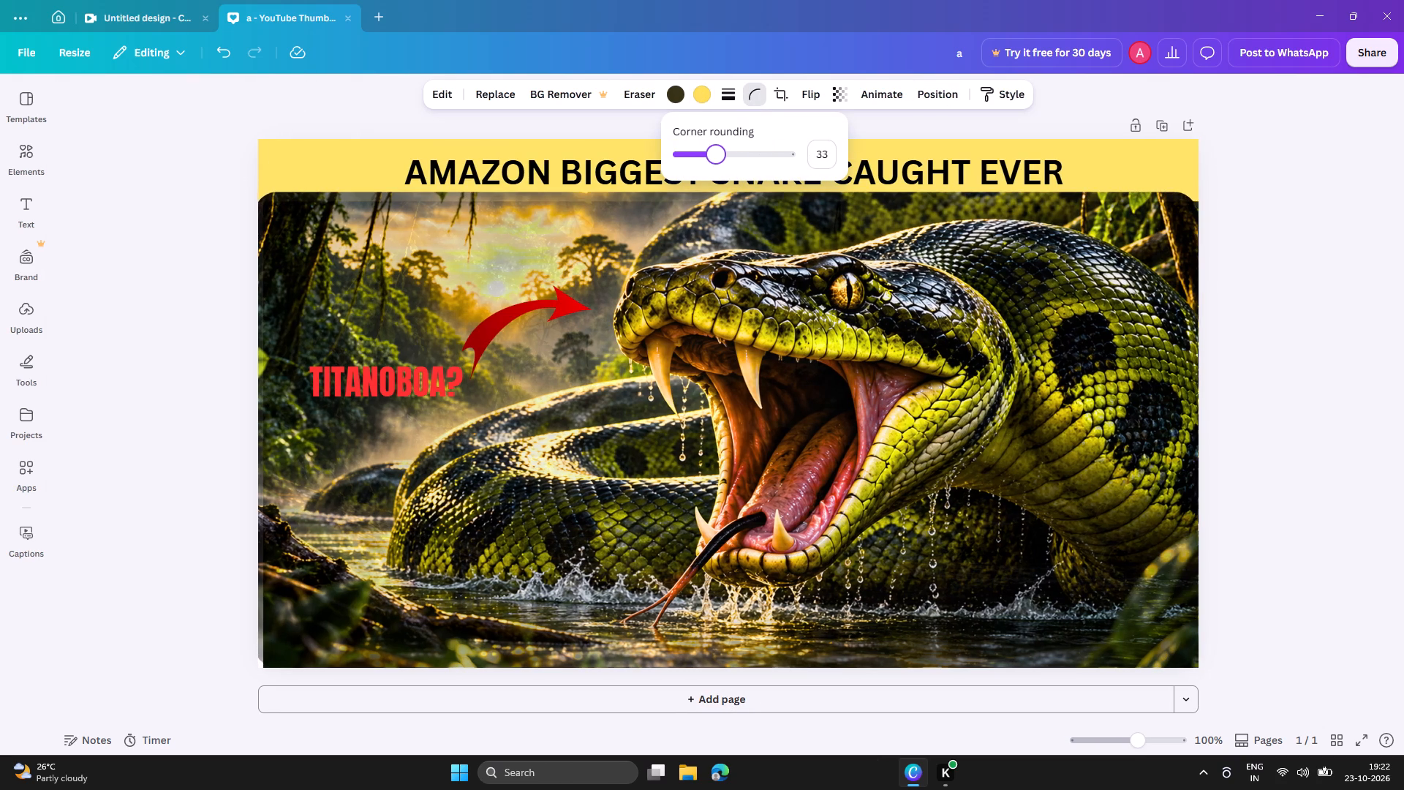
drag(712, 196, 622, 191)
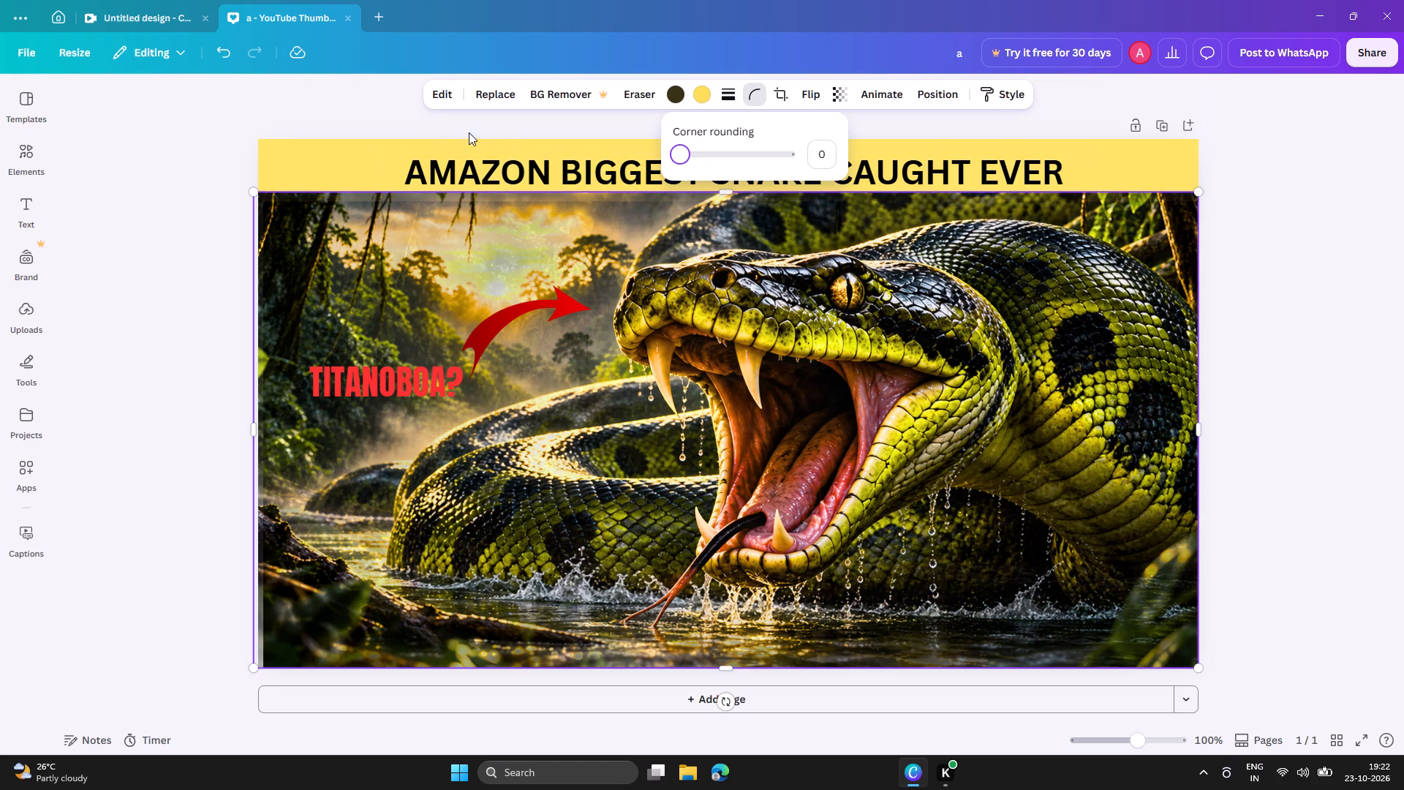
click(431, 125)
Try Shake Zoom and Whip Slide on the snake photo, settle on Old TV on enter, and try the slow speed.
click(884, 89)
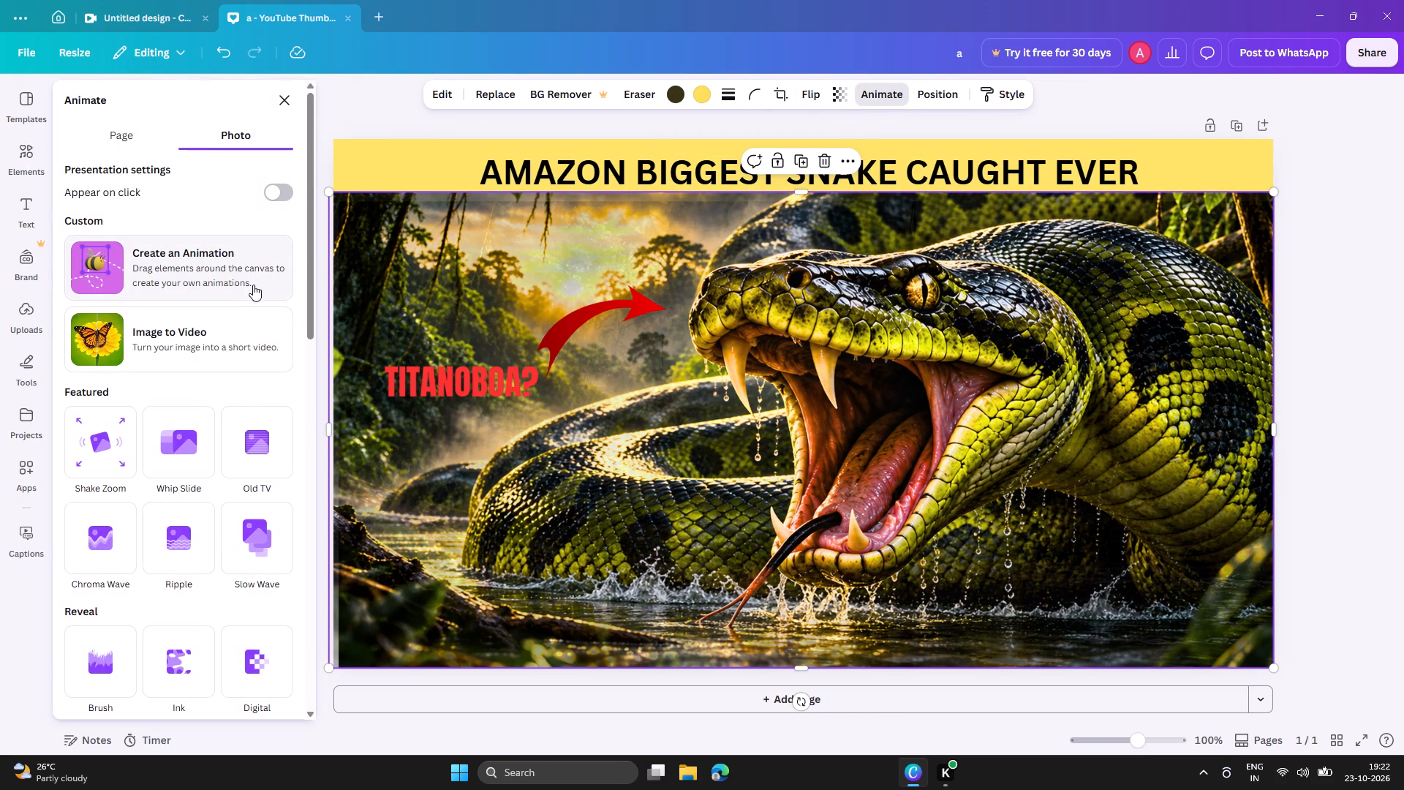
click(118, 452)
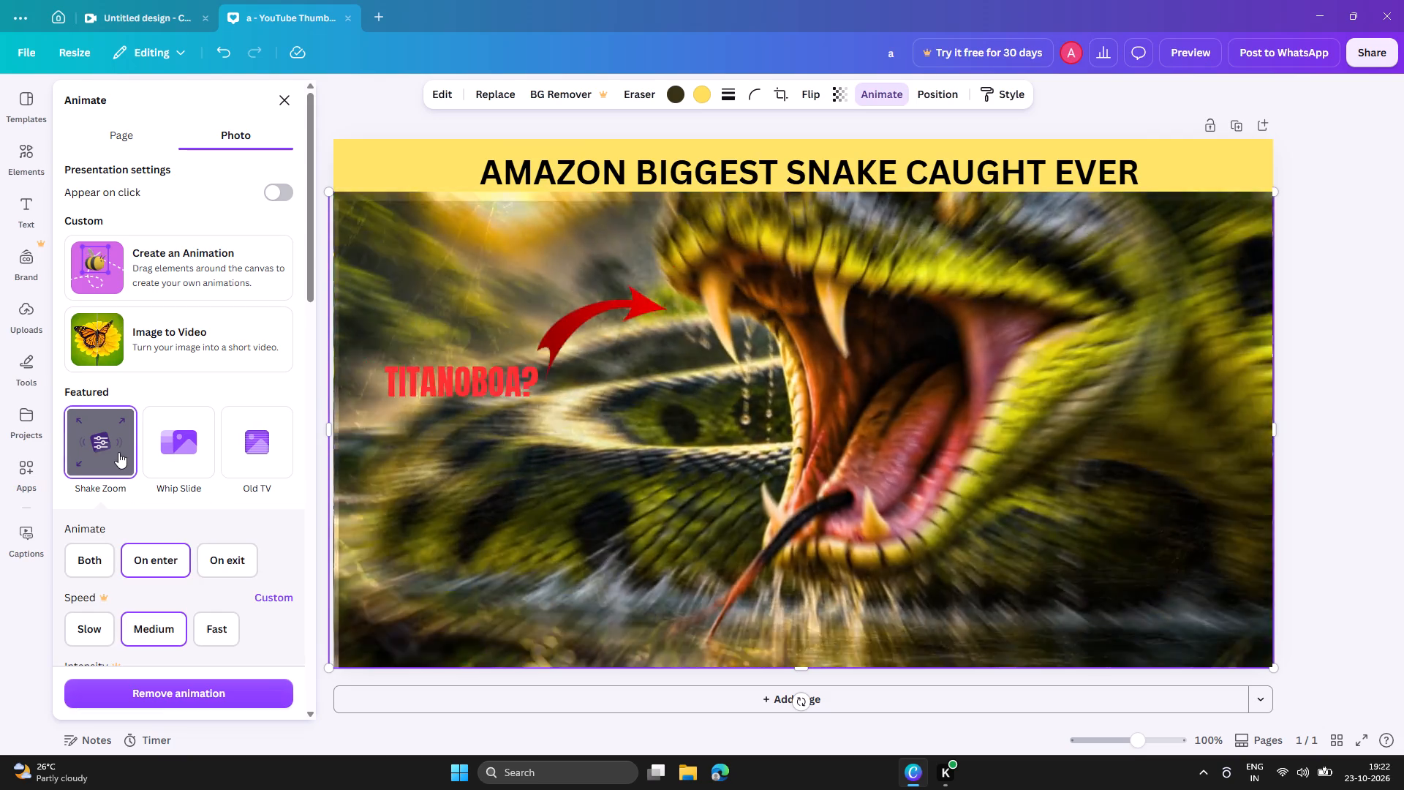
click(177, 432)
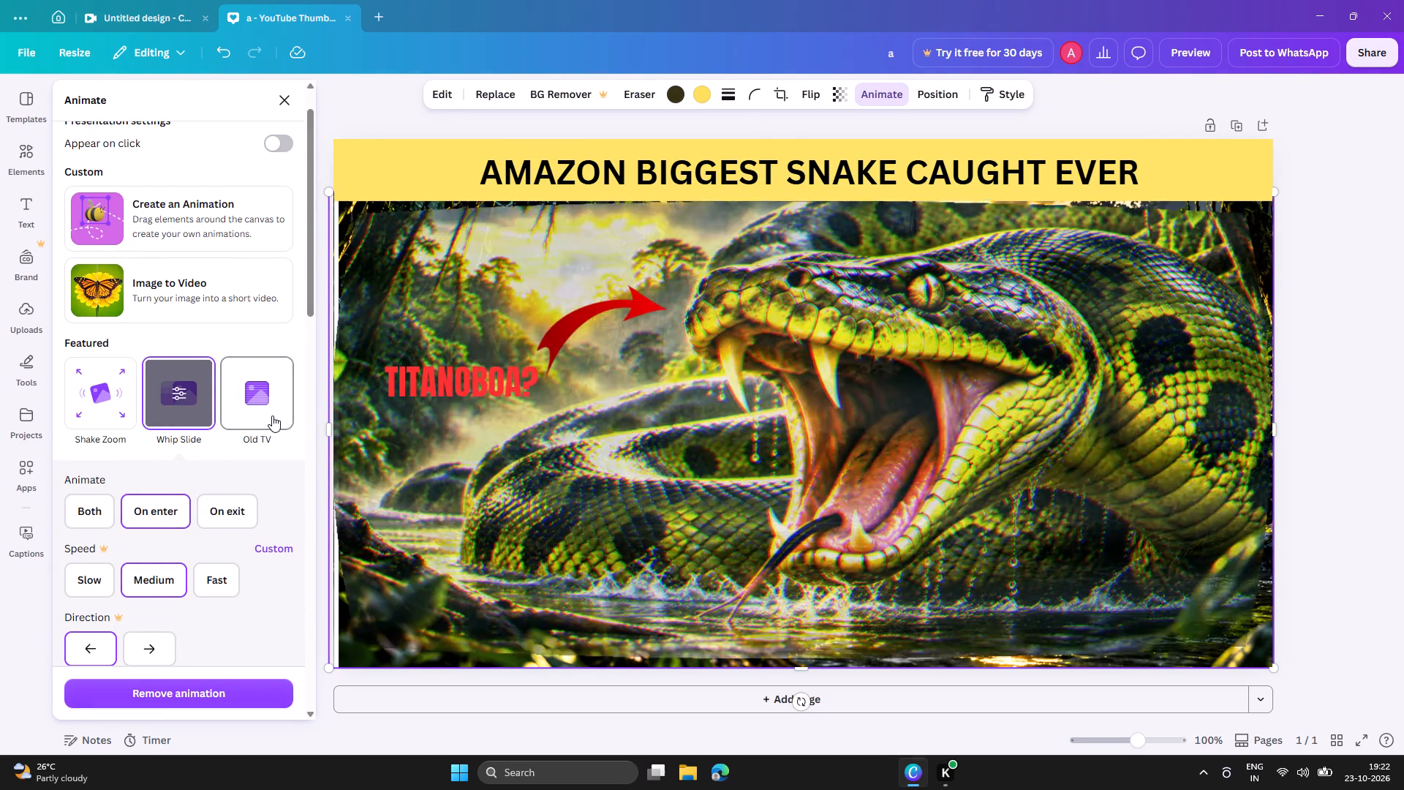
click(271, 408)
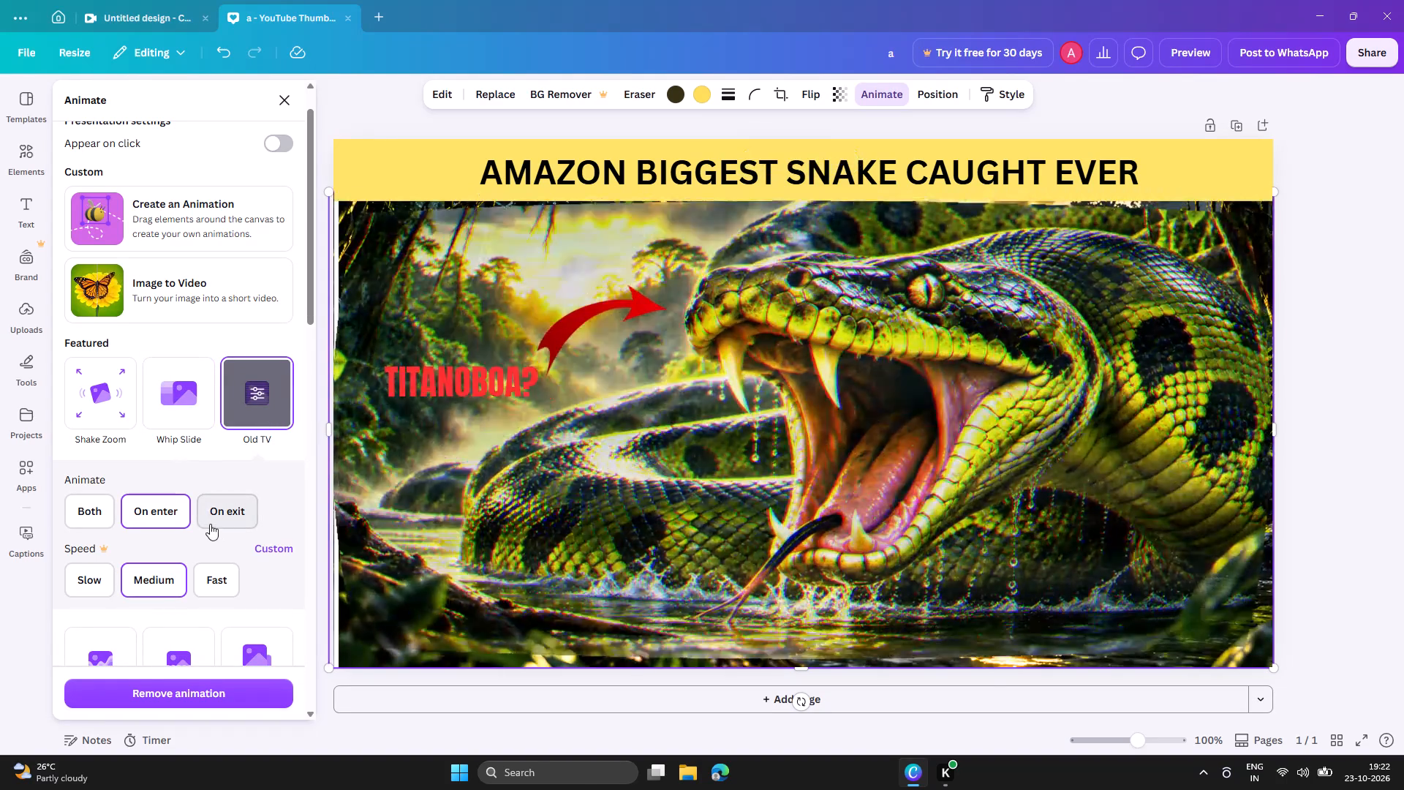
click(245, 516)
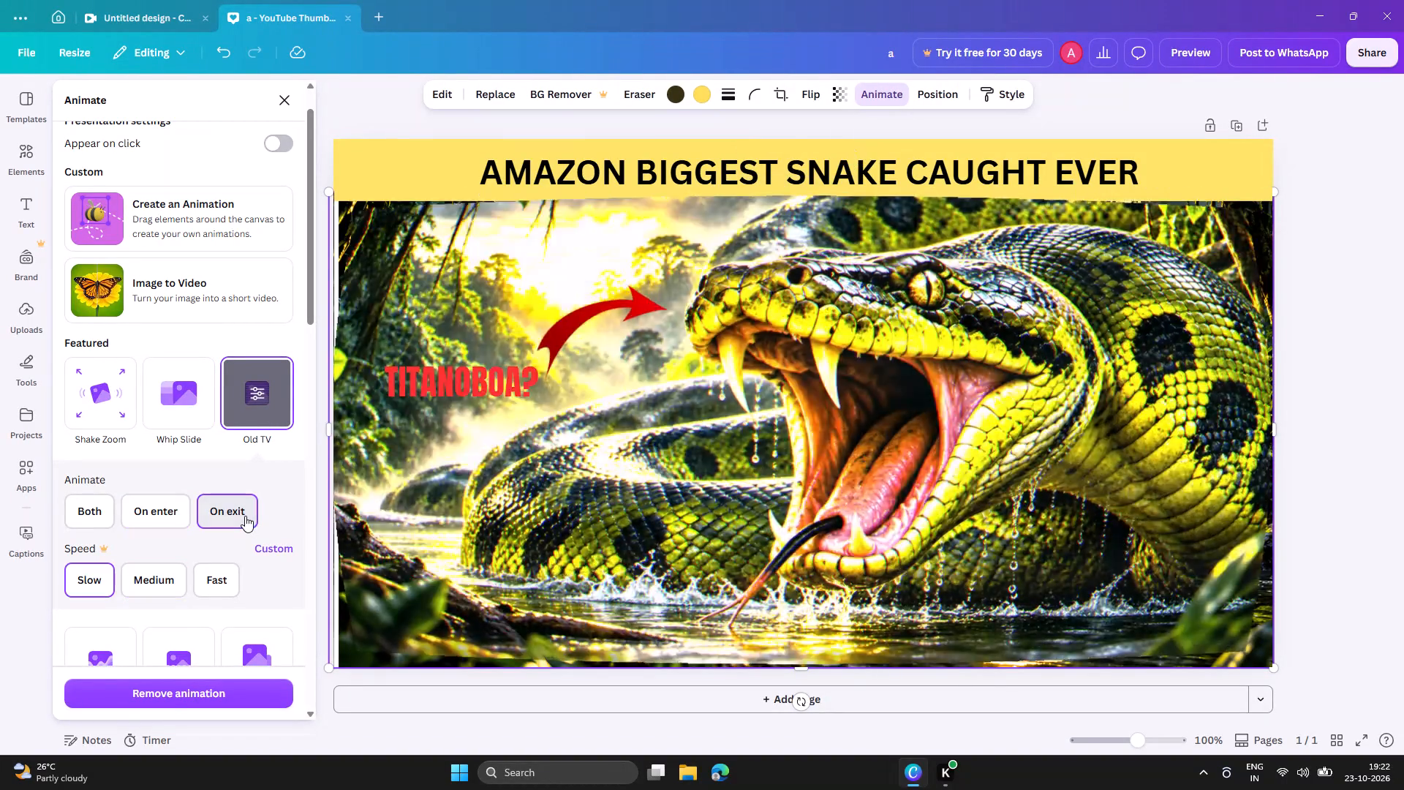
click(183, 515)
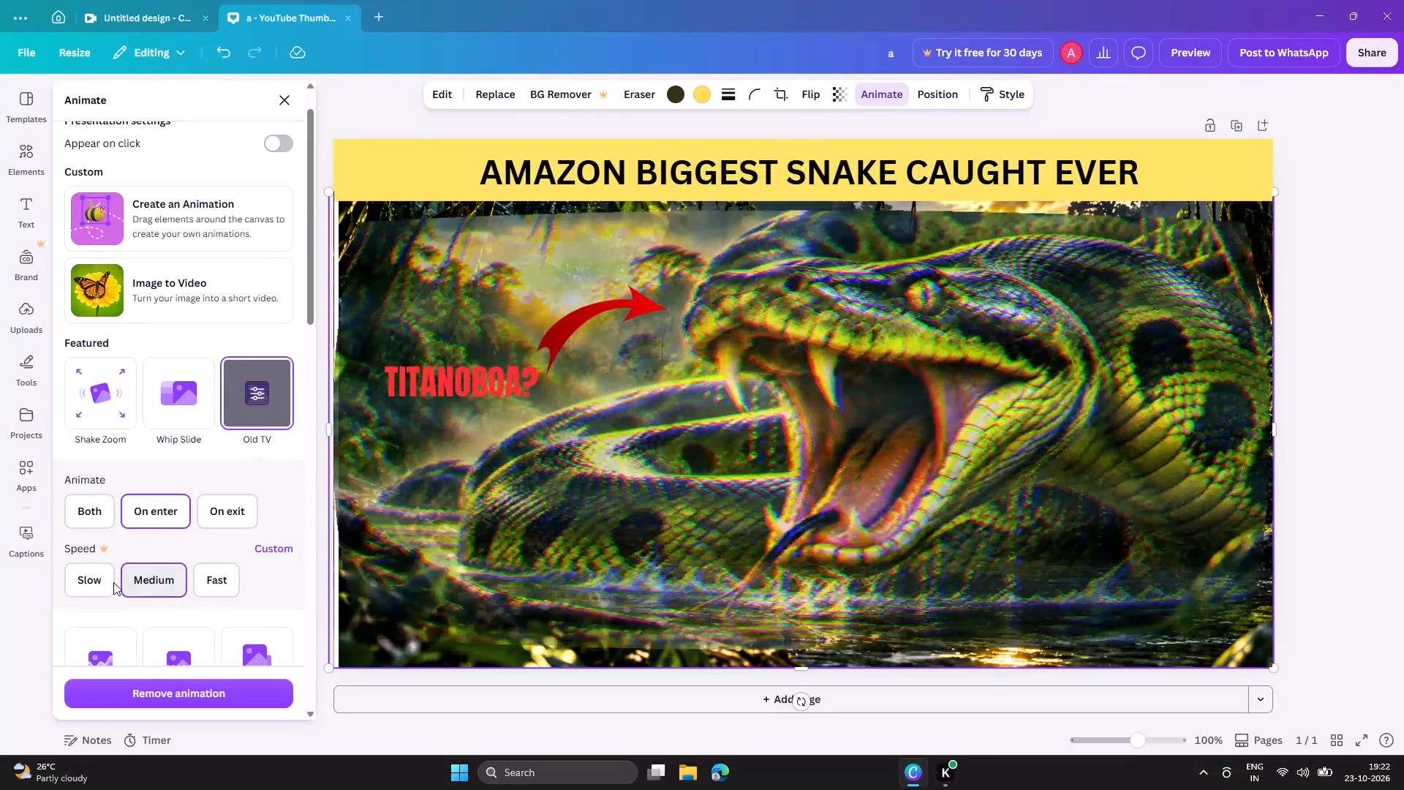
click(106, 583)
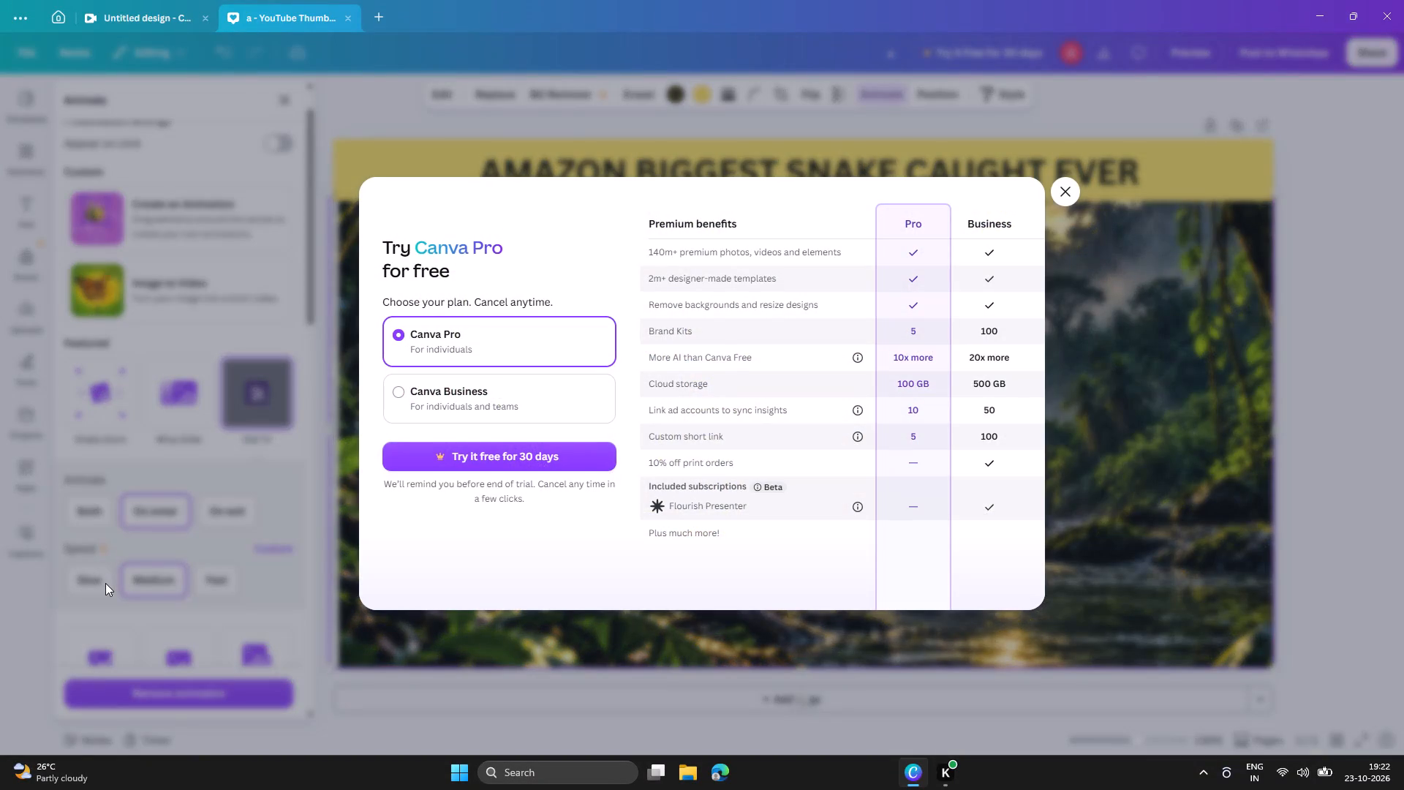
click(1061, 189)
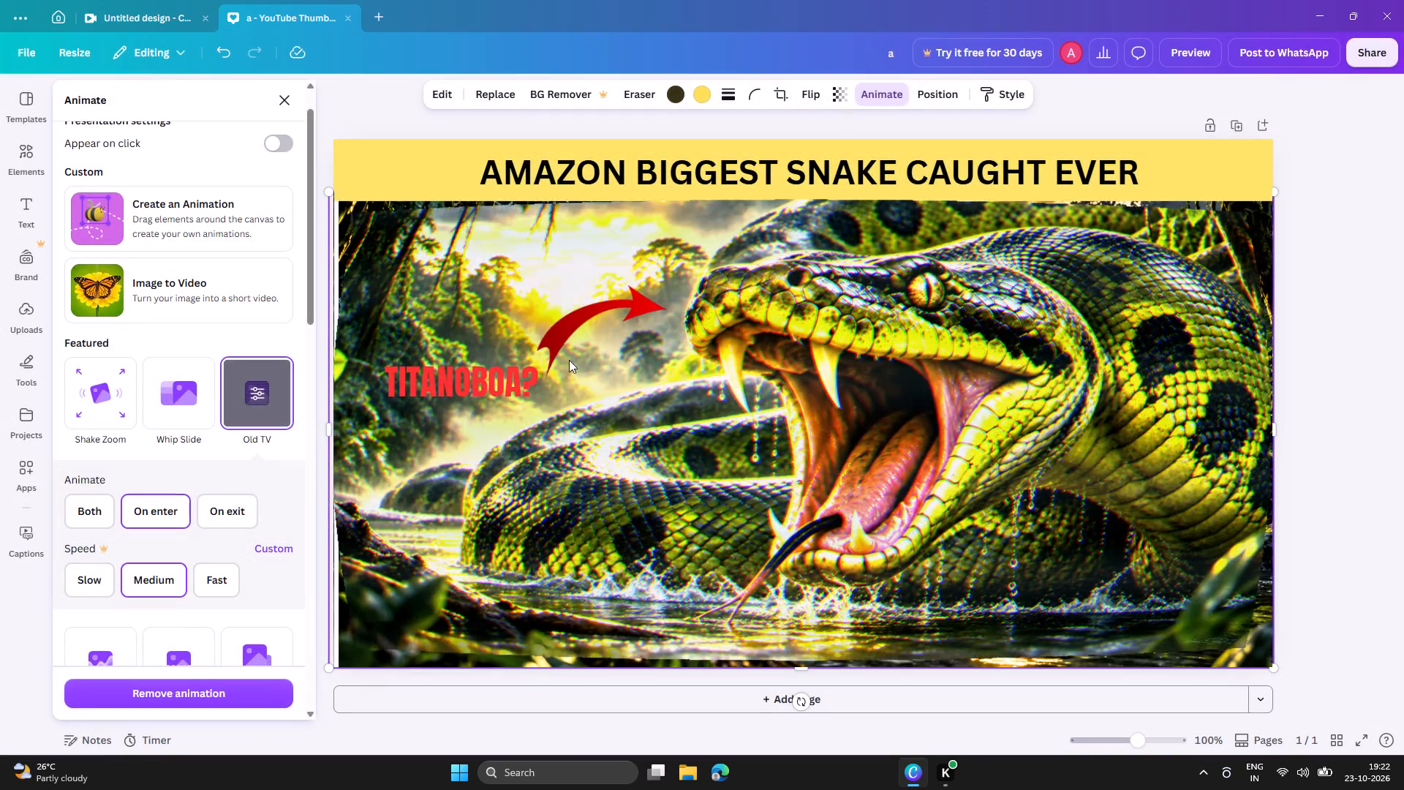
Try the Bounce, Roll, Skate and Burst animations on the "TITANOBOA?" text, and apply Shift on enter.
click(488, 391)
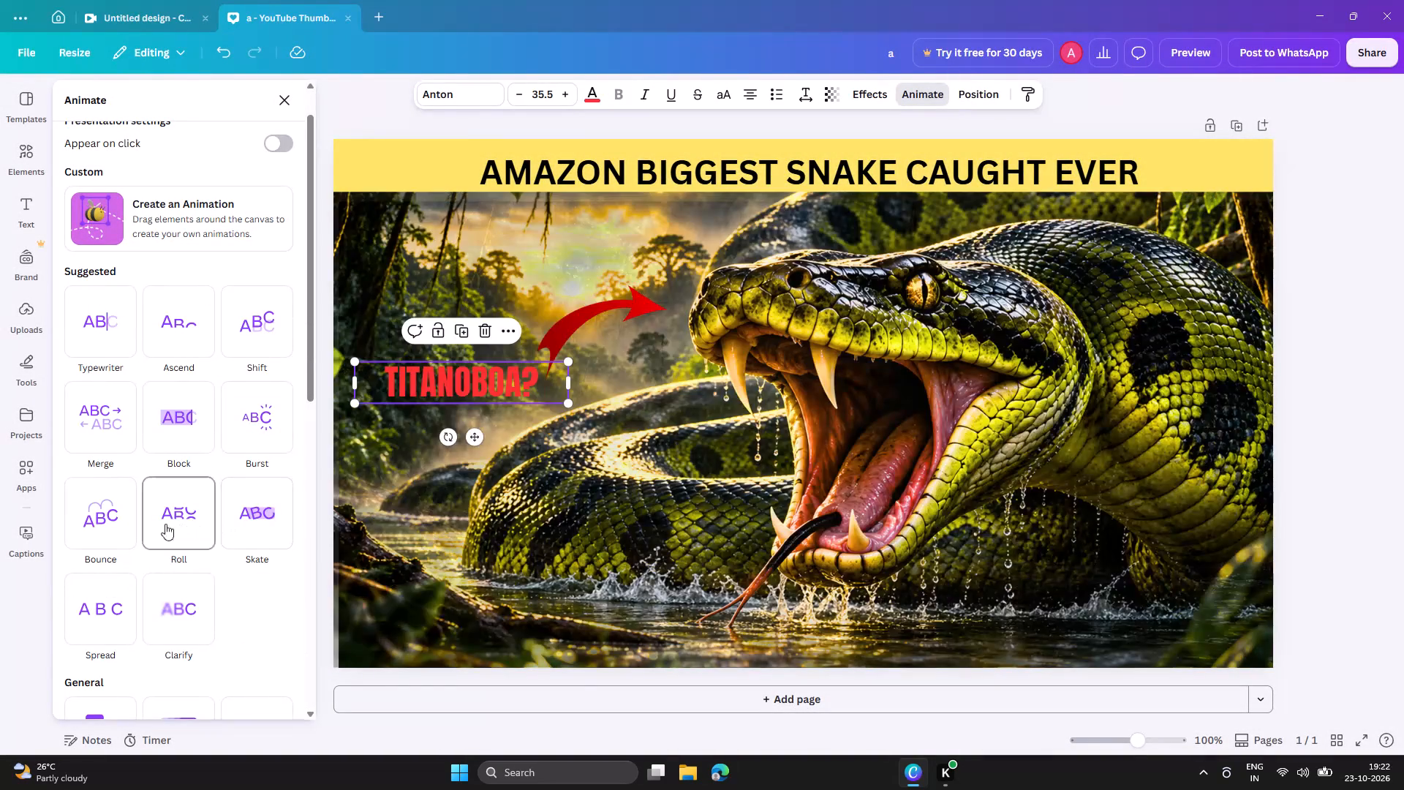
click(110, 525)
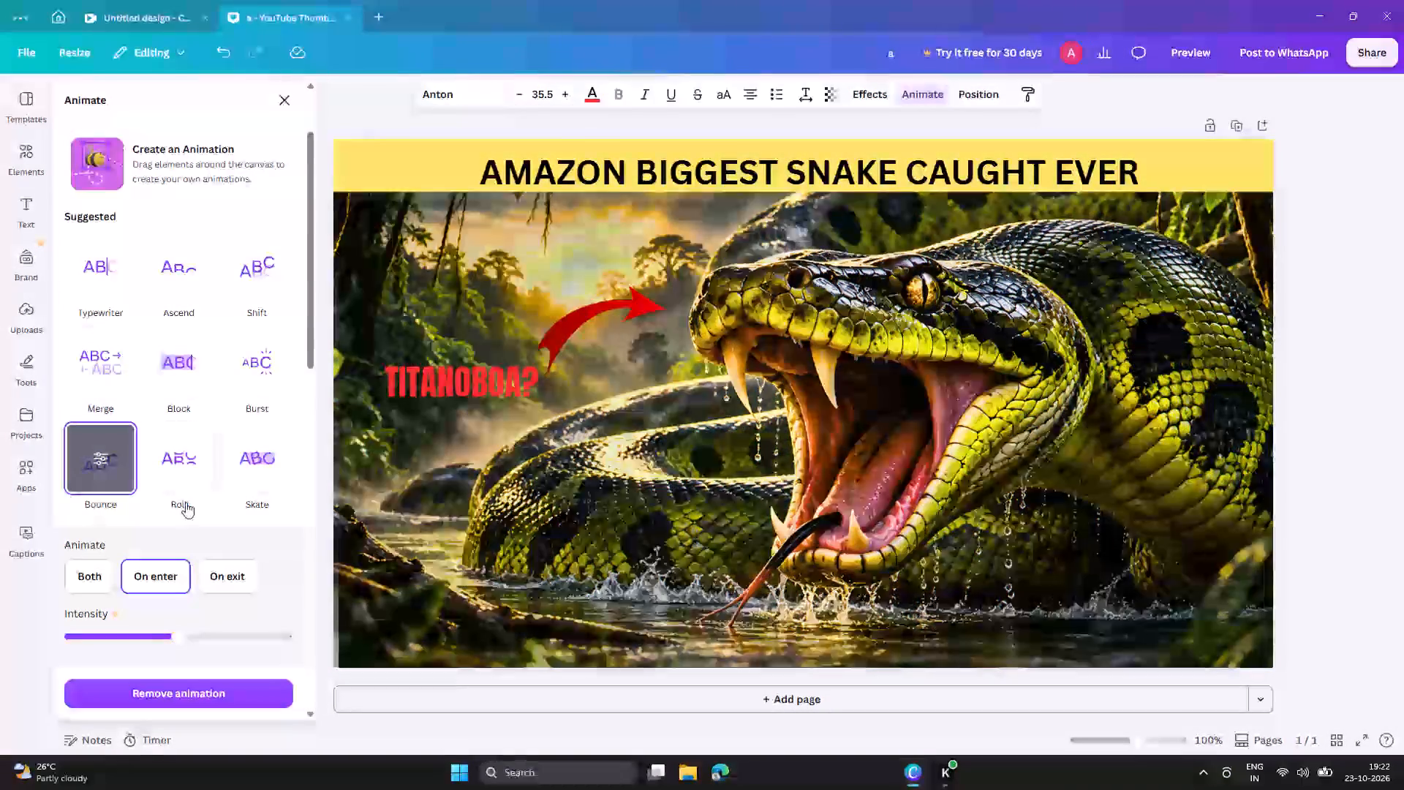
click(197, 493)
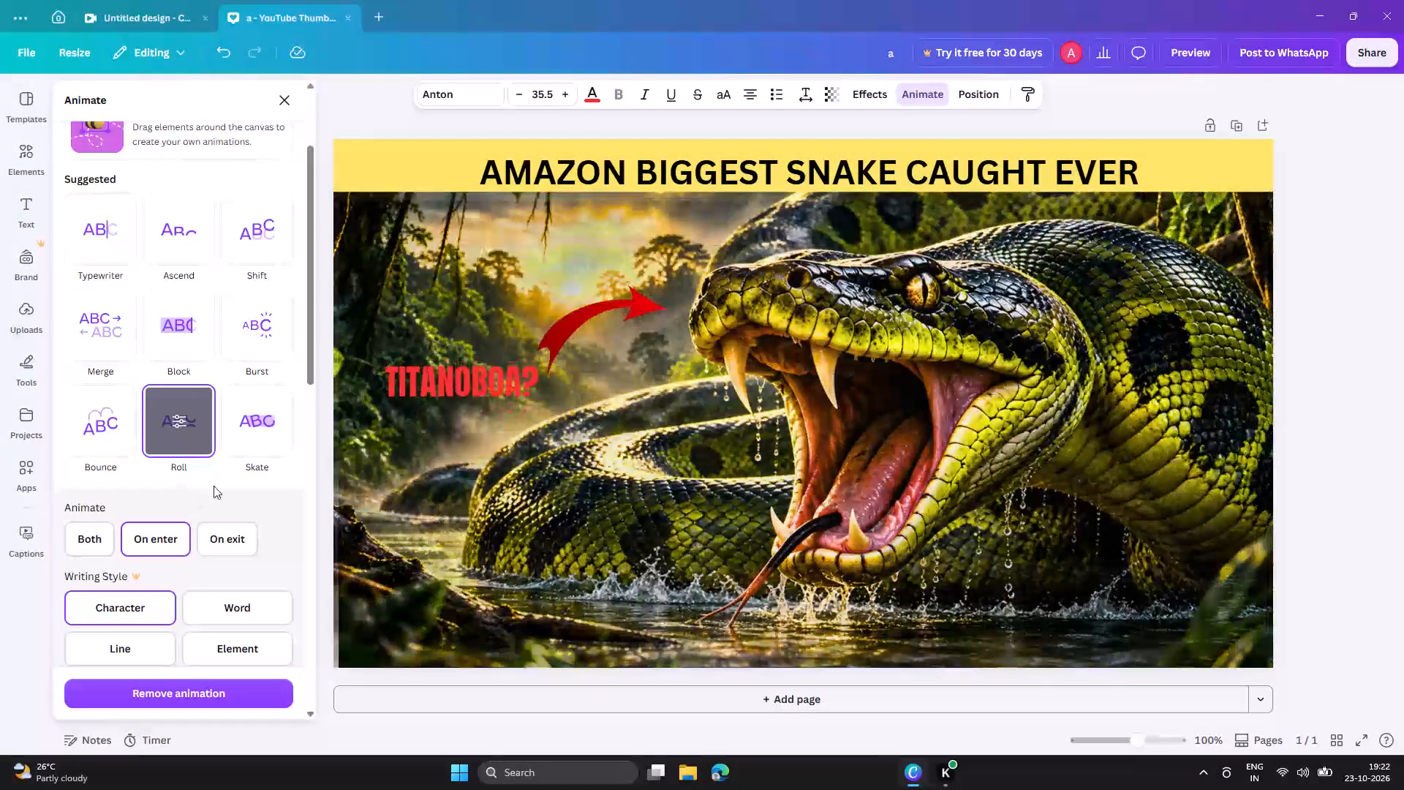
click(276, 454)
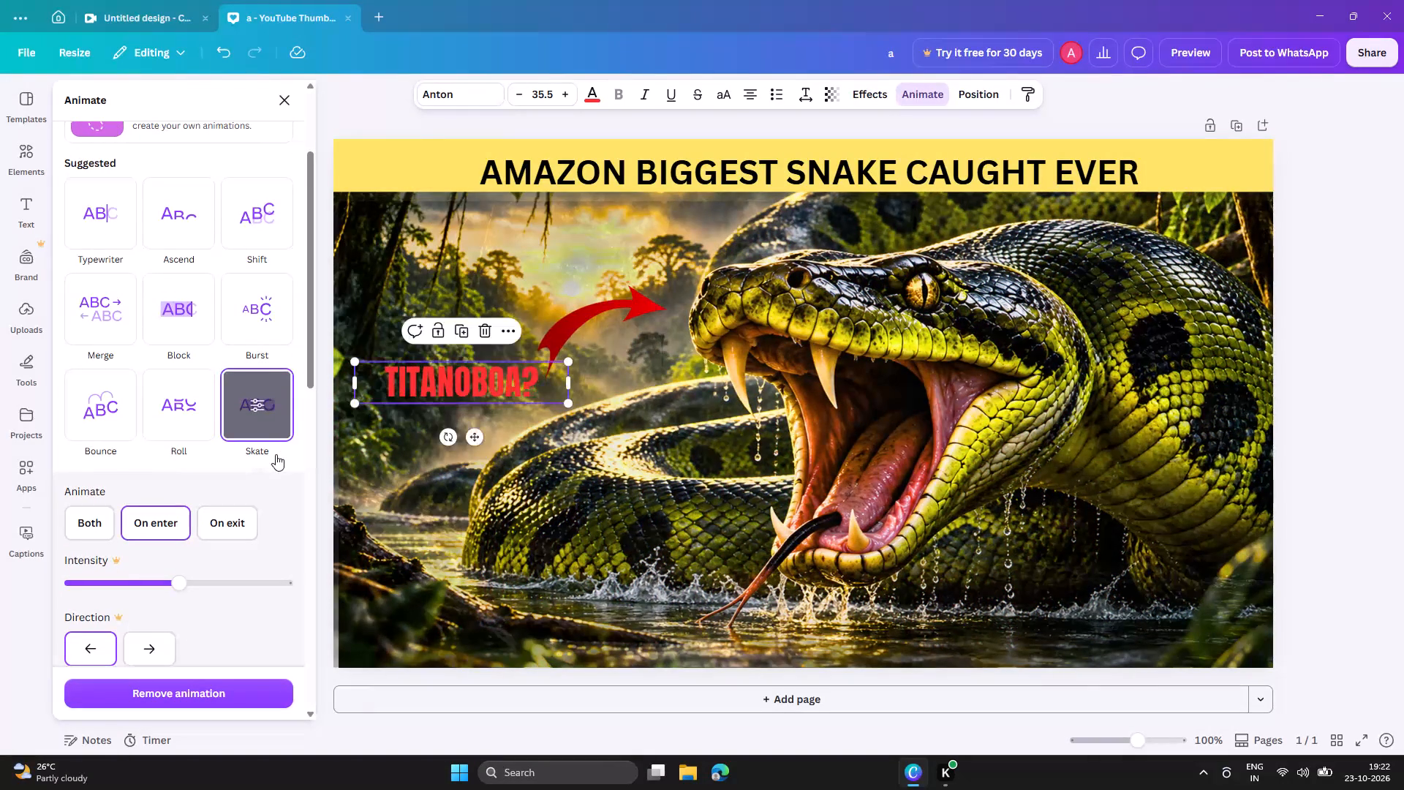
click(276, 316)
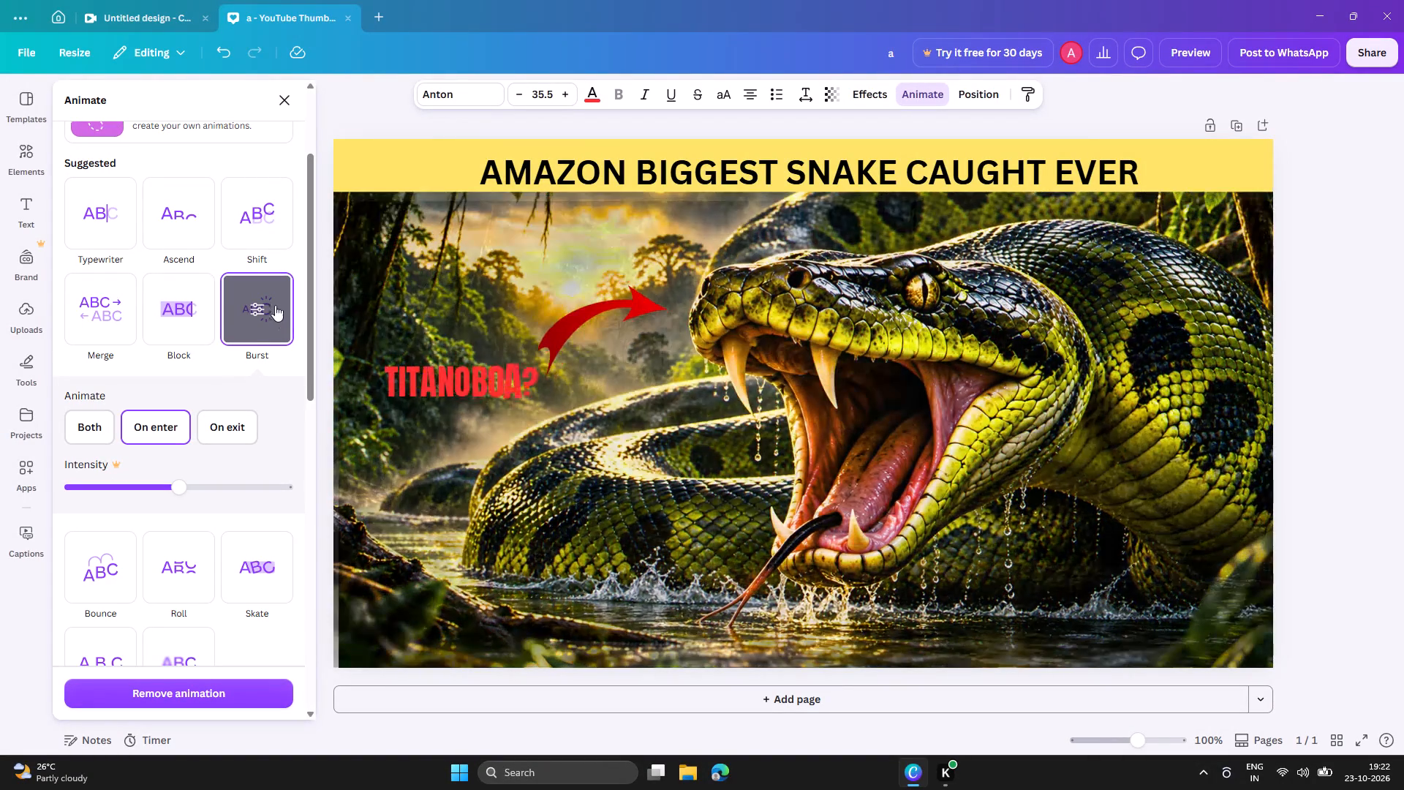
click(271, 220)
click(270, 220)
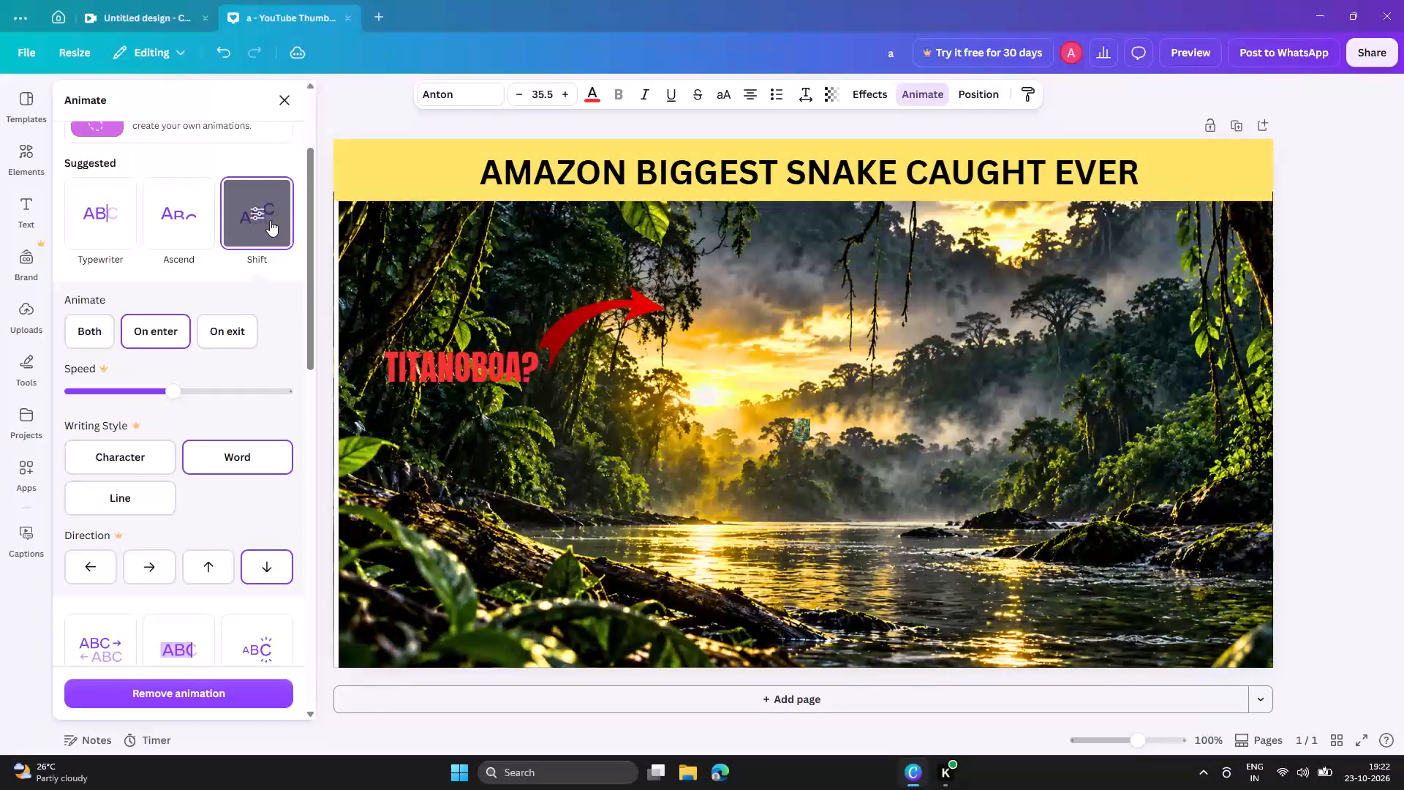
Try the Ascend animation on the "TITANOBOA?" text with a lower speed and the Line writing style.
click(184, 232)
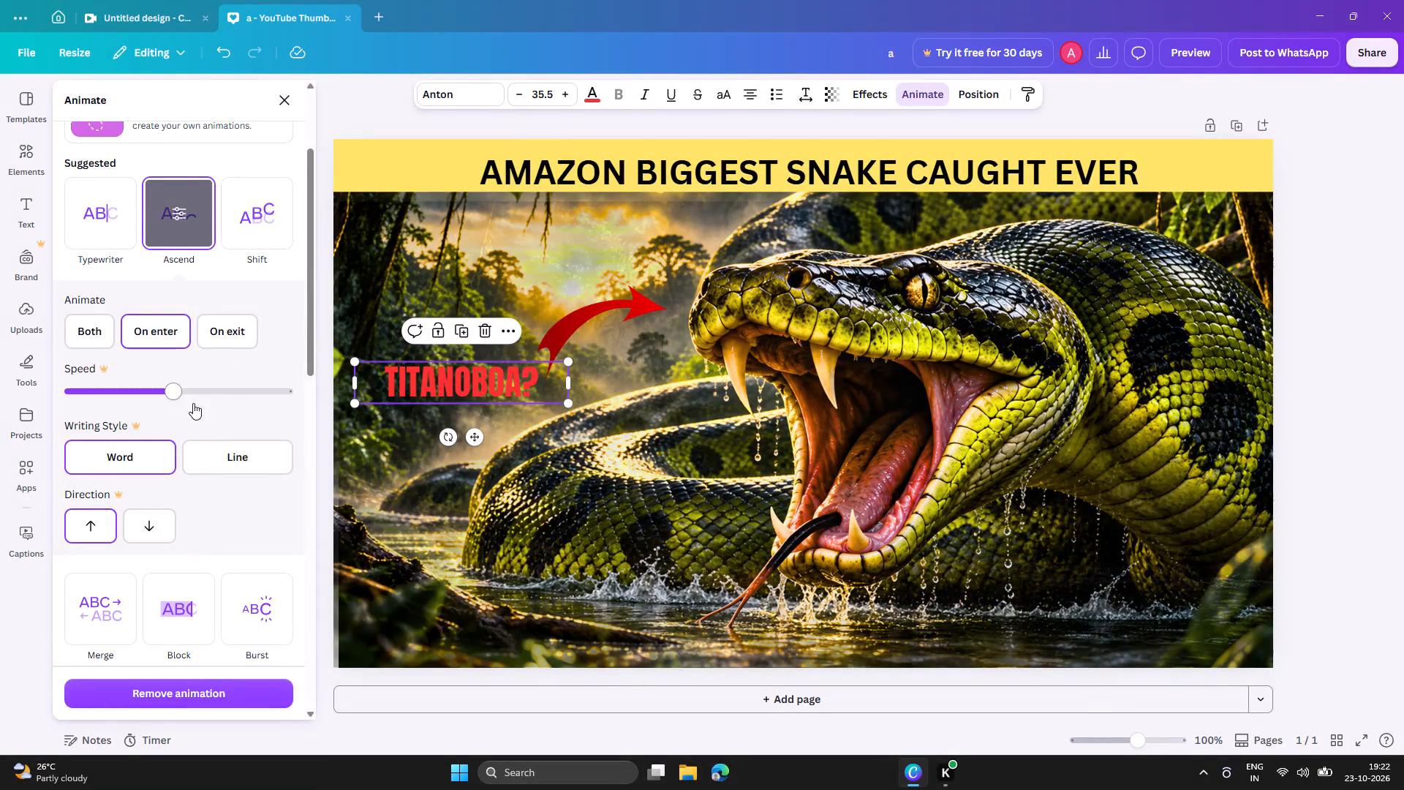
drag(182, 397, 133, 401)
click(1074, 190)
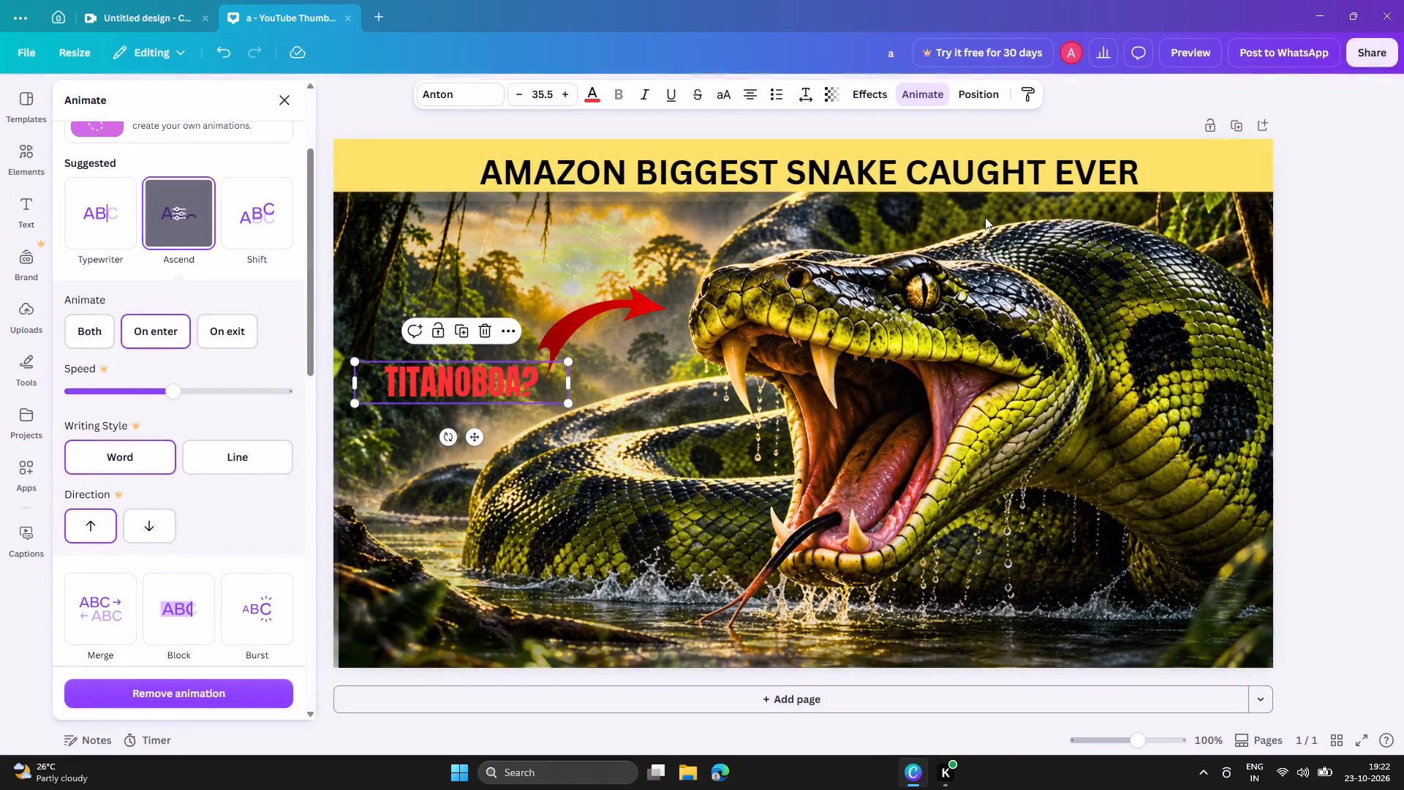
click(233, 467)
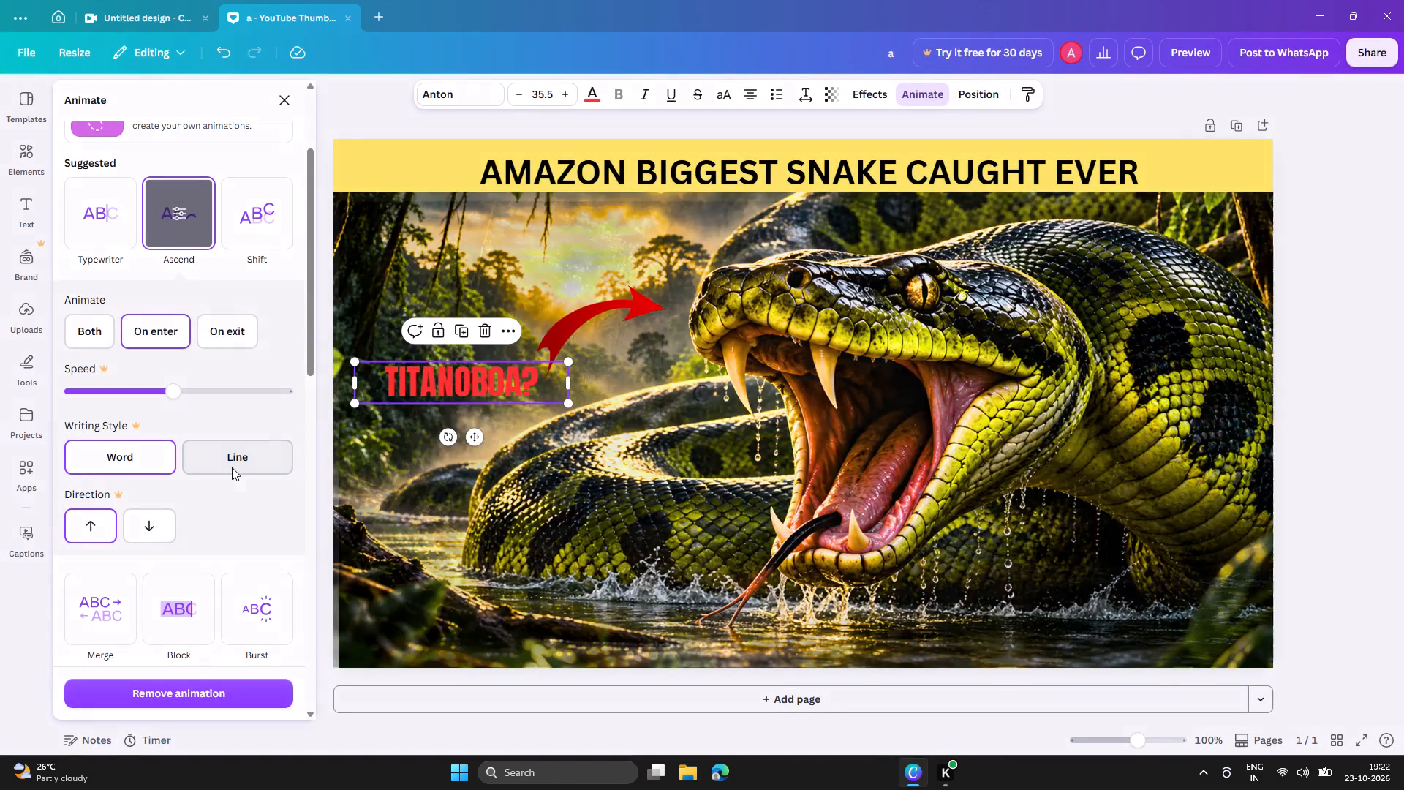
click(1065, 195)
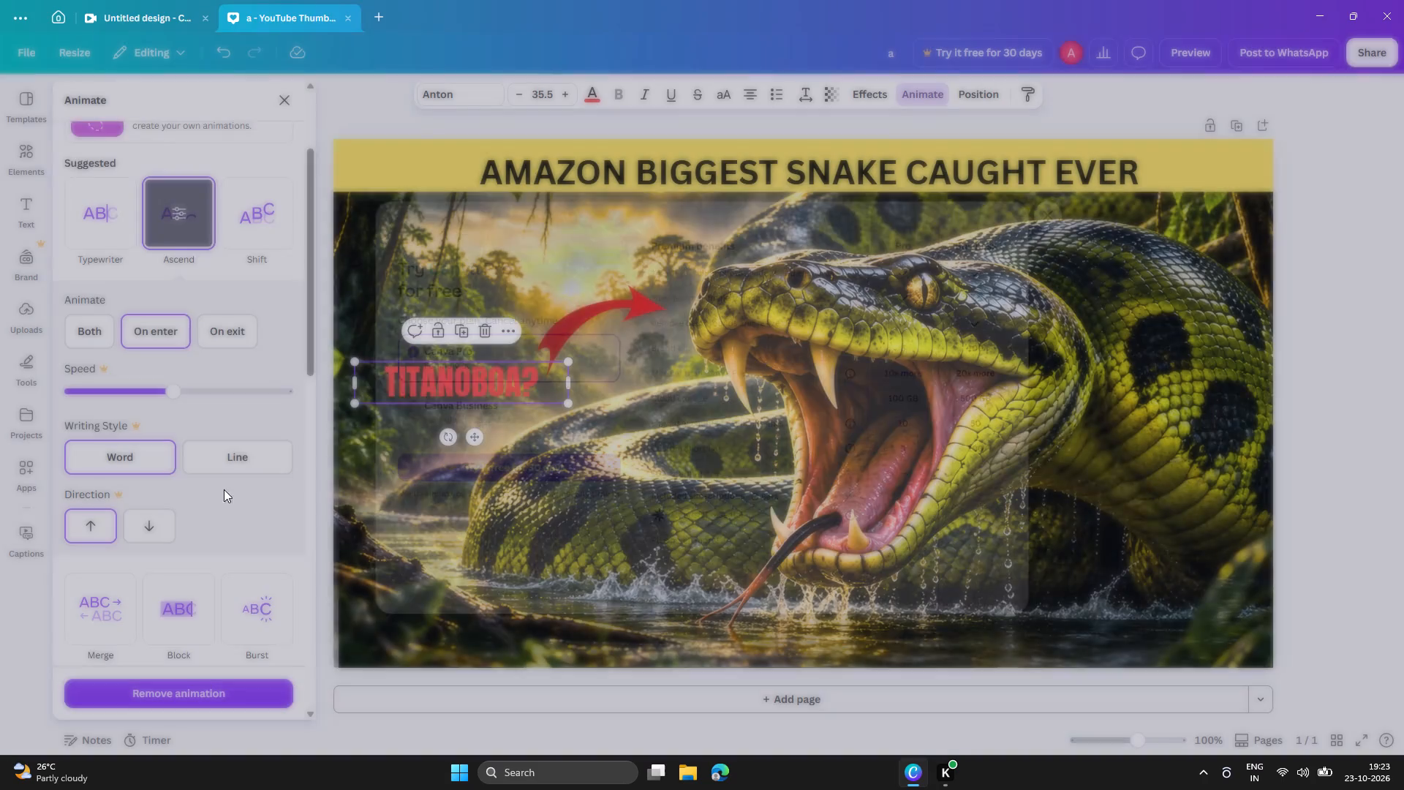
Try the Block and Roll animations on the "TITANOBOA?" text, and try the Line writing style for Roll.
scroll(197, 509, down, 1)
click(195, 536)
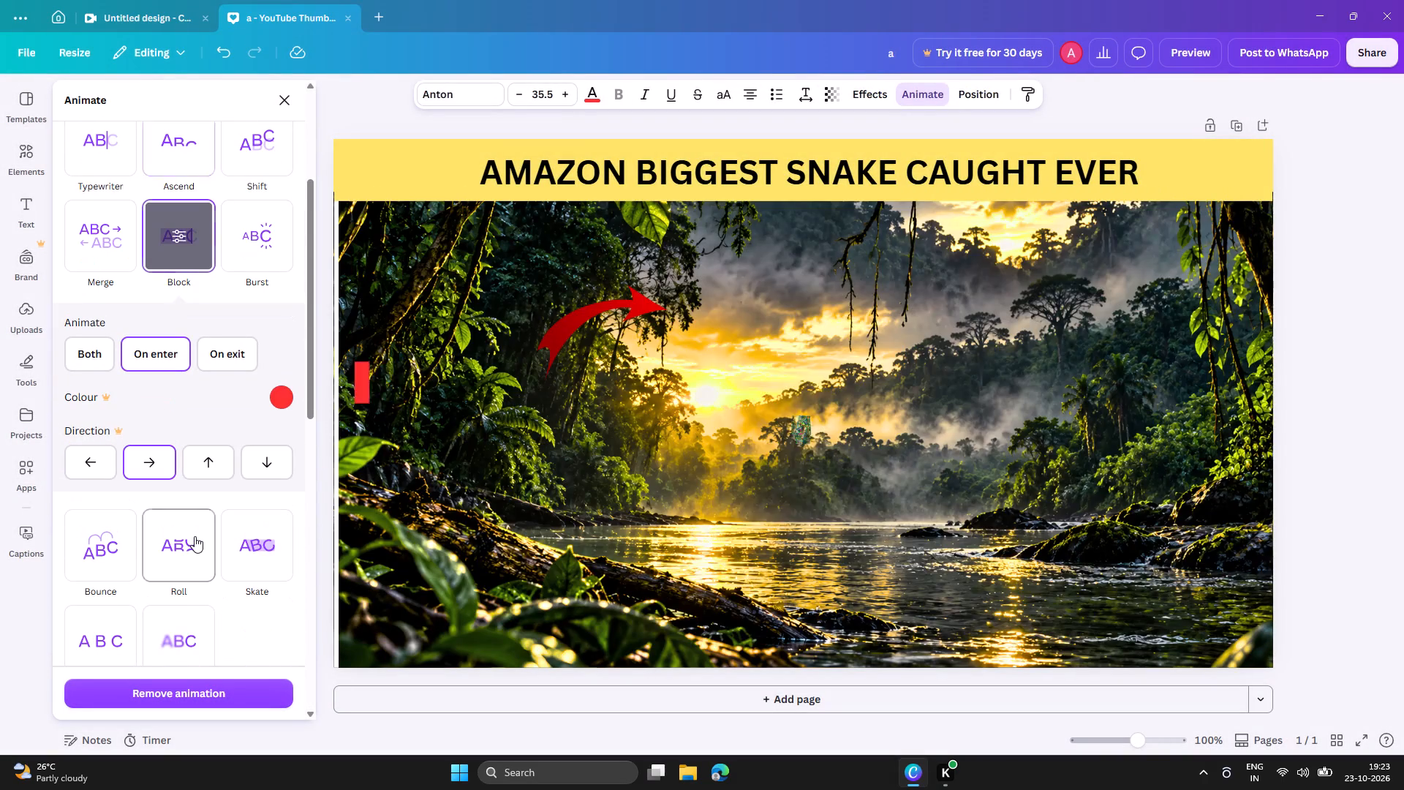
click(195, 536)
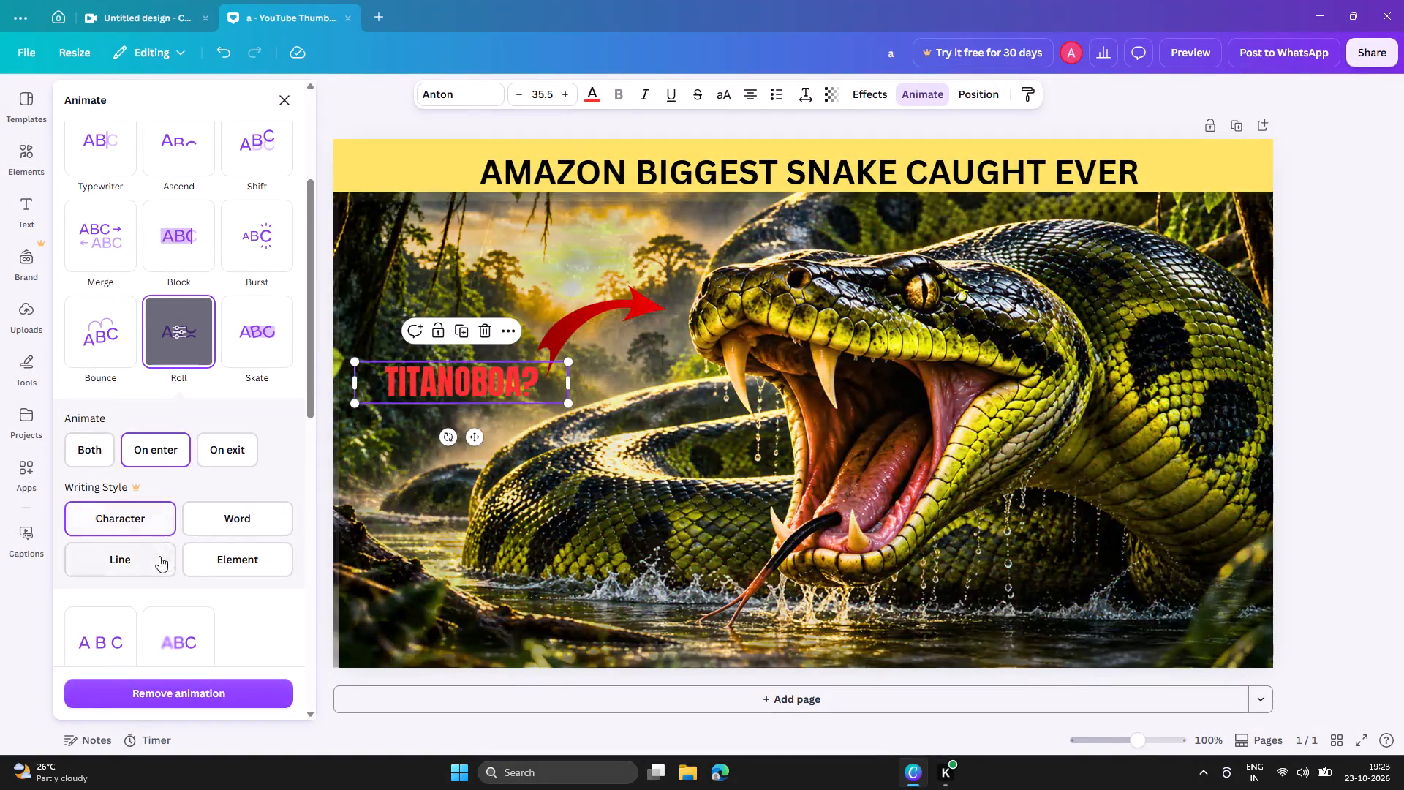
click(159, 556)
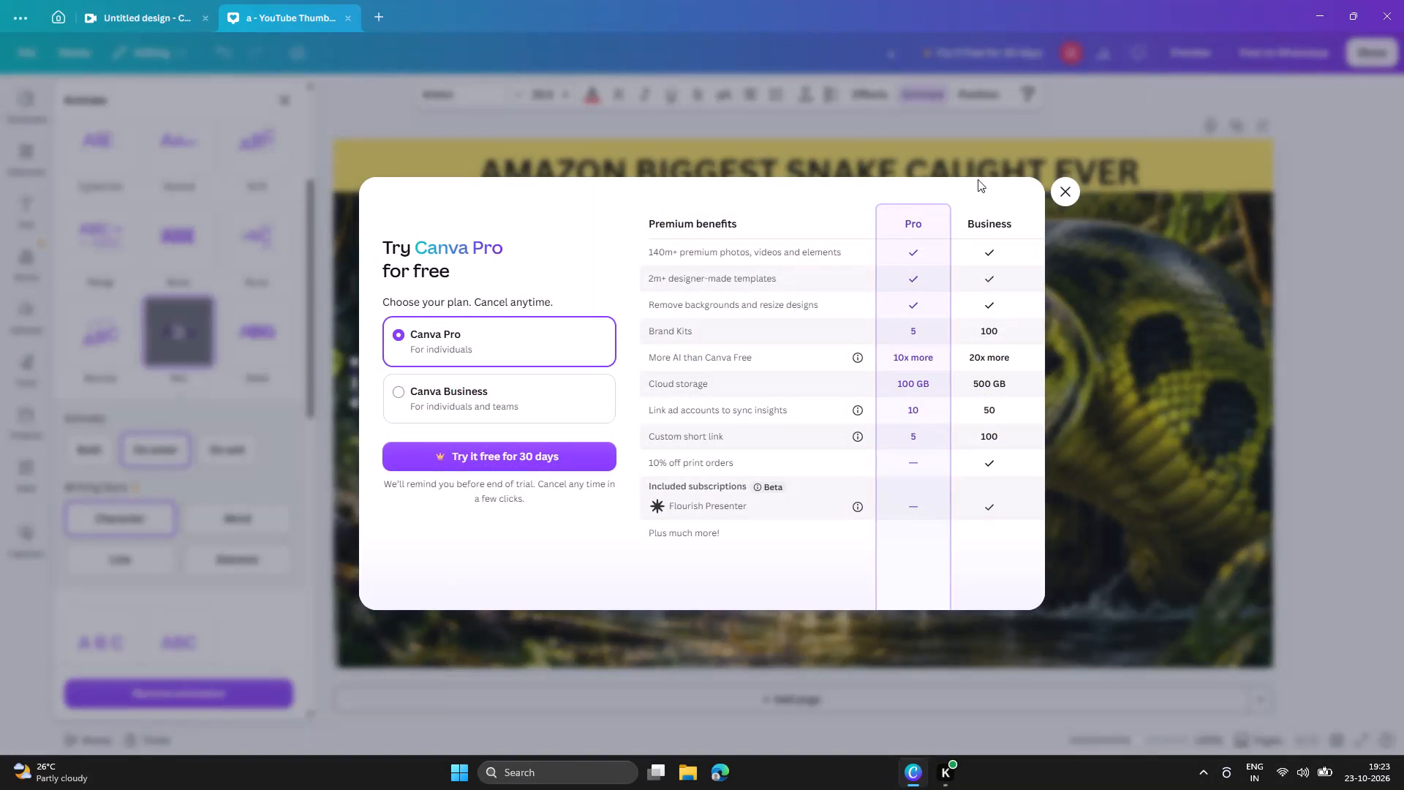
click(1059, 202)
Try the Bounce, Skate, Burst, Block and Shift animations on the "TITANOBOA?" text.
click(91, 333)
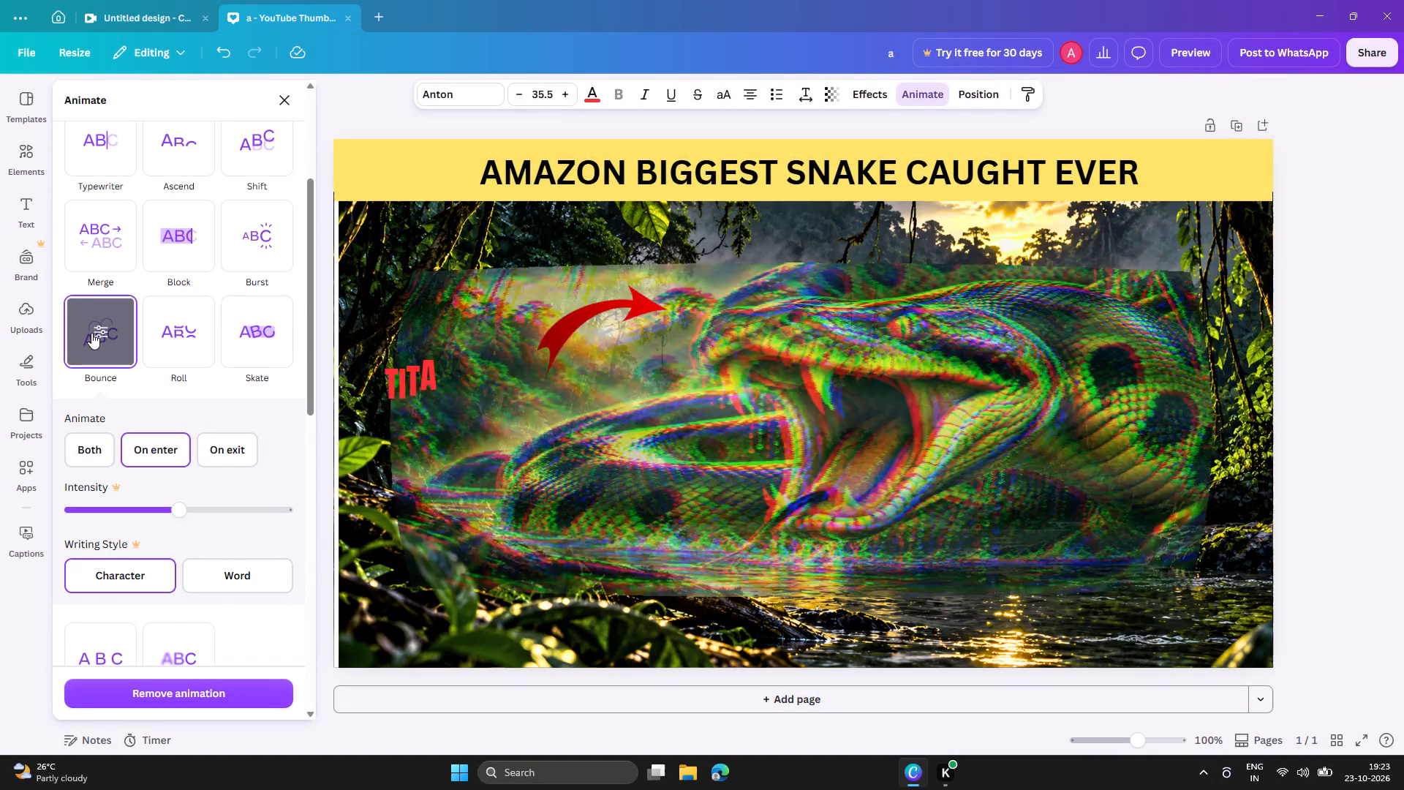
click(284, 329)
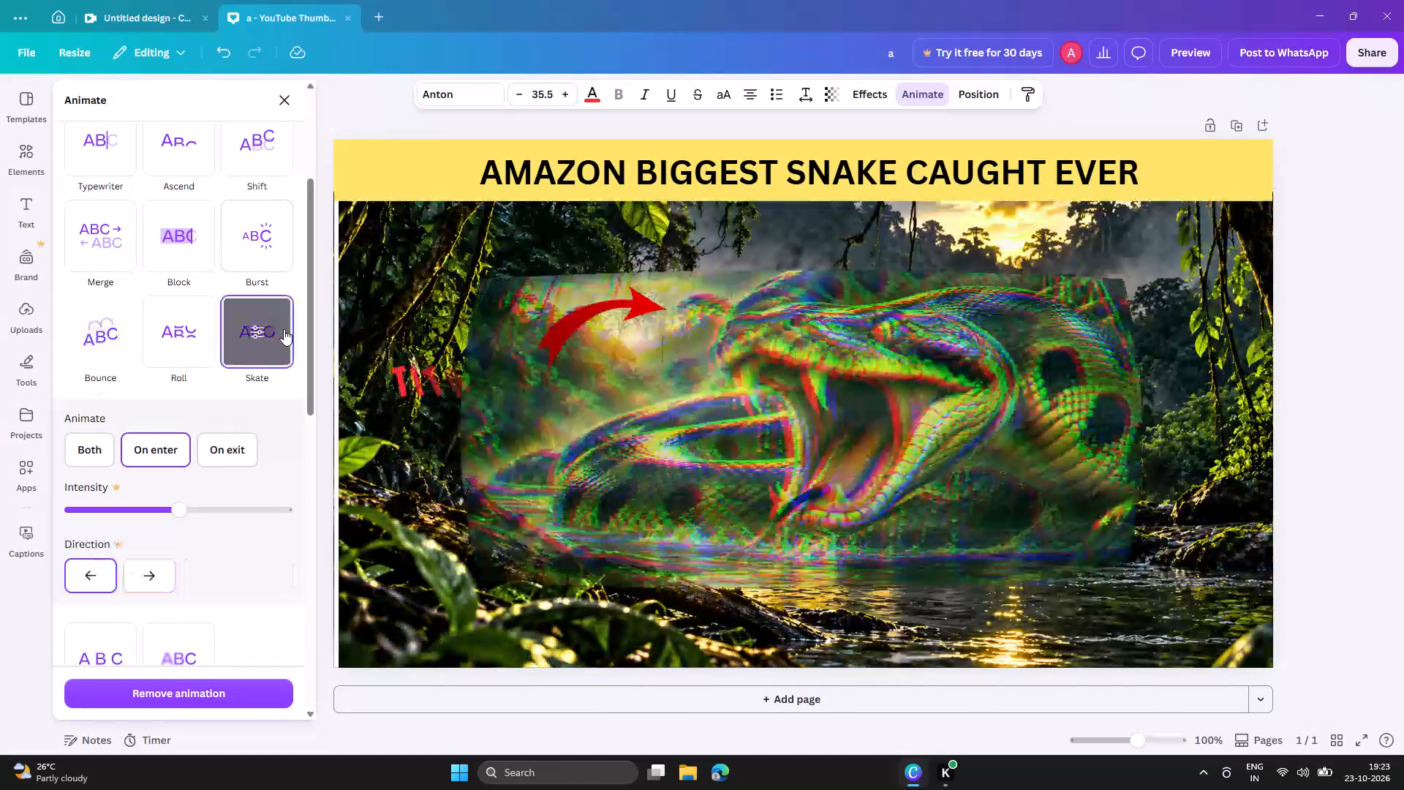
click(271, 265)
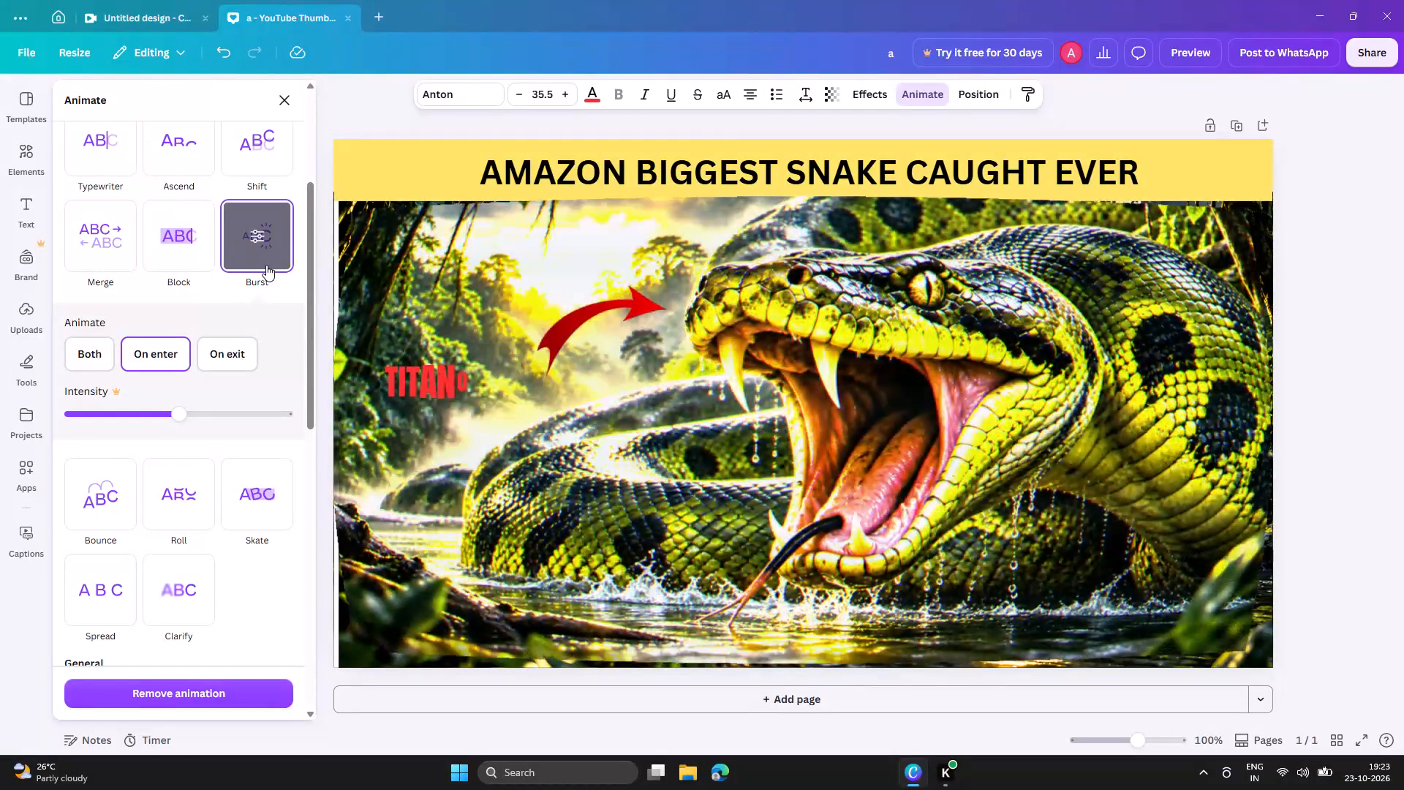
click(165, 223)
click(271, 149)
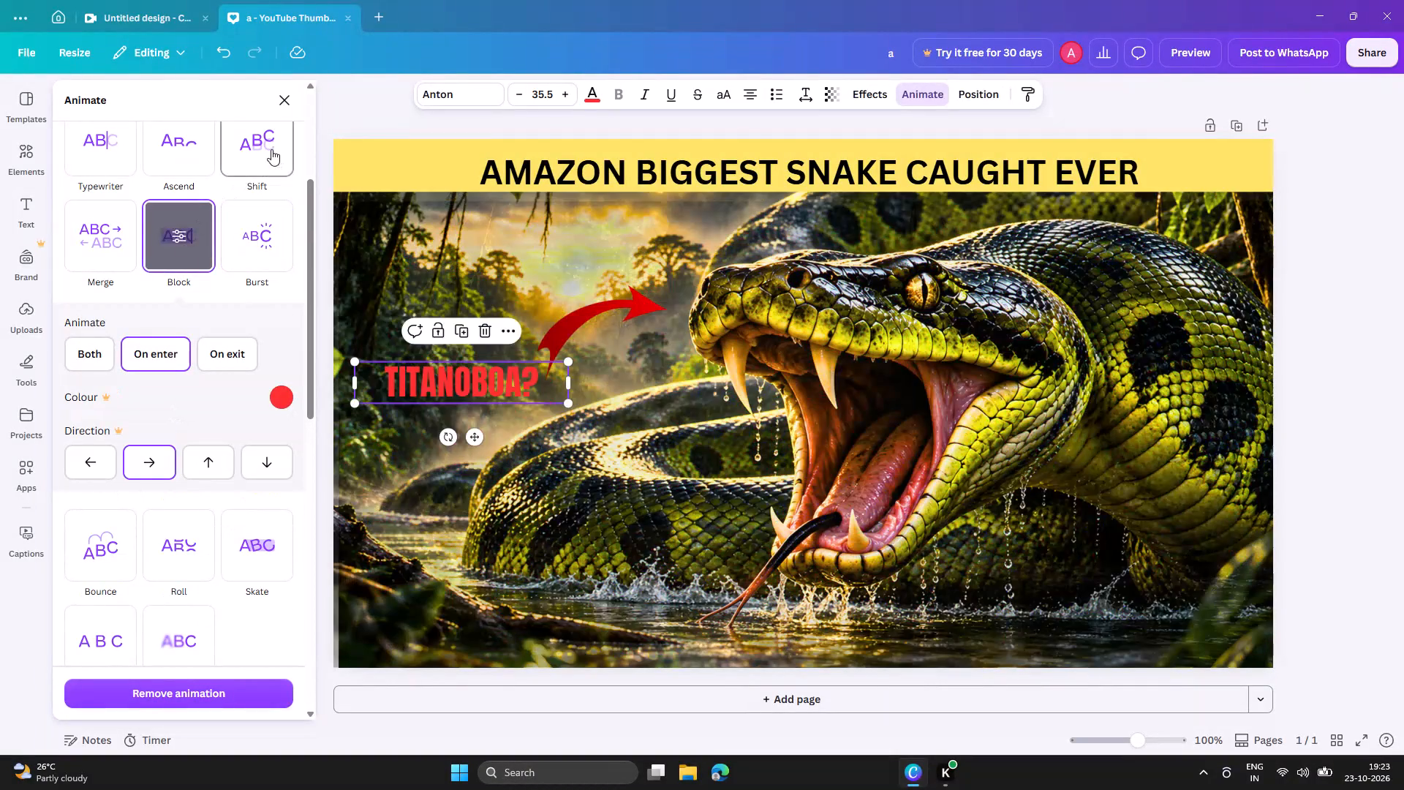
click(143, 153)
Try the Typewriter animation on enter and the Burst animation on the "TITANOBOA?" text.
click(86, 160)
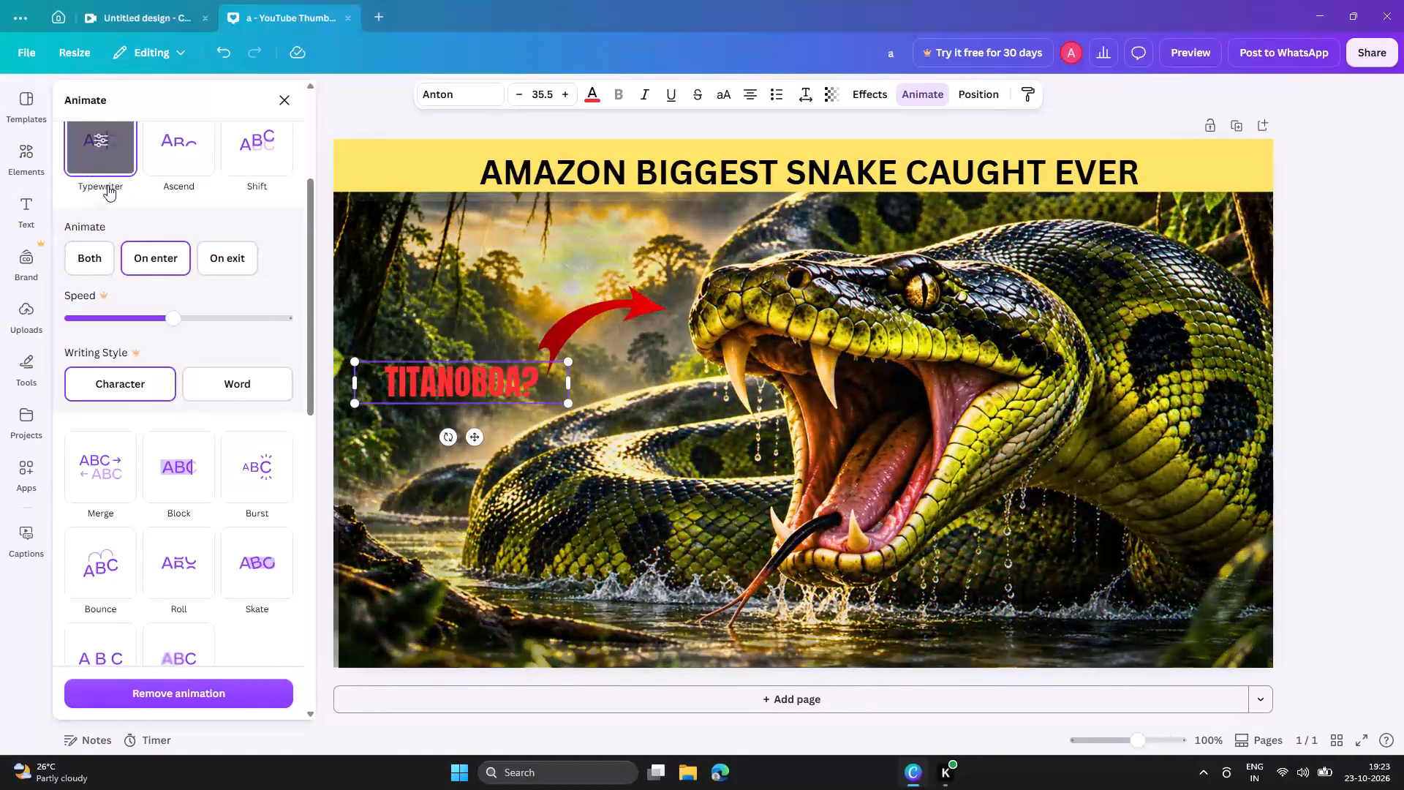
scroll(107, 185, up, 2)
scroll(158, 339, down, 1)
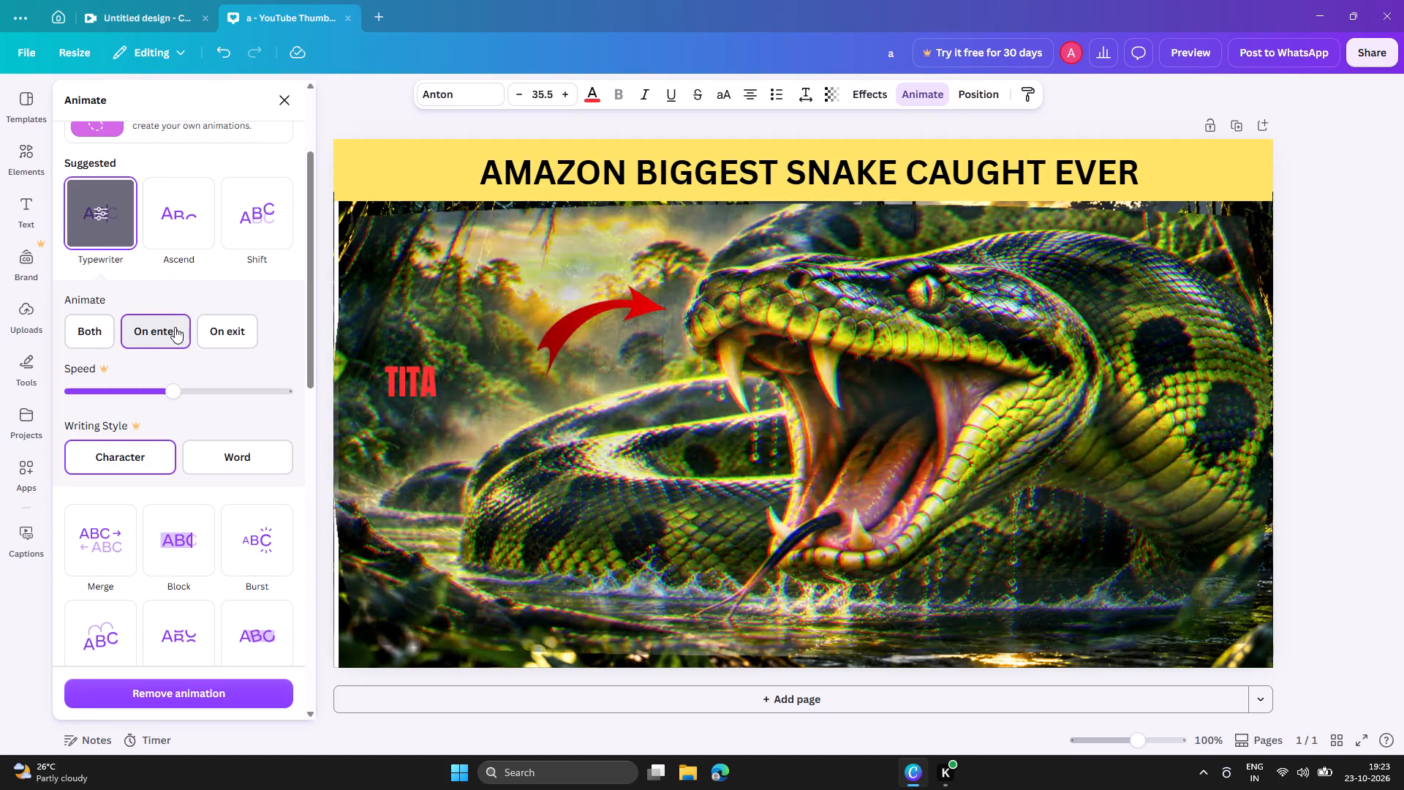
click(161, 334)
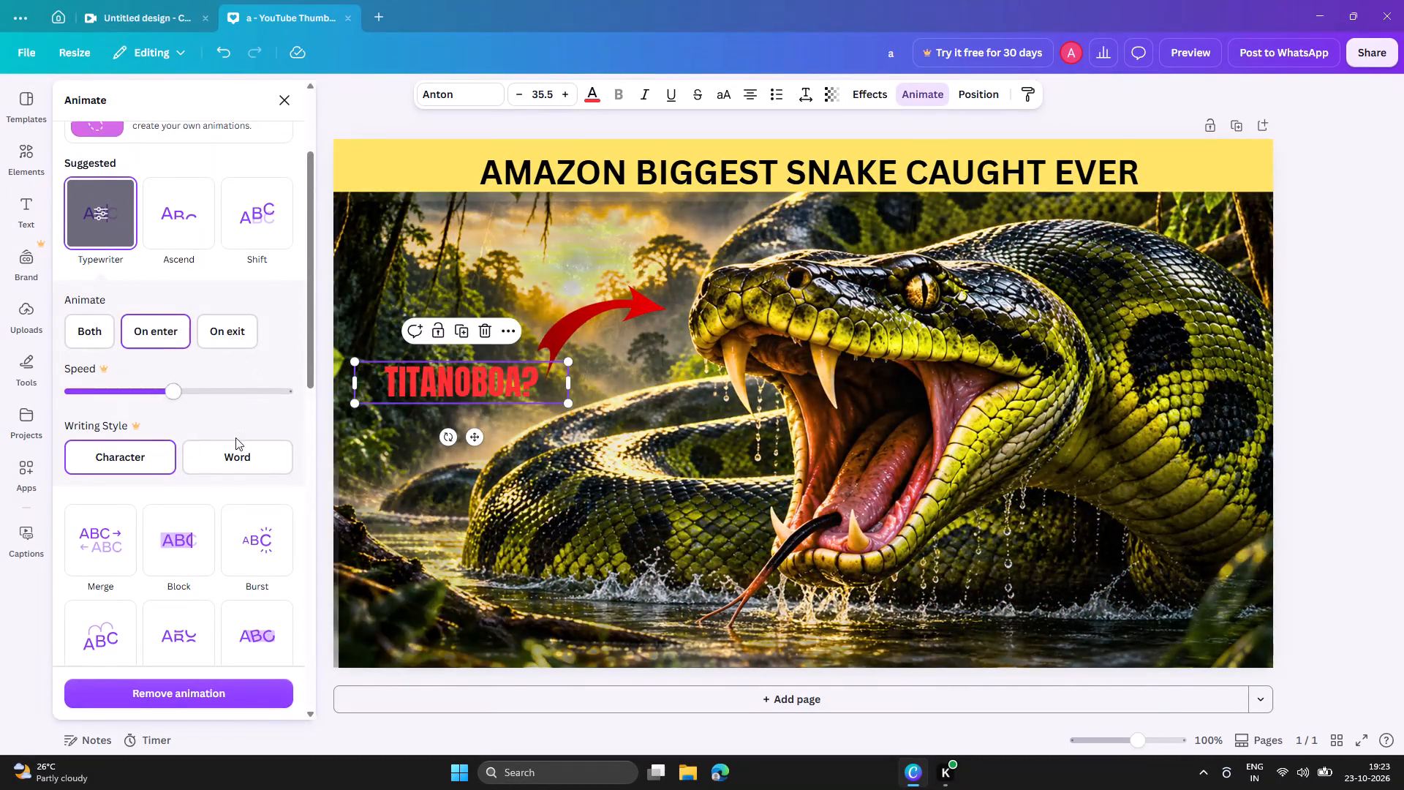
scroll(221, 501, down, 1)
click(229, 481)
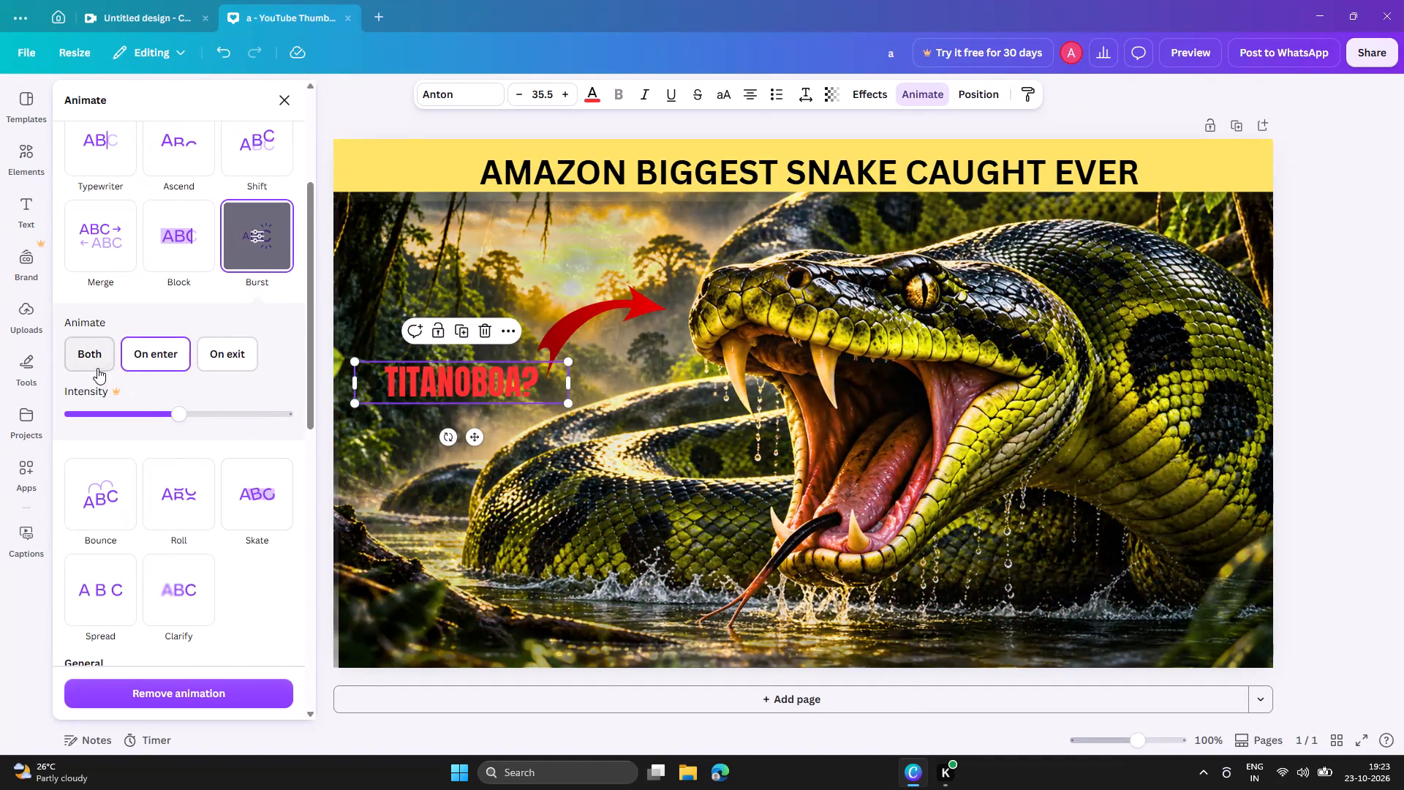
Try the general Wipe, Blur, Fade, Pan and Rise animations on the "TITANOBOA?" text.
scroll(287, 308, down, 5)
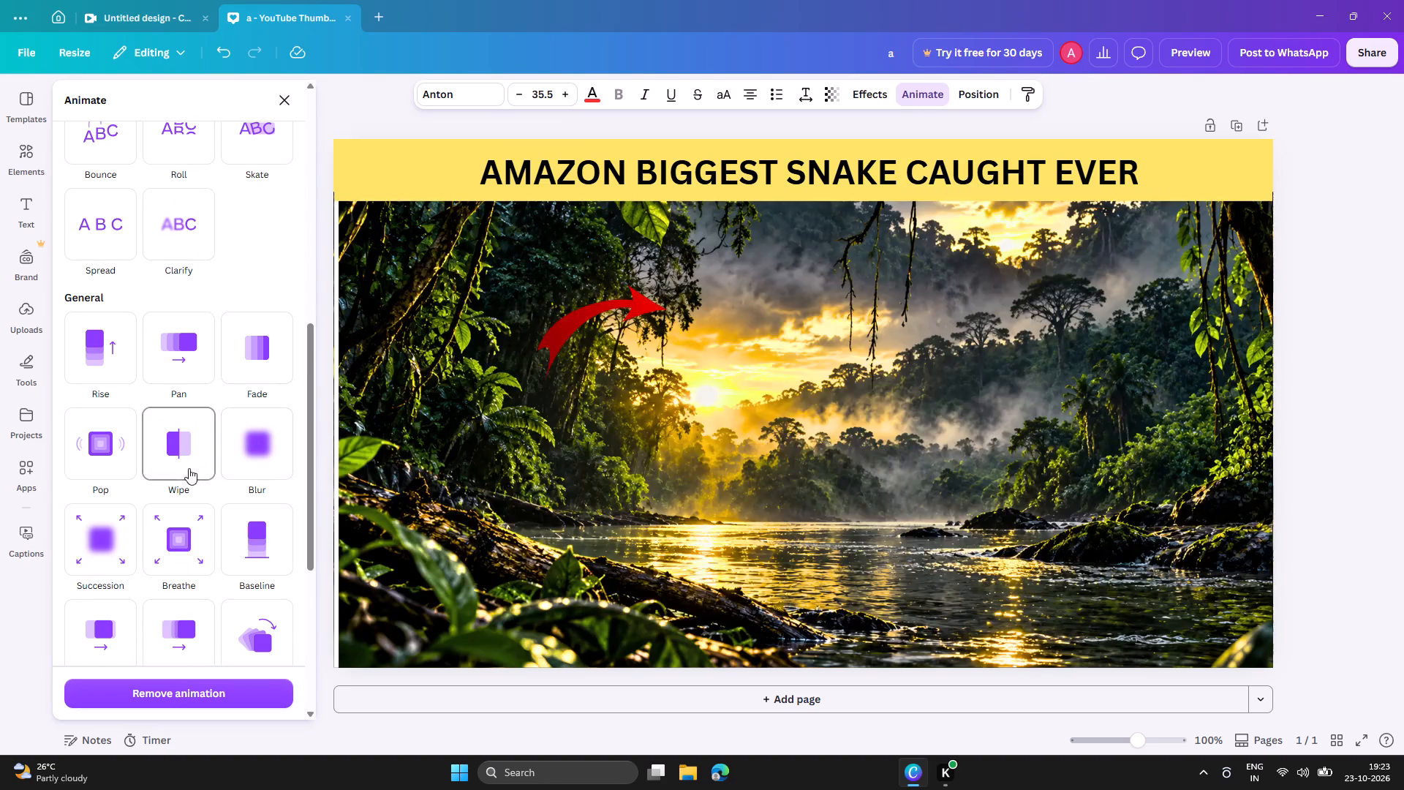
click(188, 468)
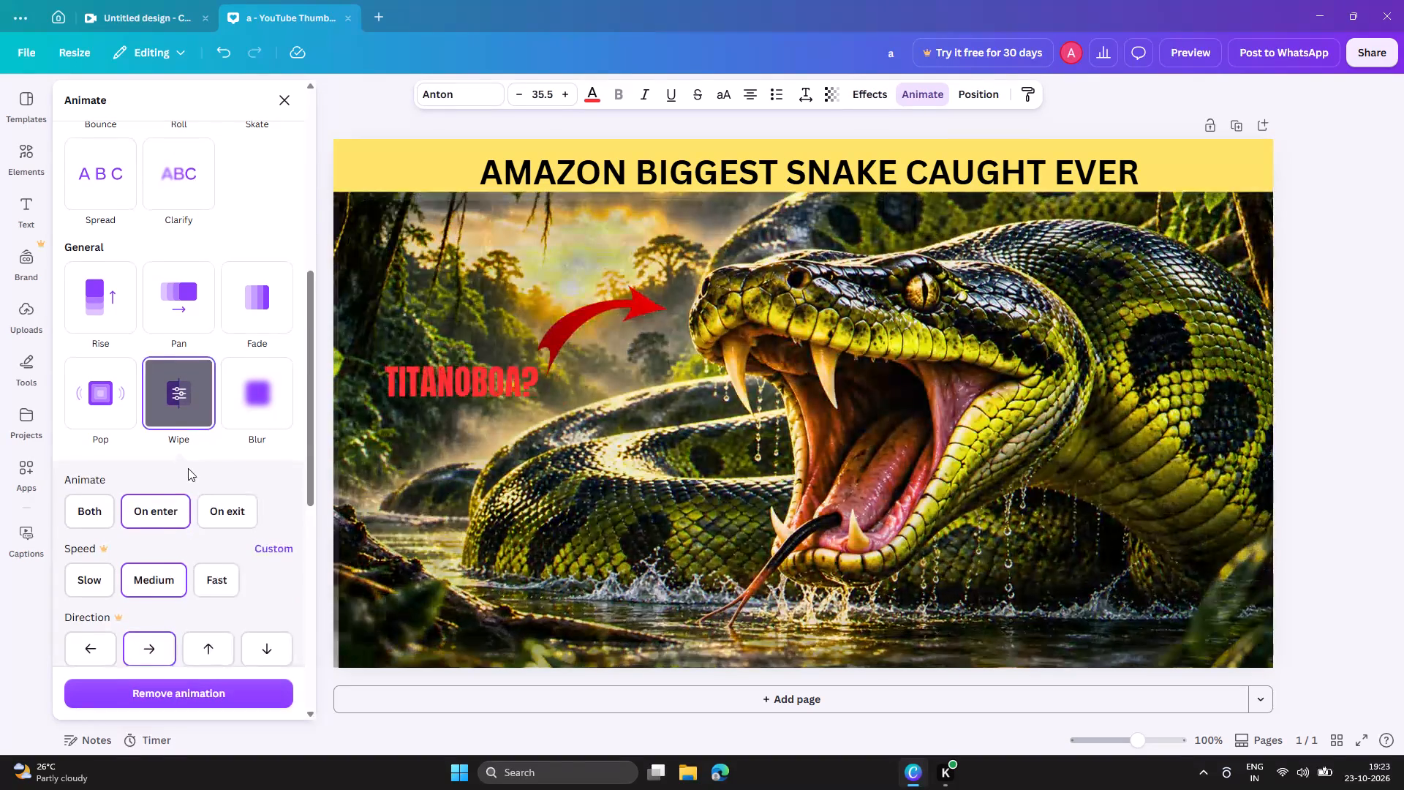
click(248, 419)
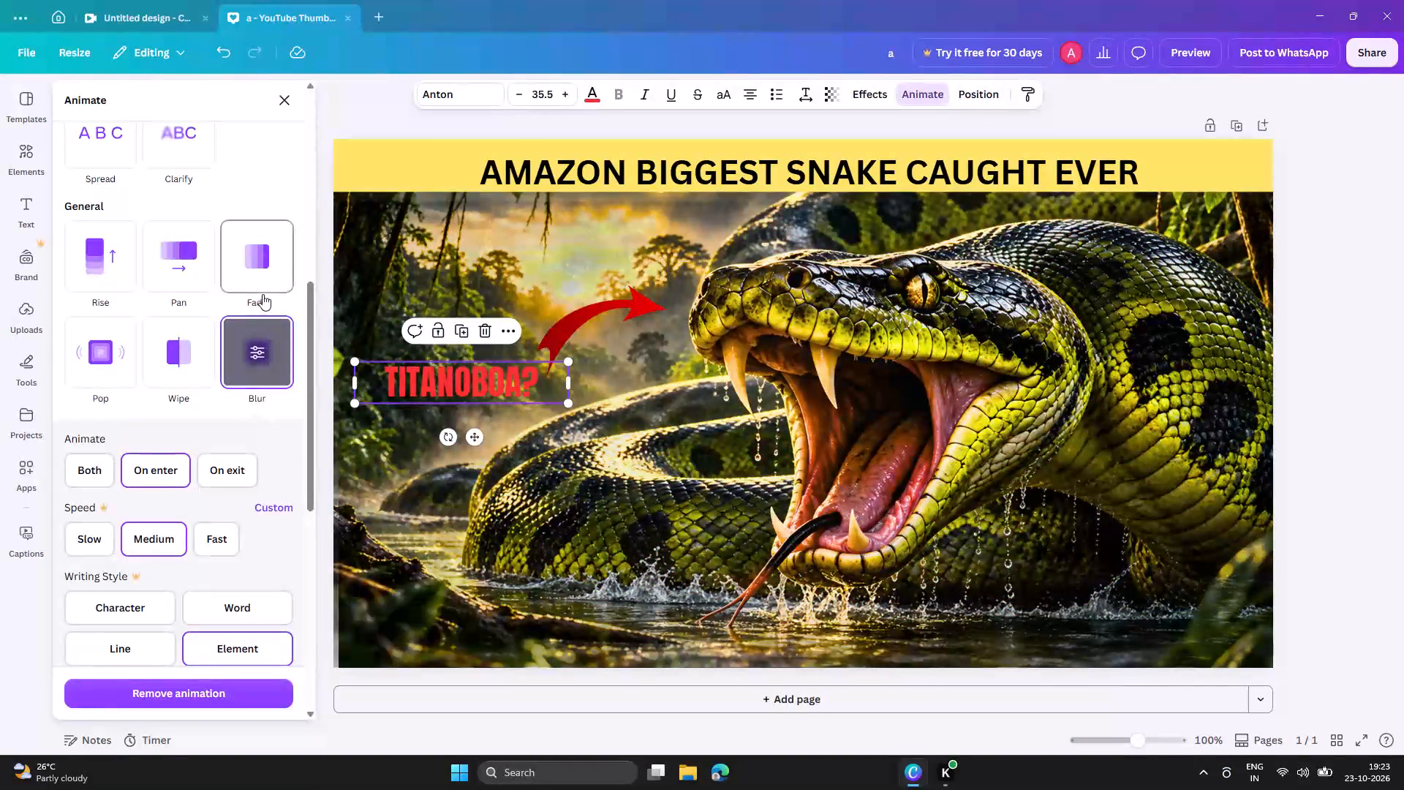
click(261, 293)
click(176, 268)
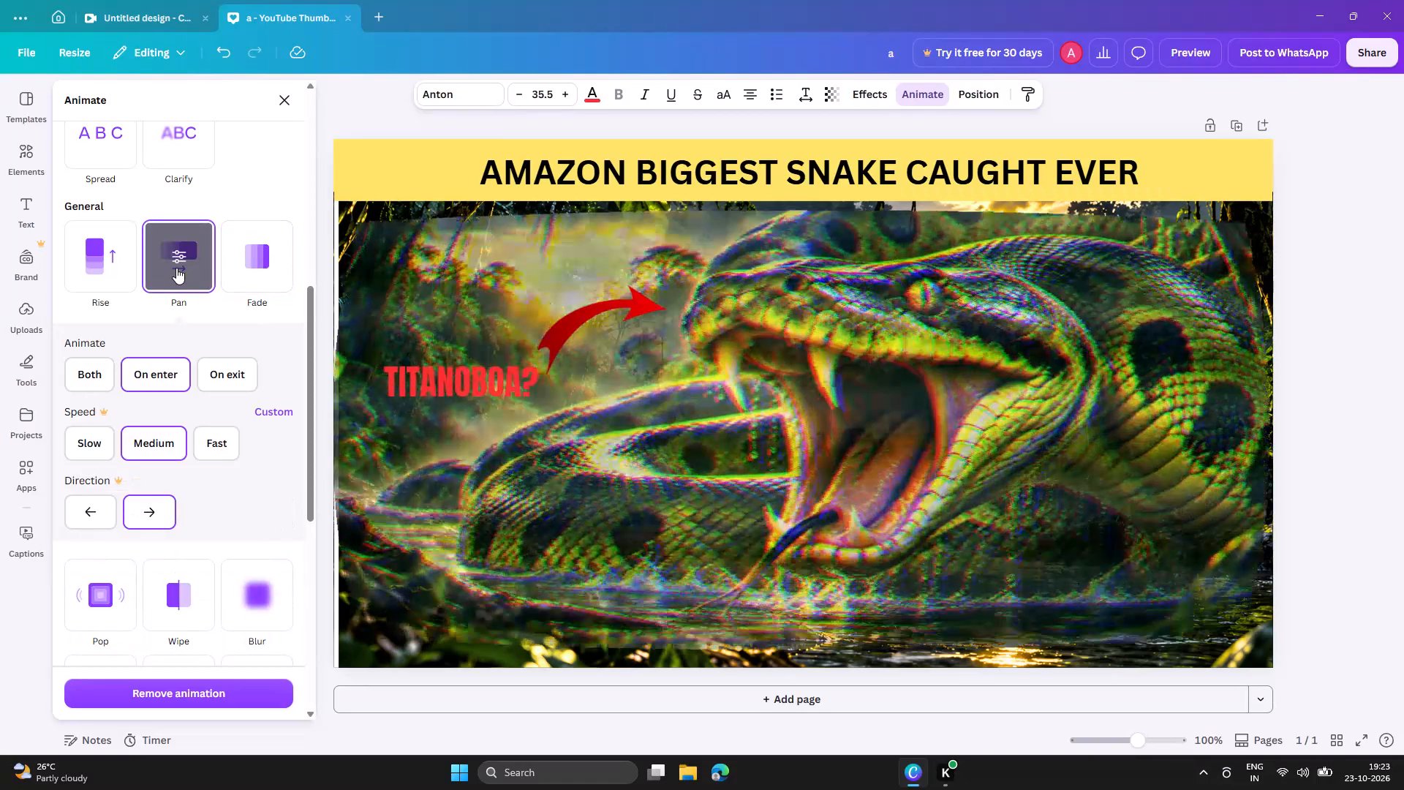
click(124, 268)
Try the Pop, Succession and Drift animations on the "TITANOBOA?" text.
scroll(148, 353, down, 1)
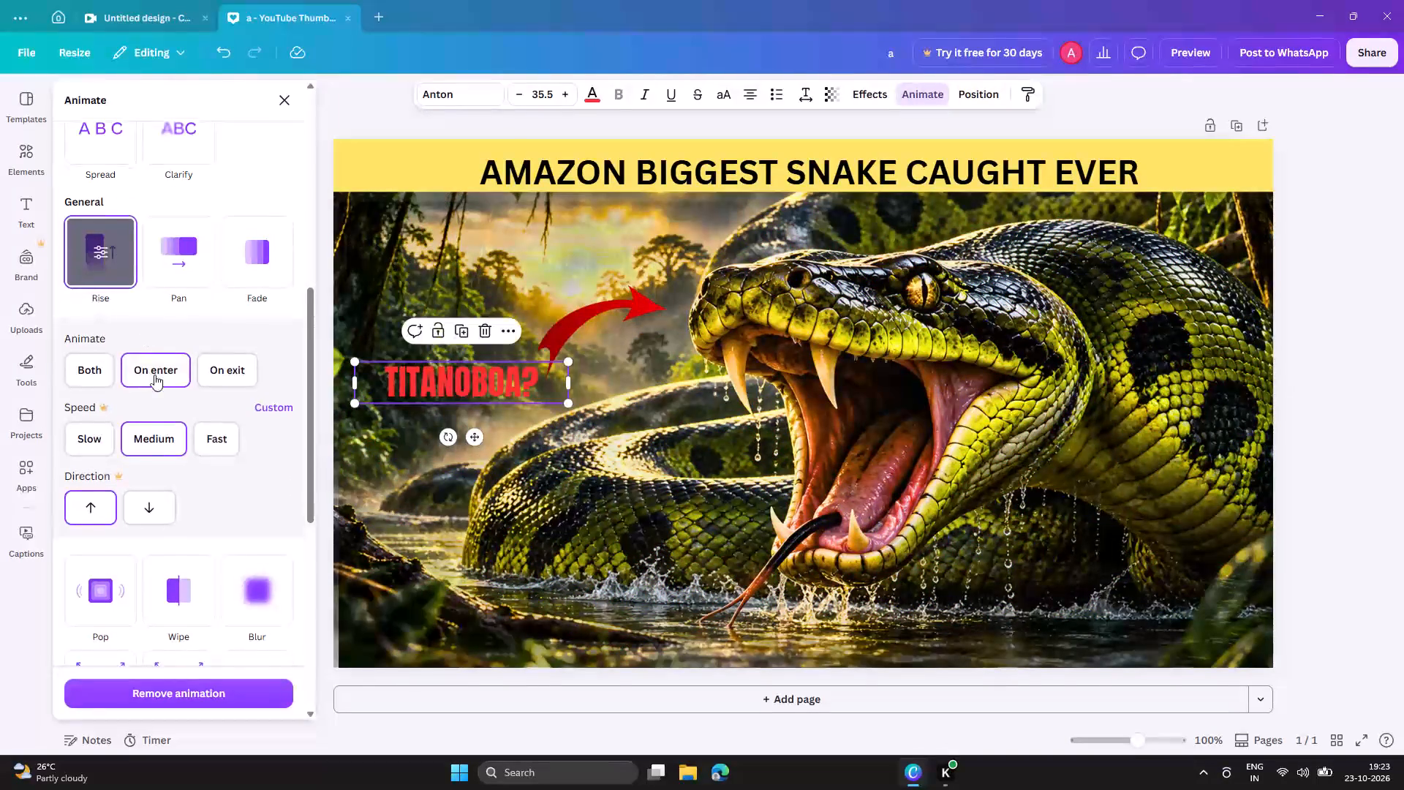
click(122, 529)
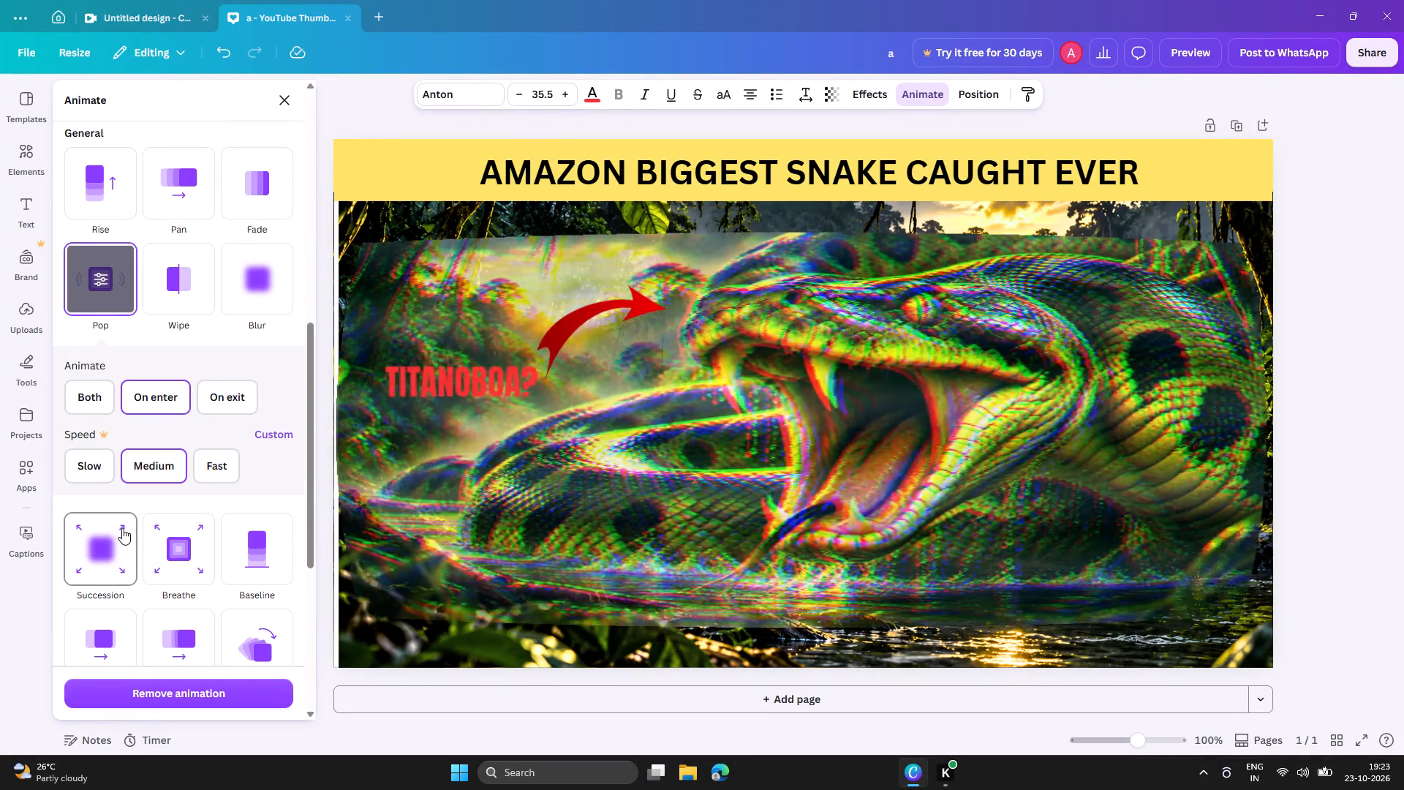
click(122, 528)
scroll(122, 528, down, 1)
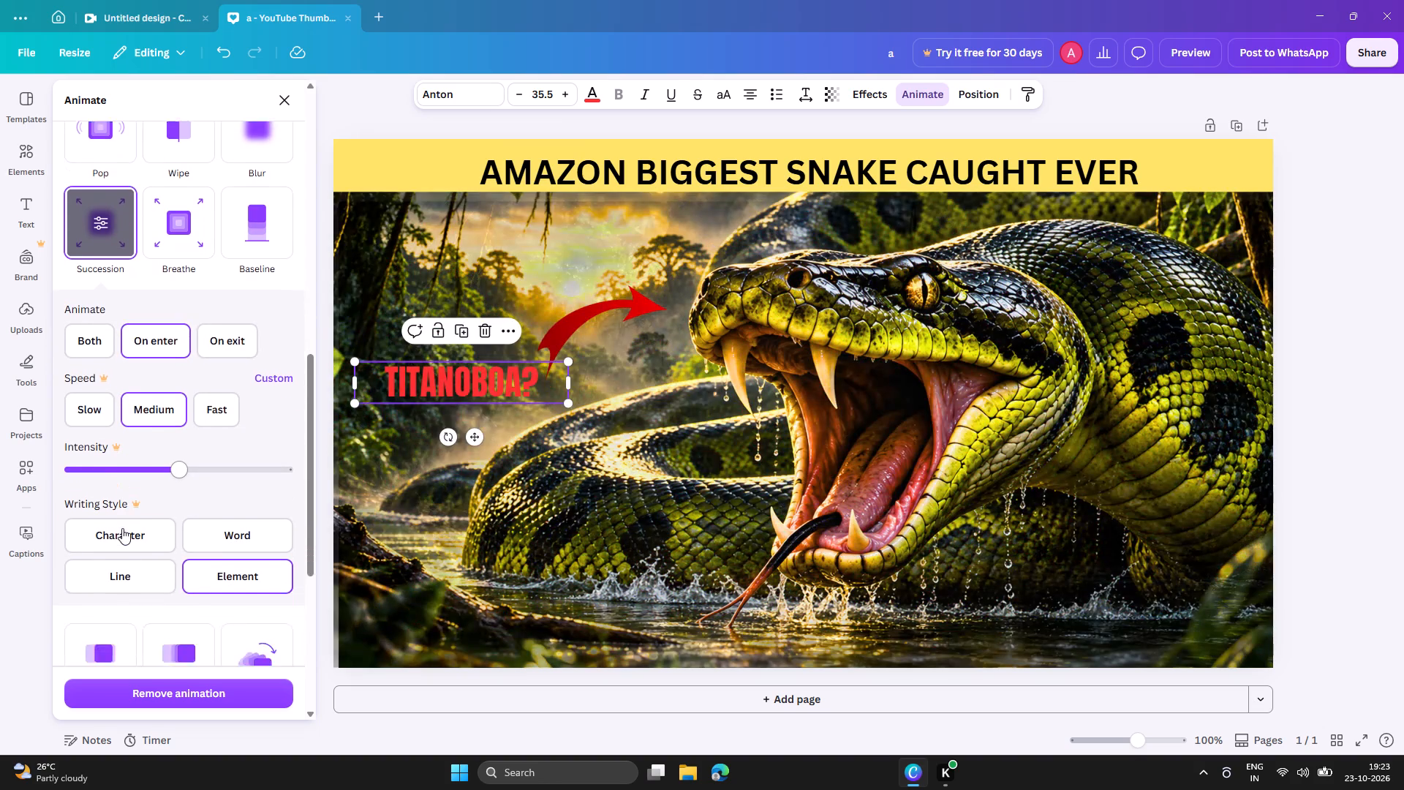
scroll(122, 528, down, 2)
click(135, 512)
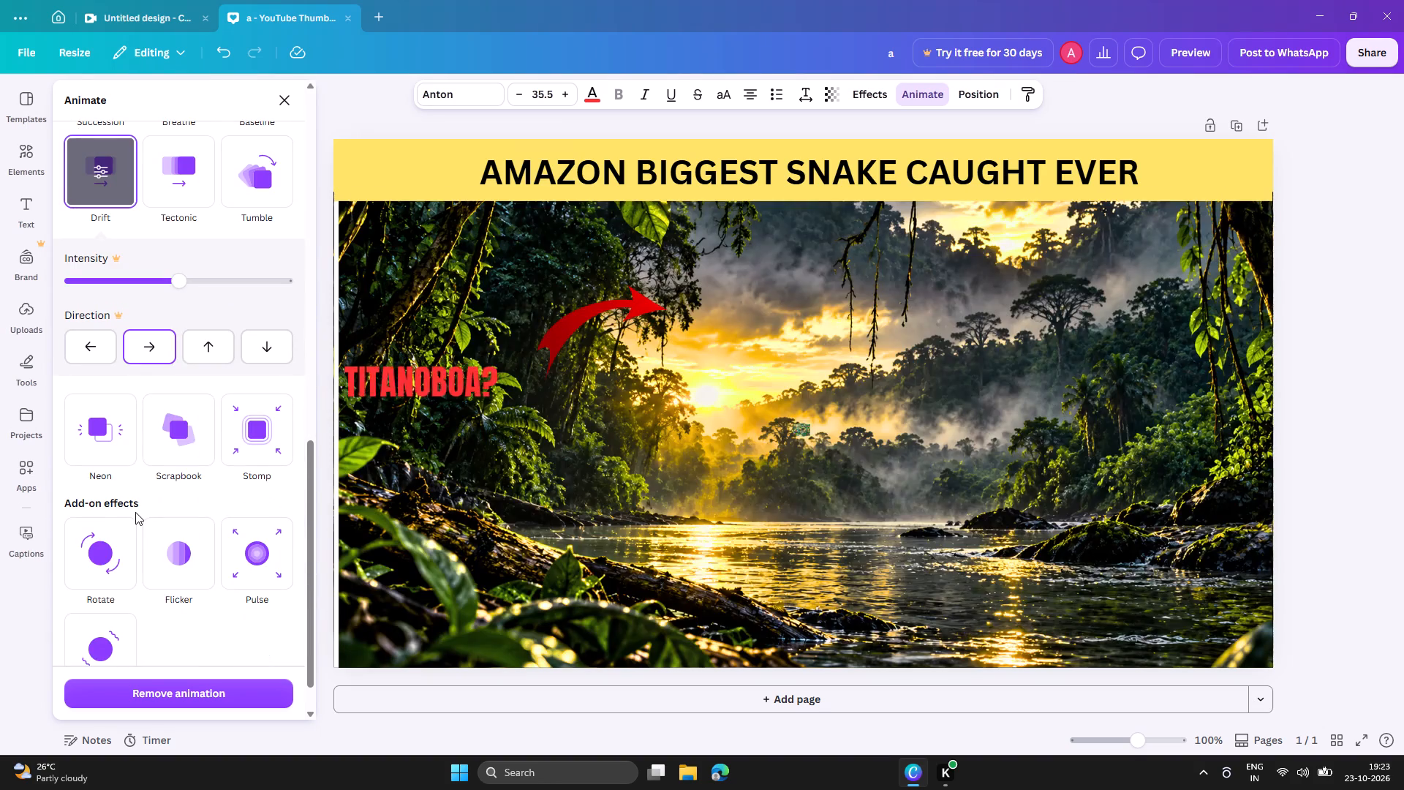
Add the Flicker and Pulse effects to the "TITANOBOA?" text, apply Stomp on enter, and deselect the text.
click(195, 528)
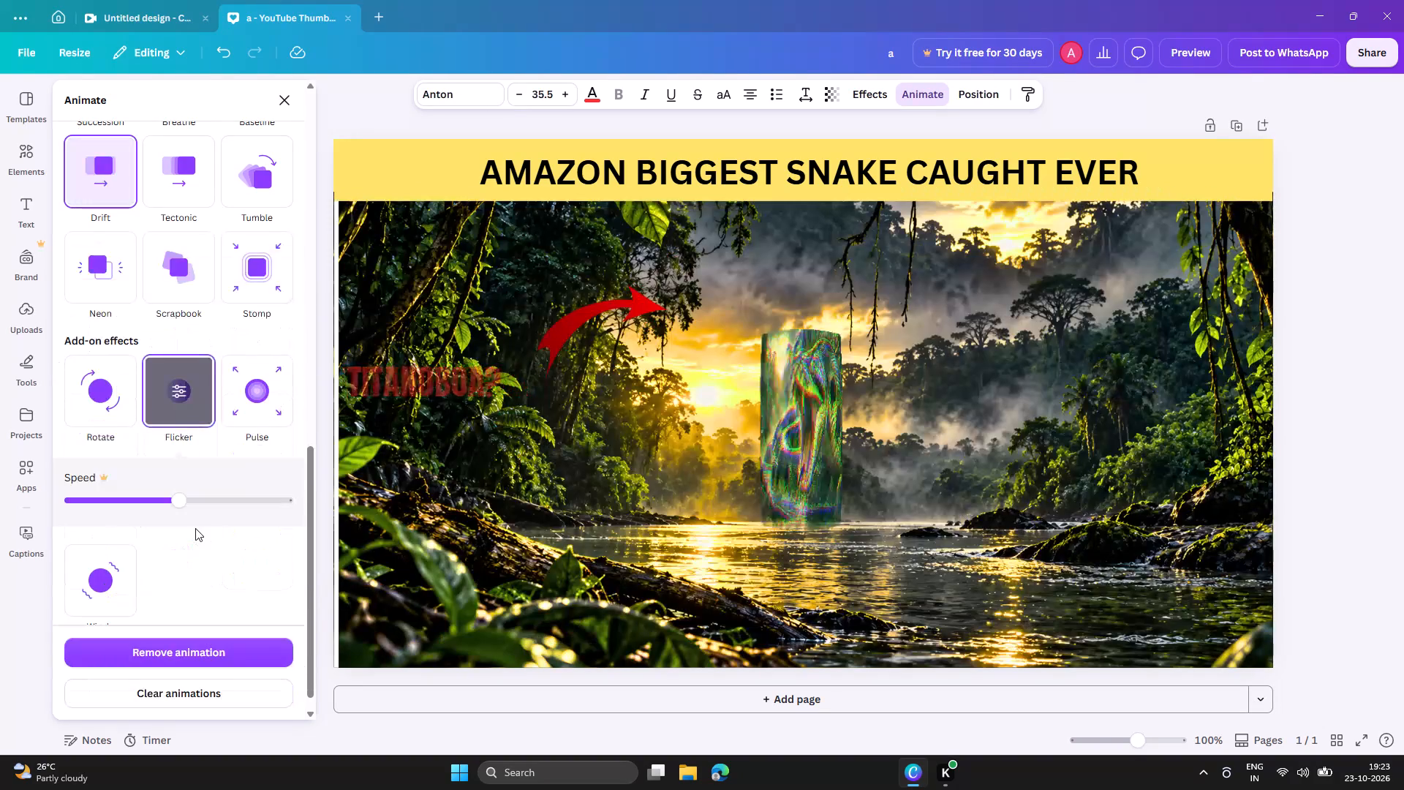
click(242, 415)
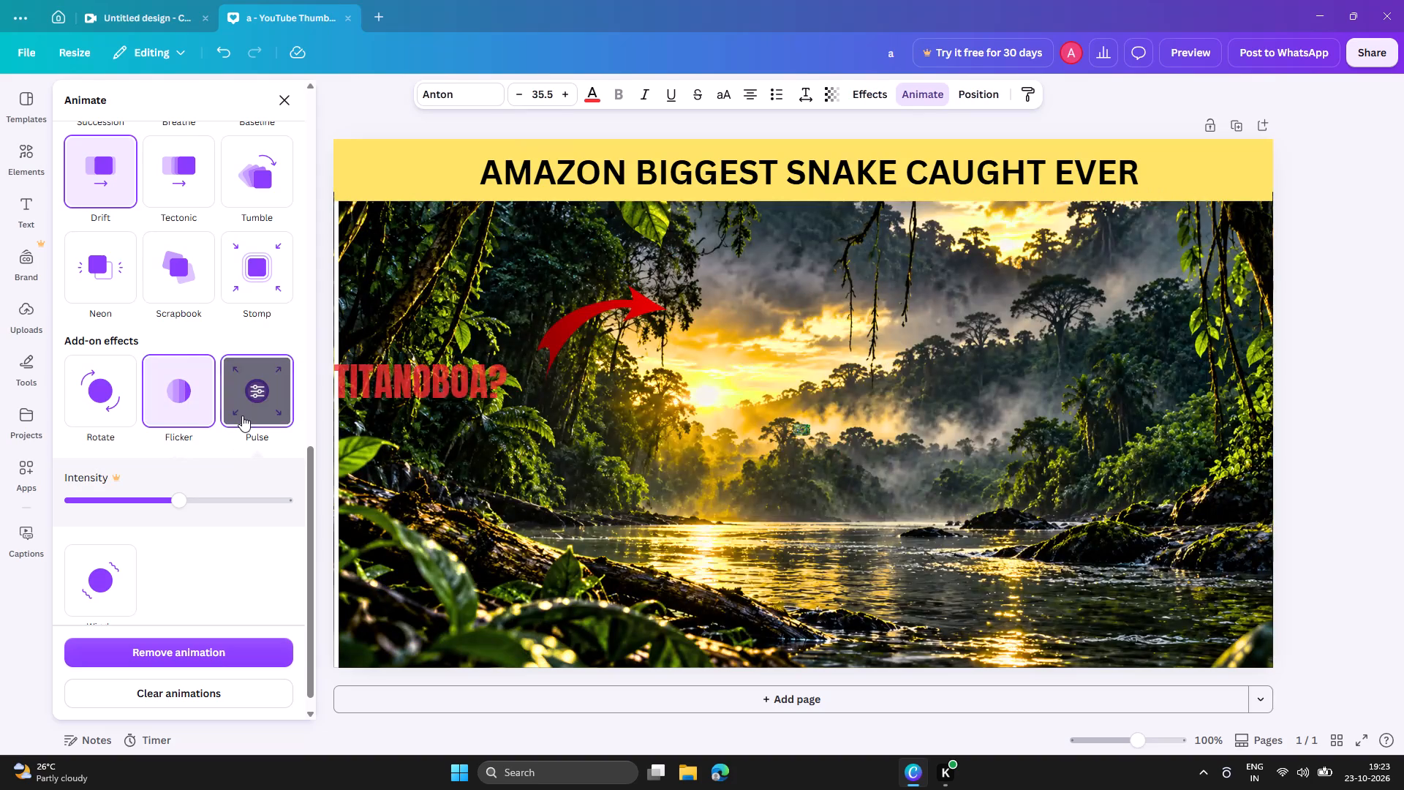
click(262, 248)
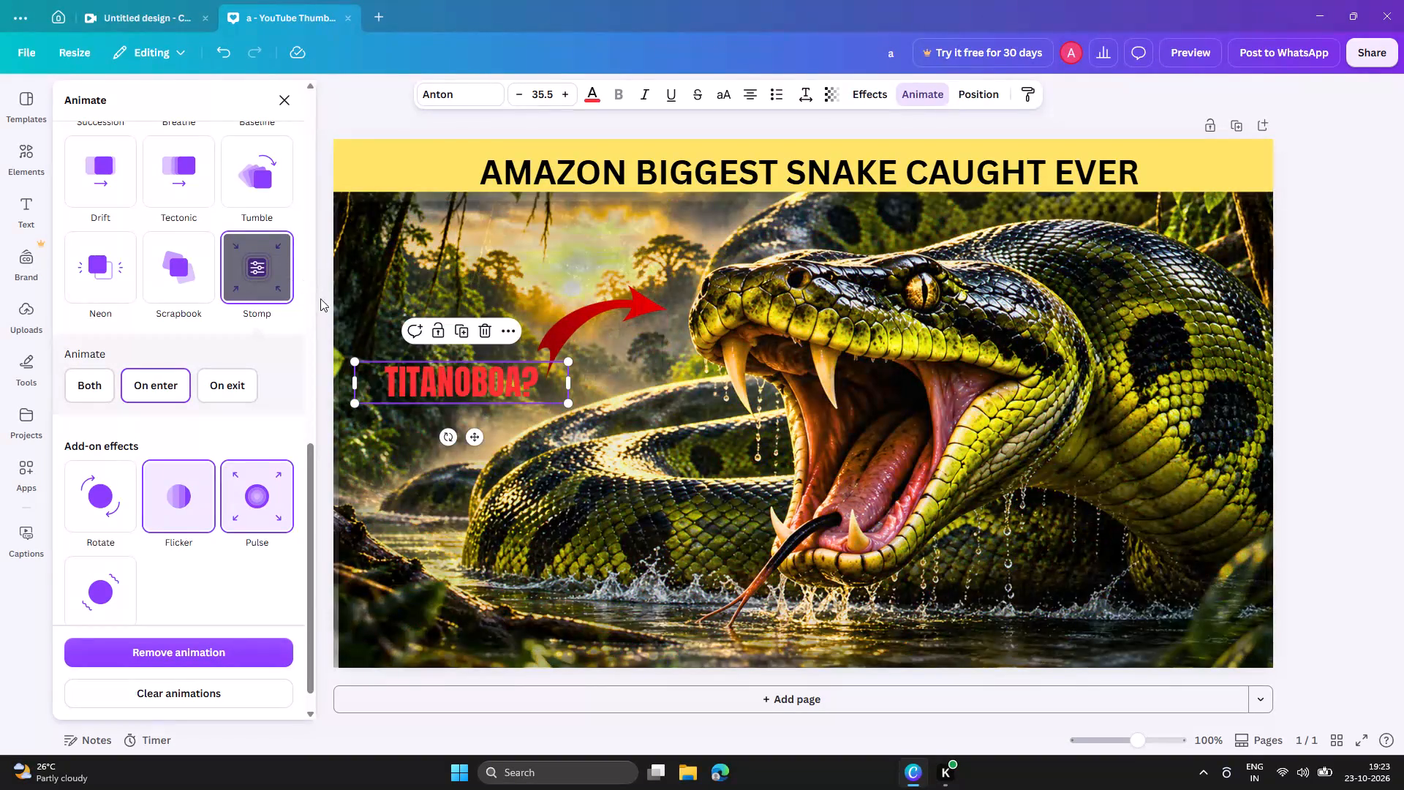
scroll(303, 505, down, 5)
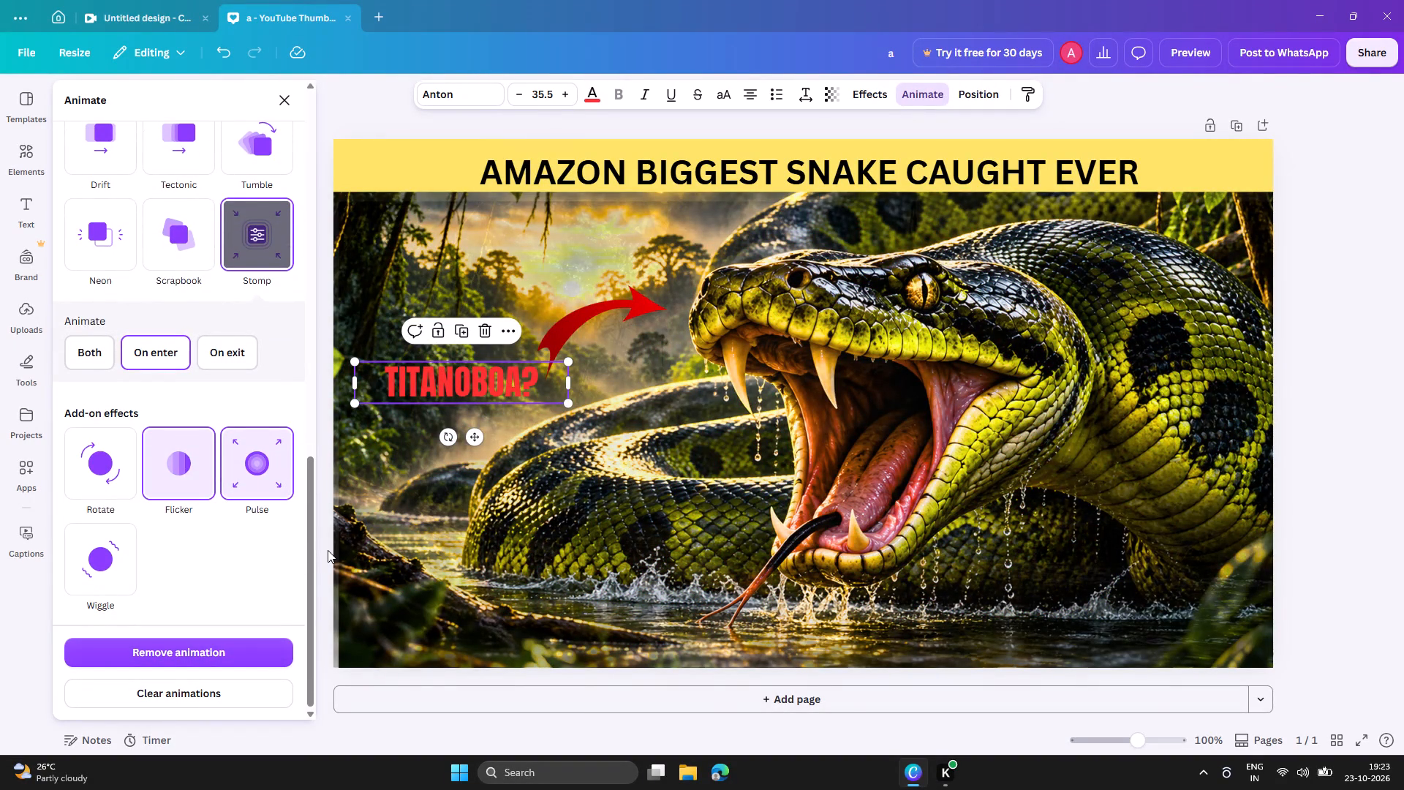
click(328, 550)
click(206, 252)
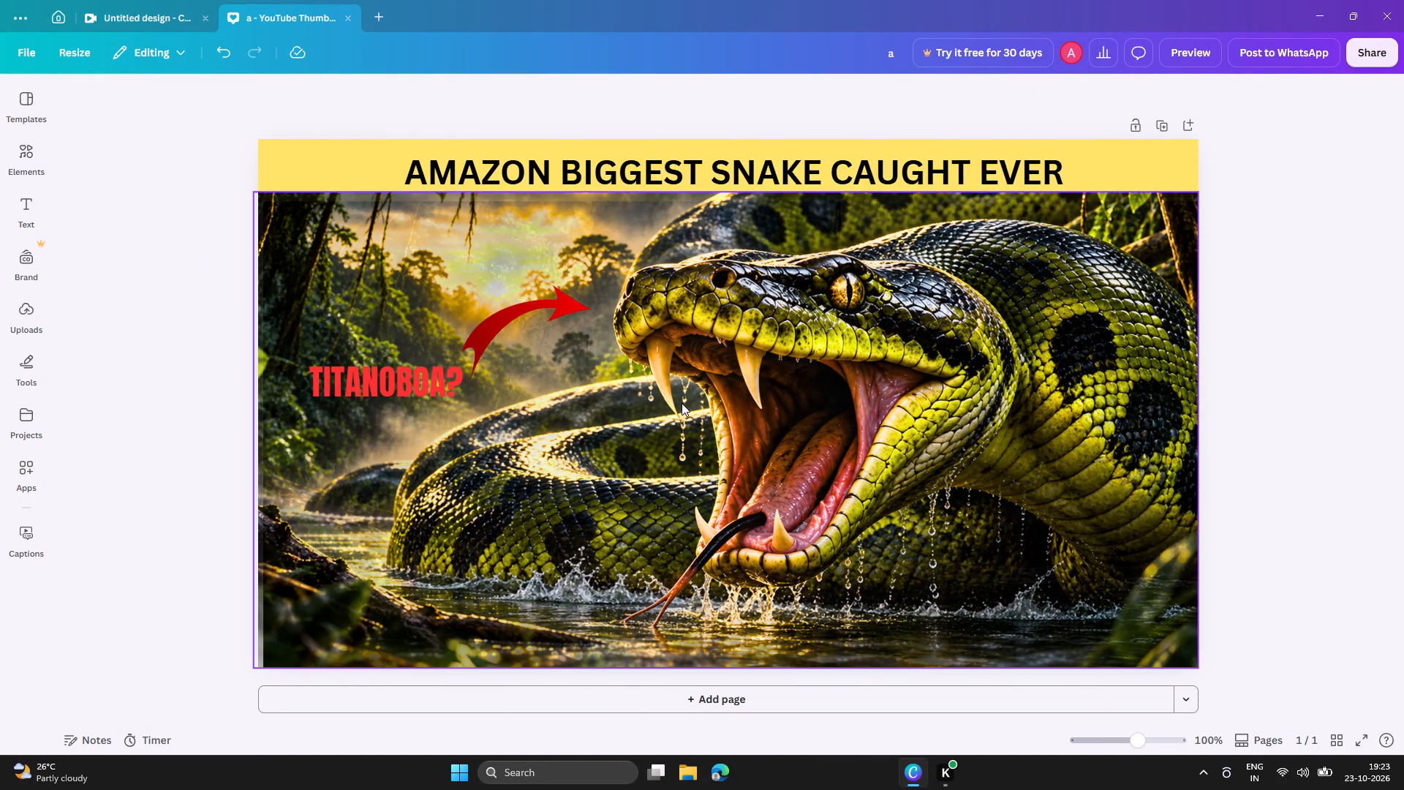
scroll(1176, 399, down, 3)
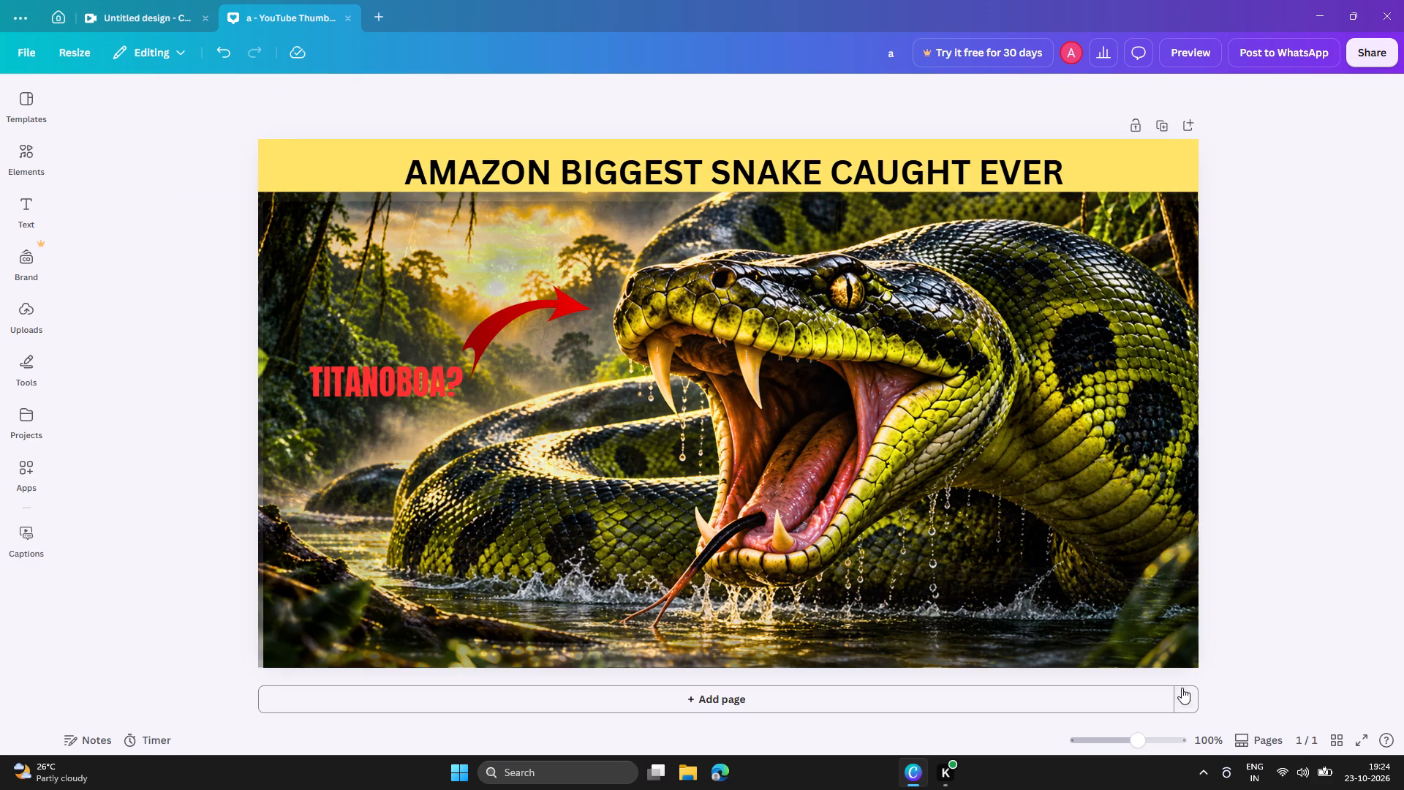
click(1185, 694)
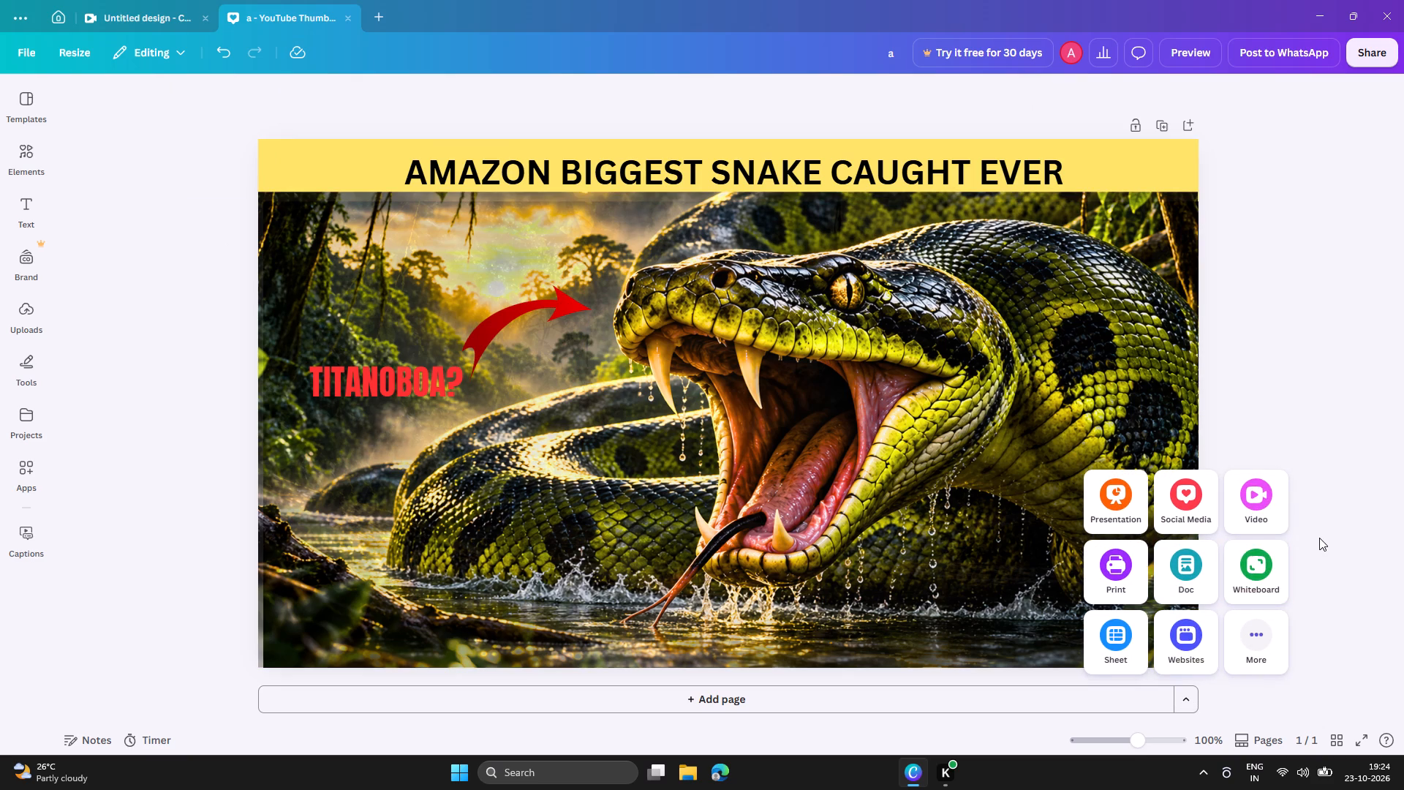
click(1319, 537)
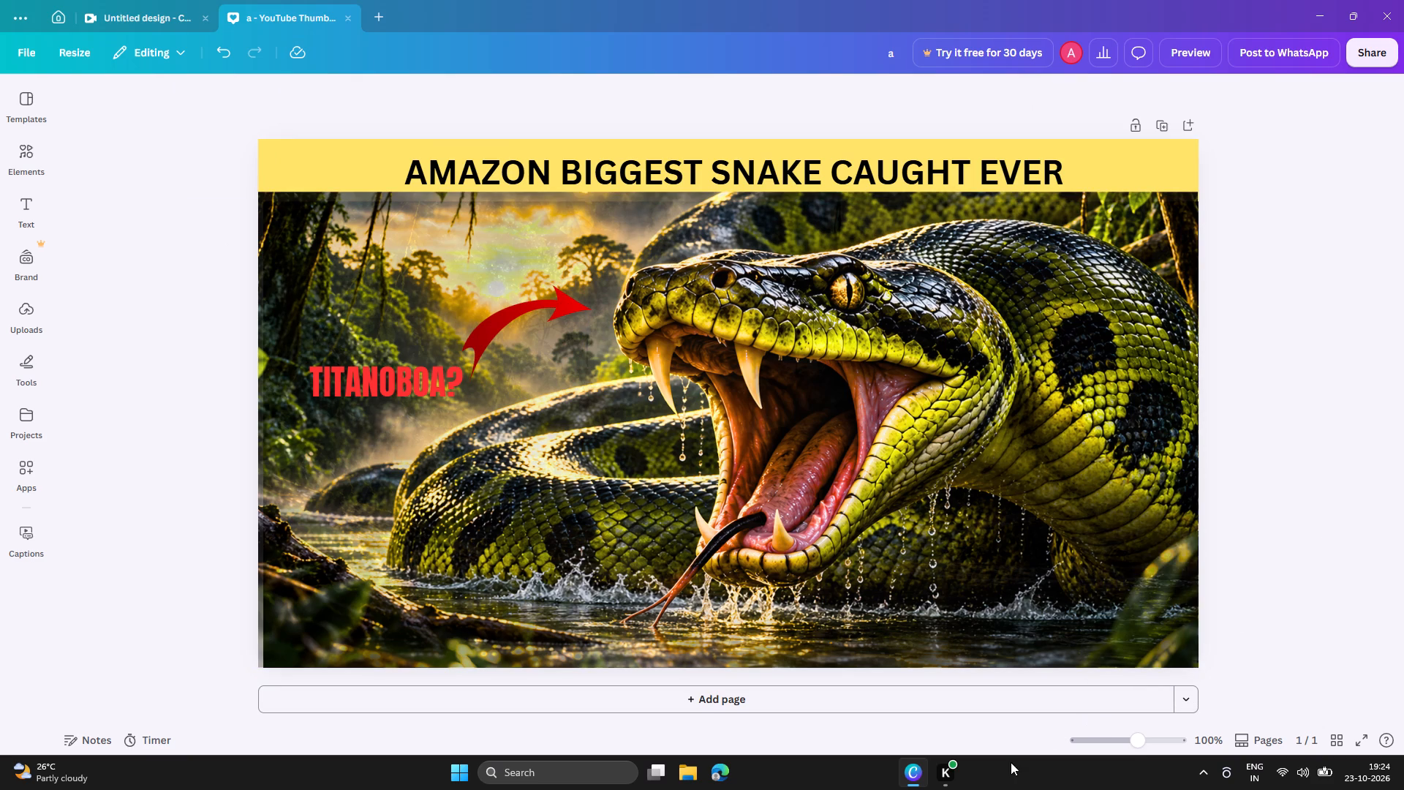
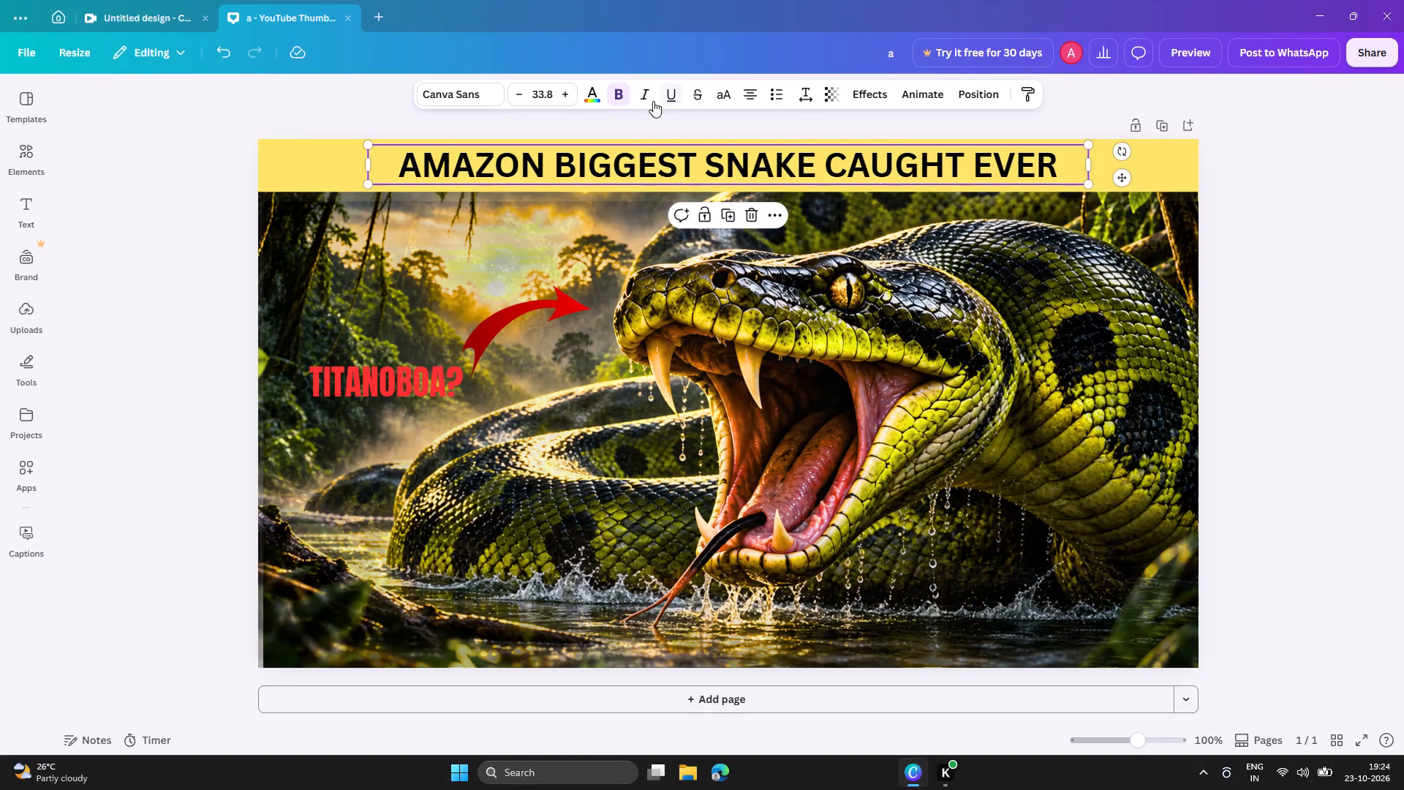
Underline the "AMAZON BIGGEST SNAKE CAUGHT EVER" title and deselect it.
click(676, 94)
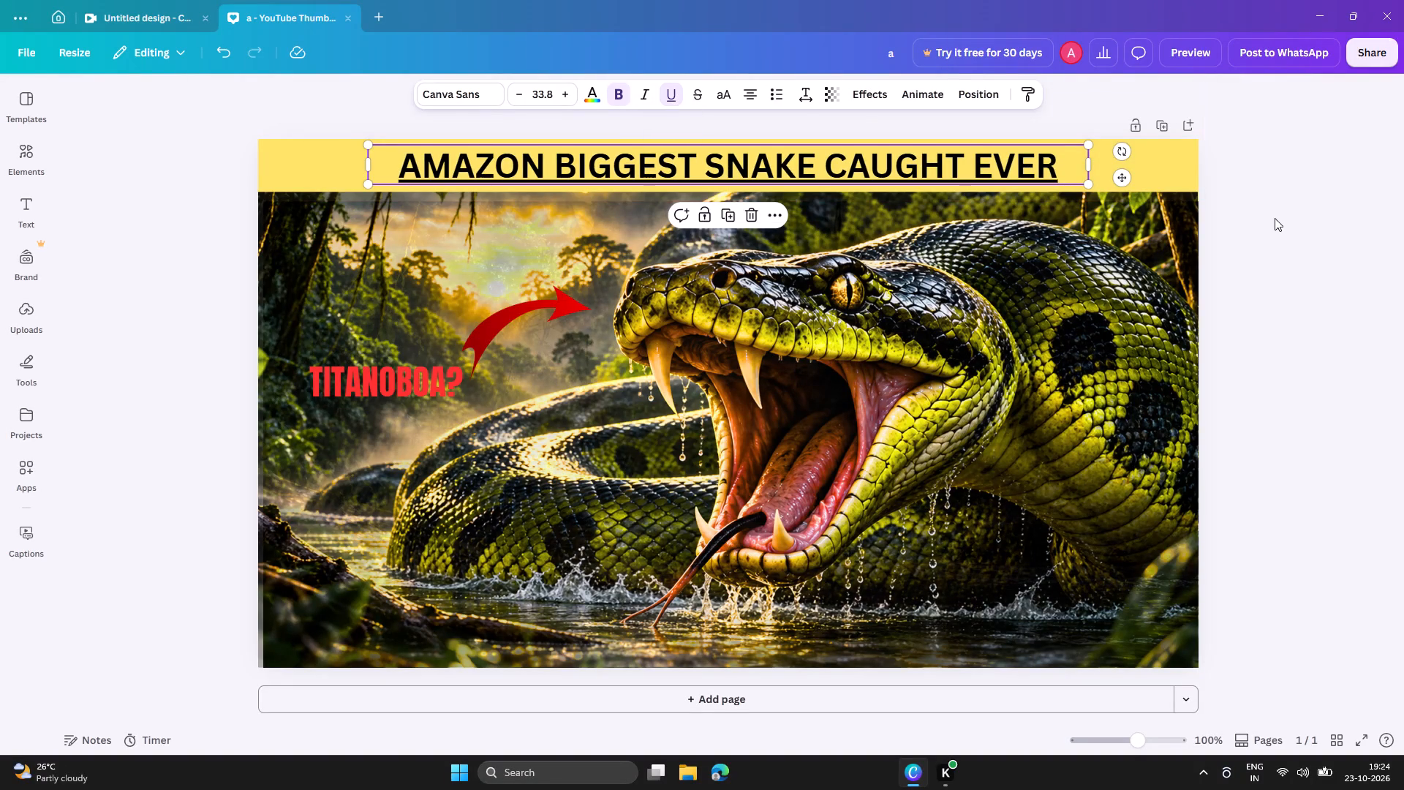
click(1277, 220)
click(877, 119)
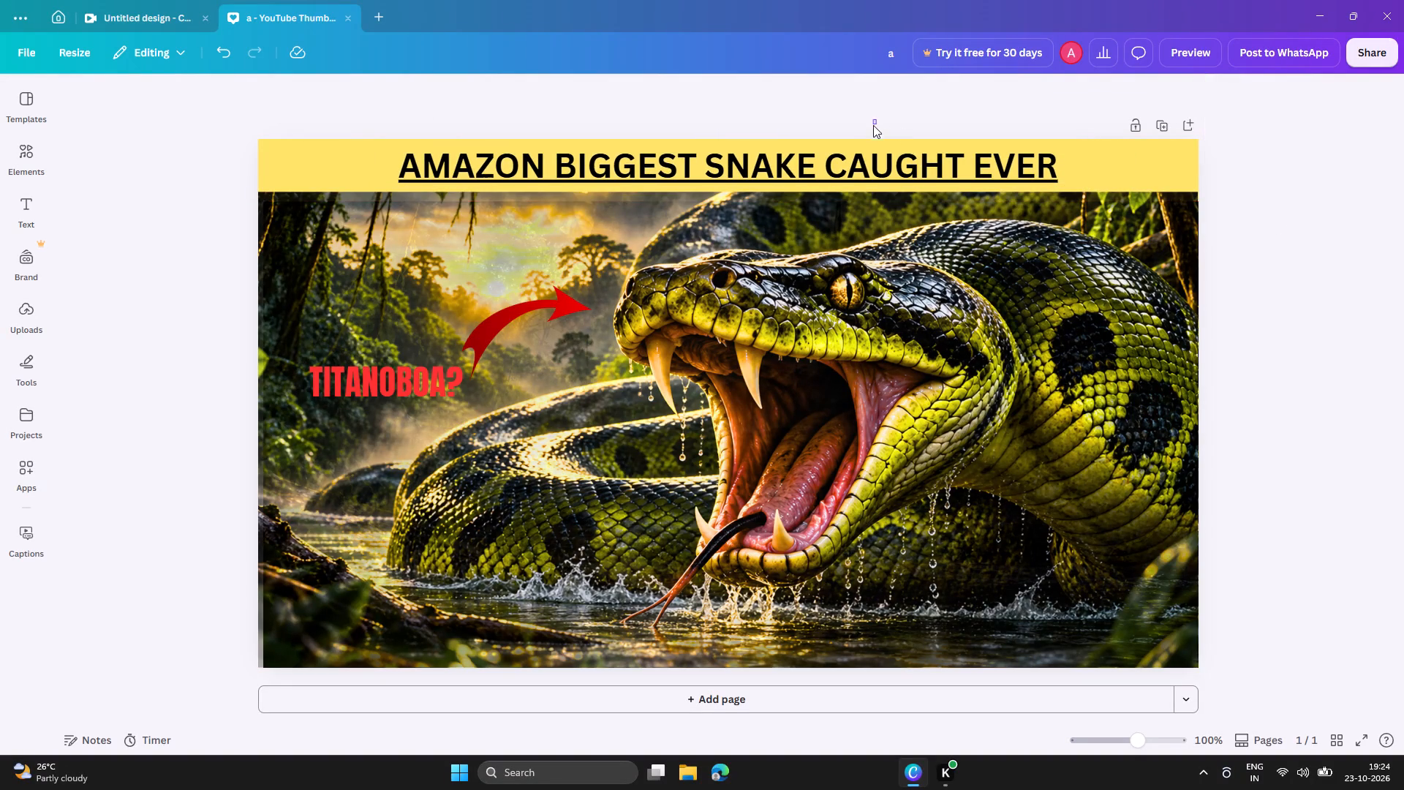
Increase the title's font size to 35.8 and reposition it centrally in the yellow band.
drag(888, 146, 879, 145)
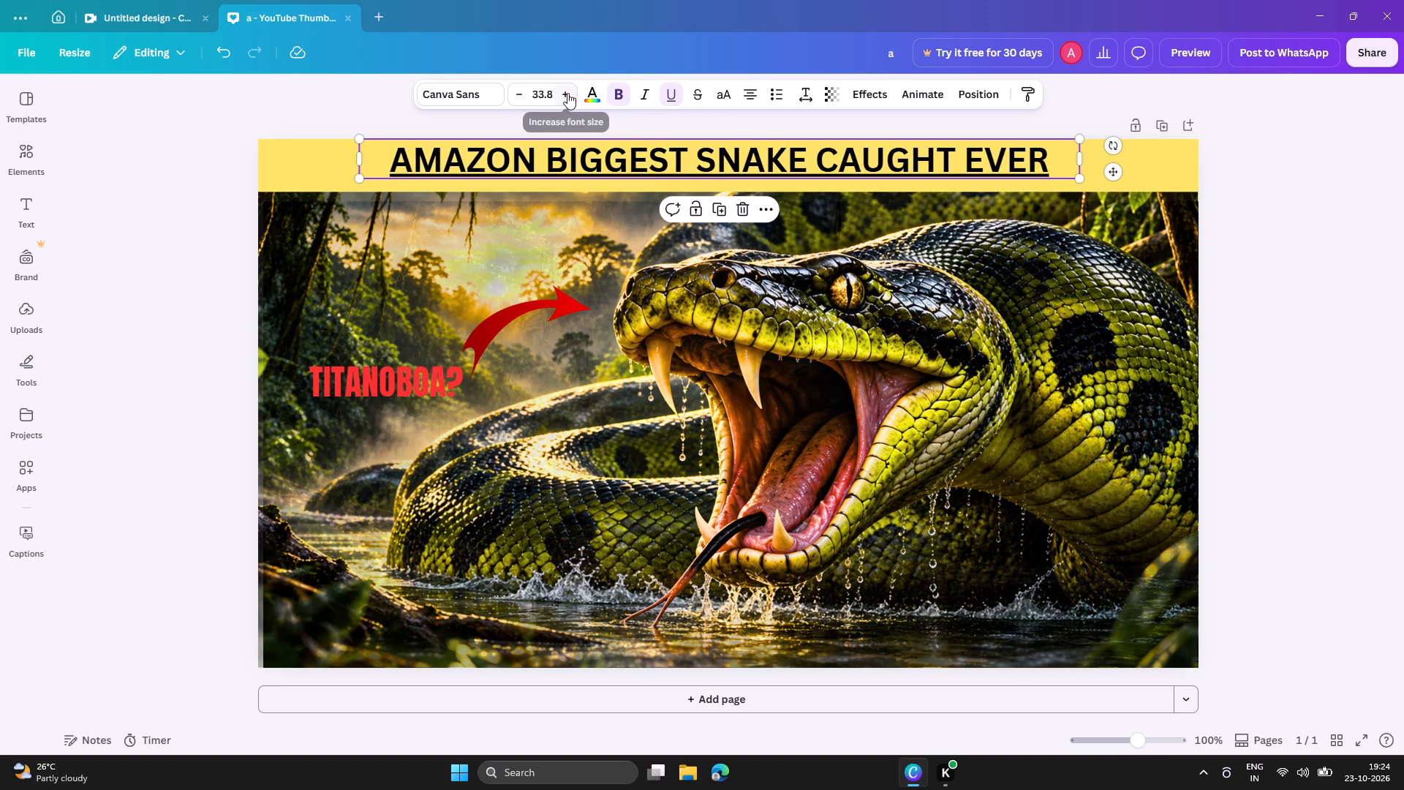
double_click(567, 93)
click(1297, 208)
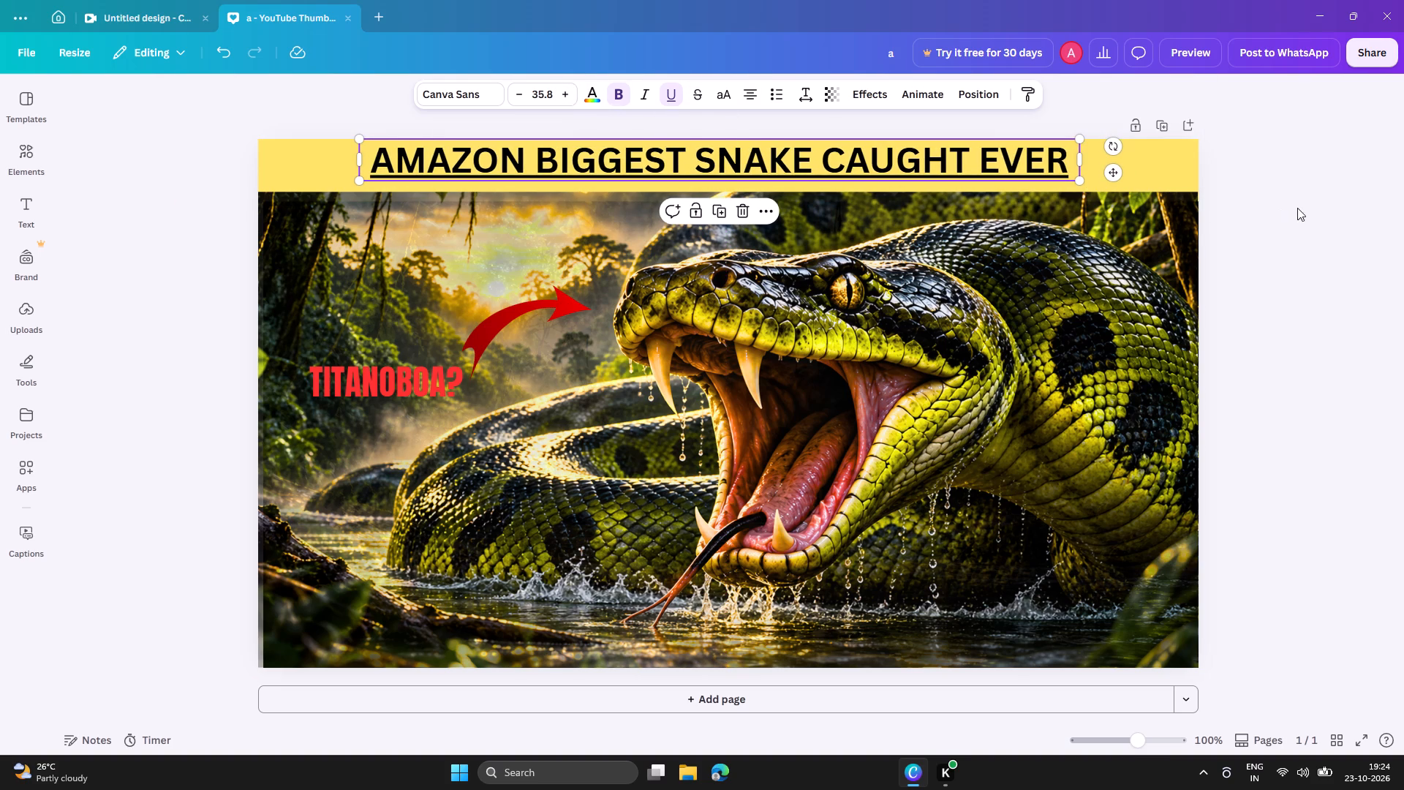
click(924, 145)
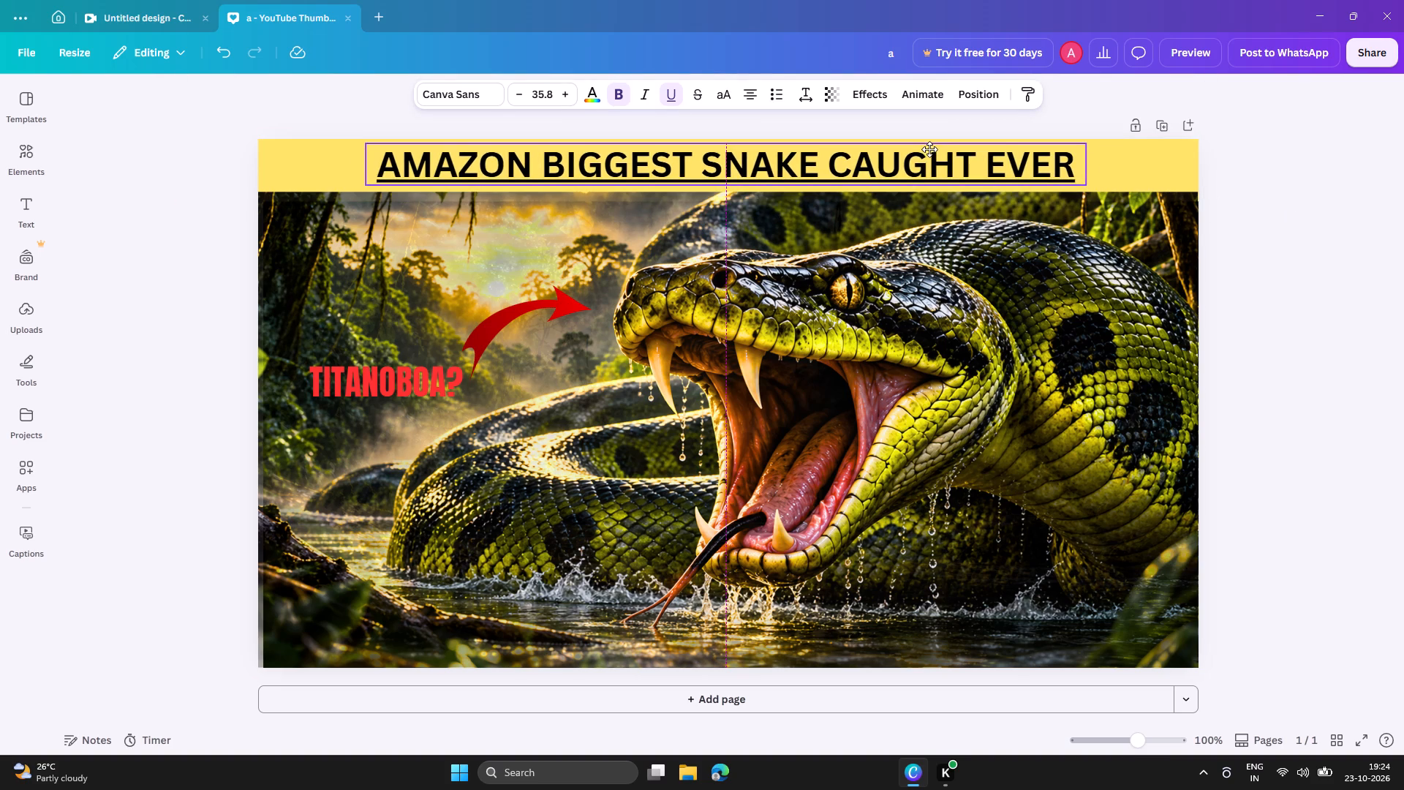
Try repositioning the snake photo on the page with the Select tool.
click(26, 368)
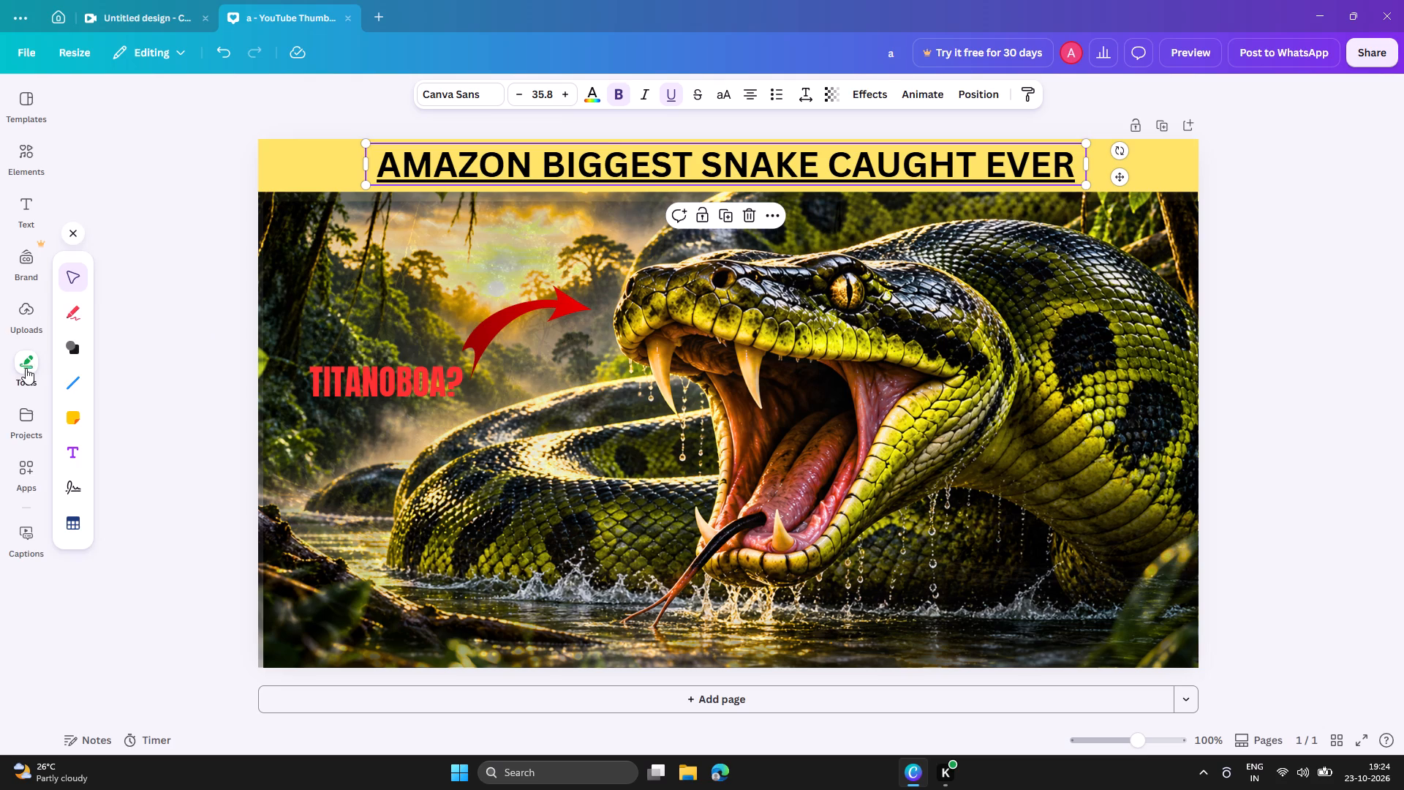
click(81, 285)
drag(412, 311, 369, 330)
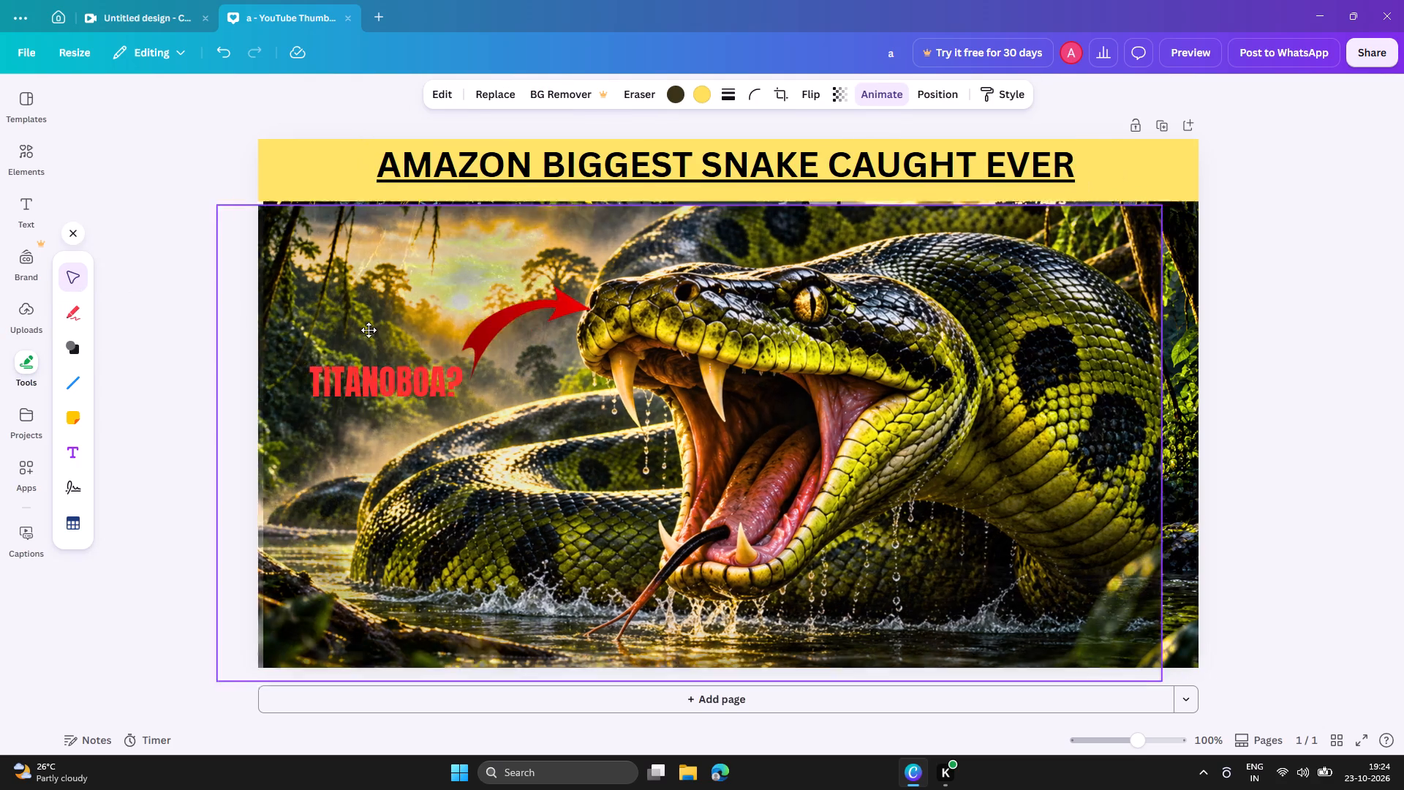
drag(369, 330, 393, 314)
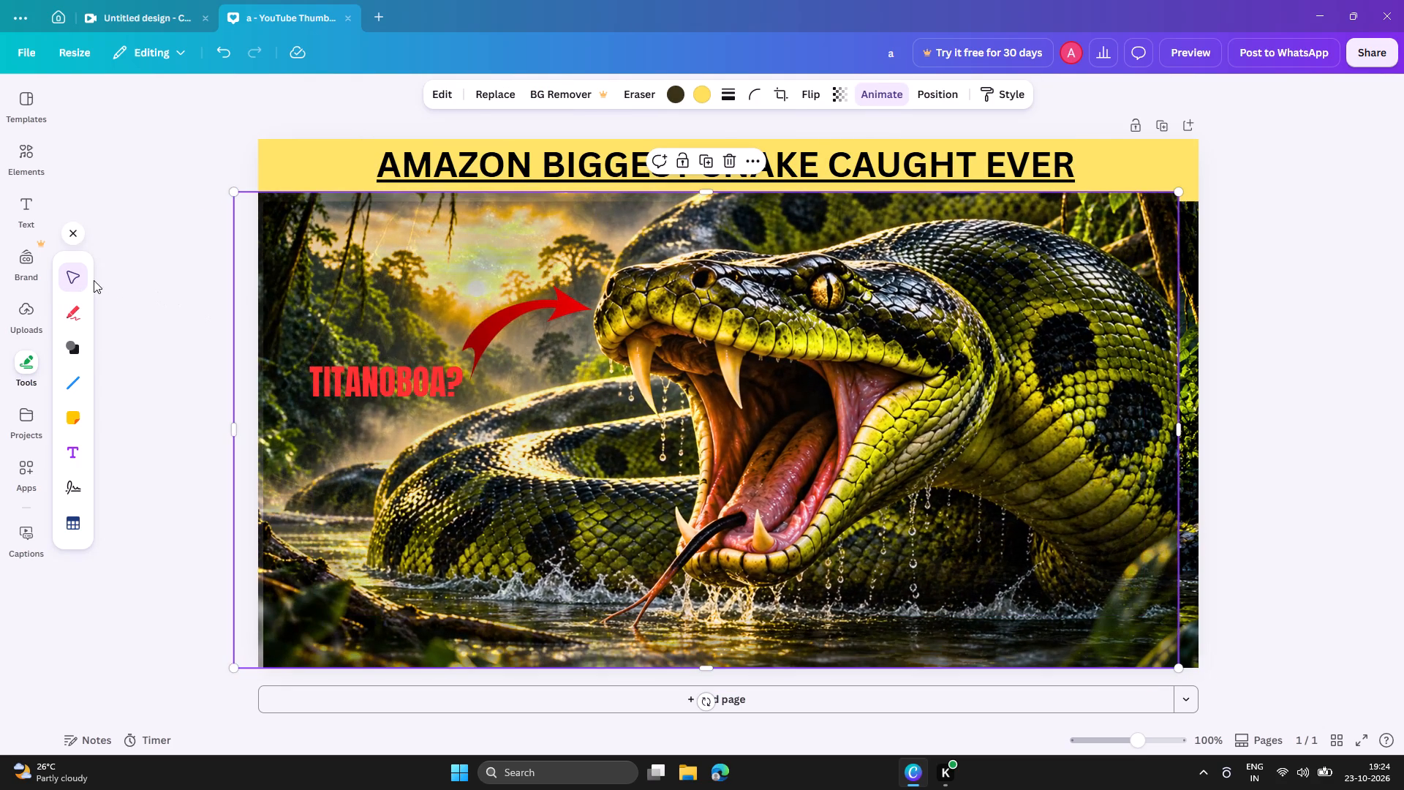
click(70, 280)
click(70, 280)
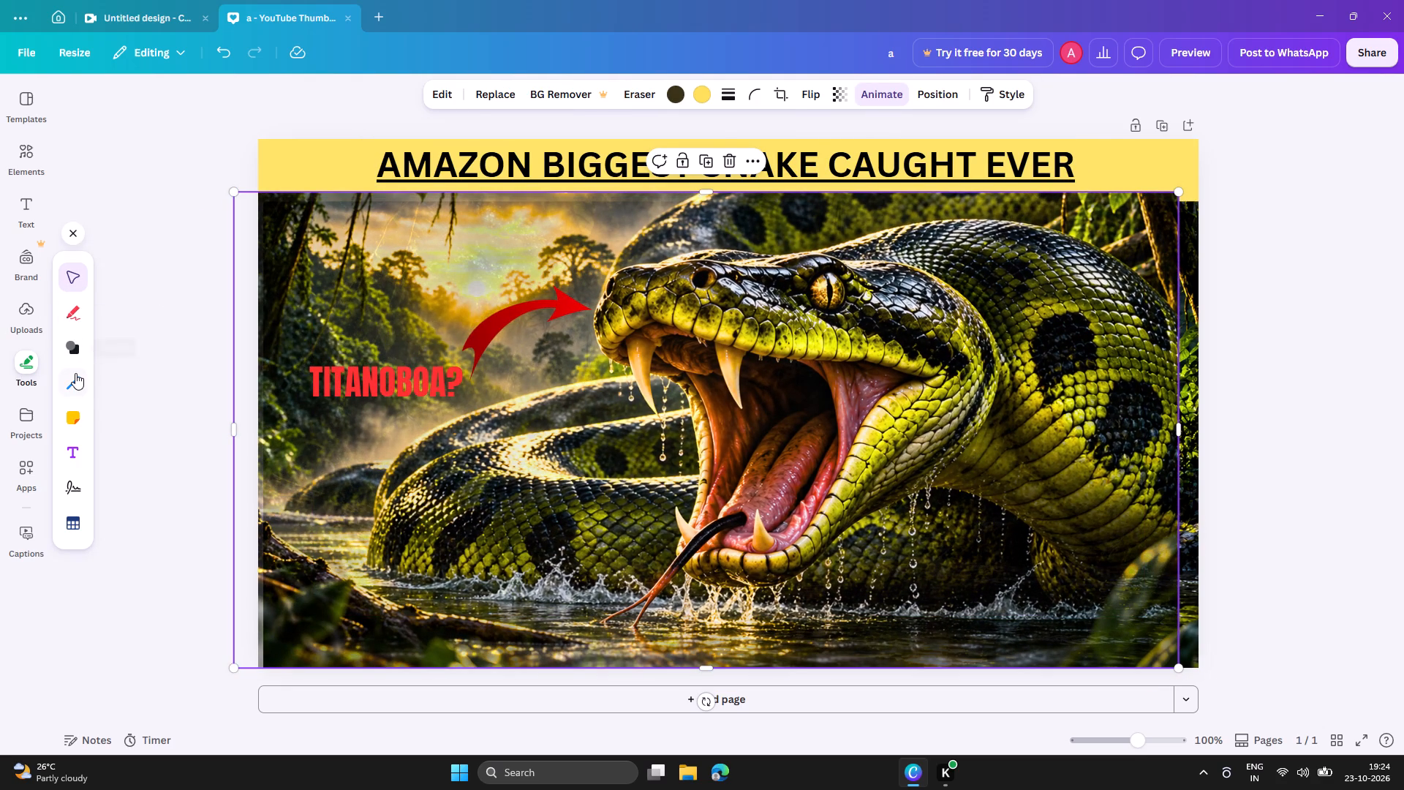
Add a straight line to the design.
click(75, 373)
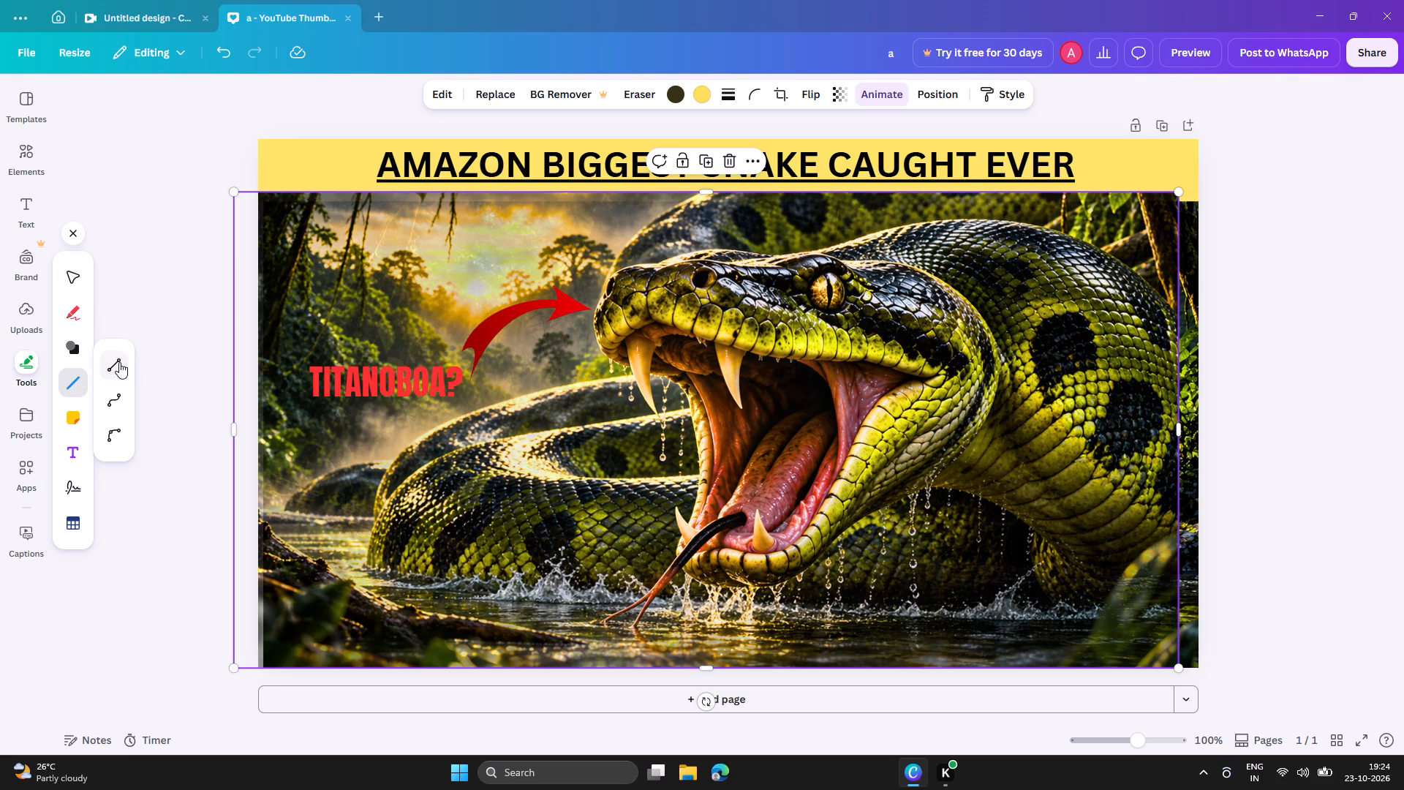
click(119, 362)
Move the snake photo so it spans the page width just beneath the yellow band, and deselect it.
drag(286, 234, 304, 235)
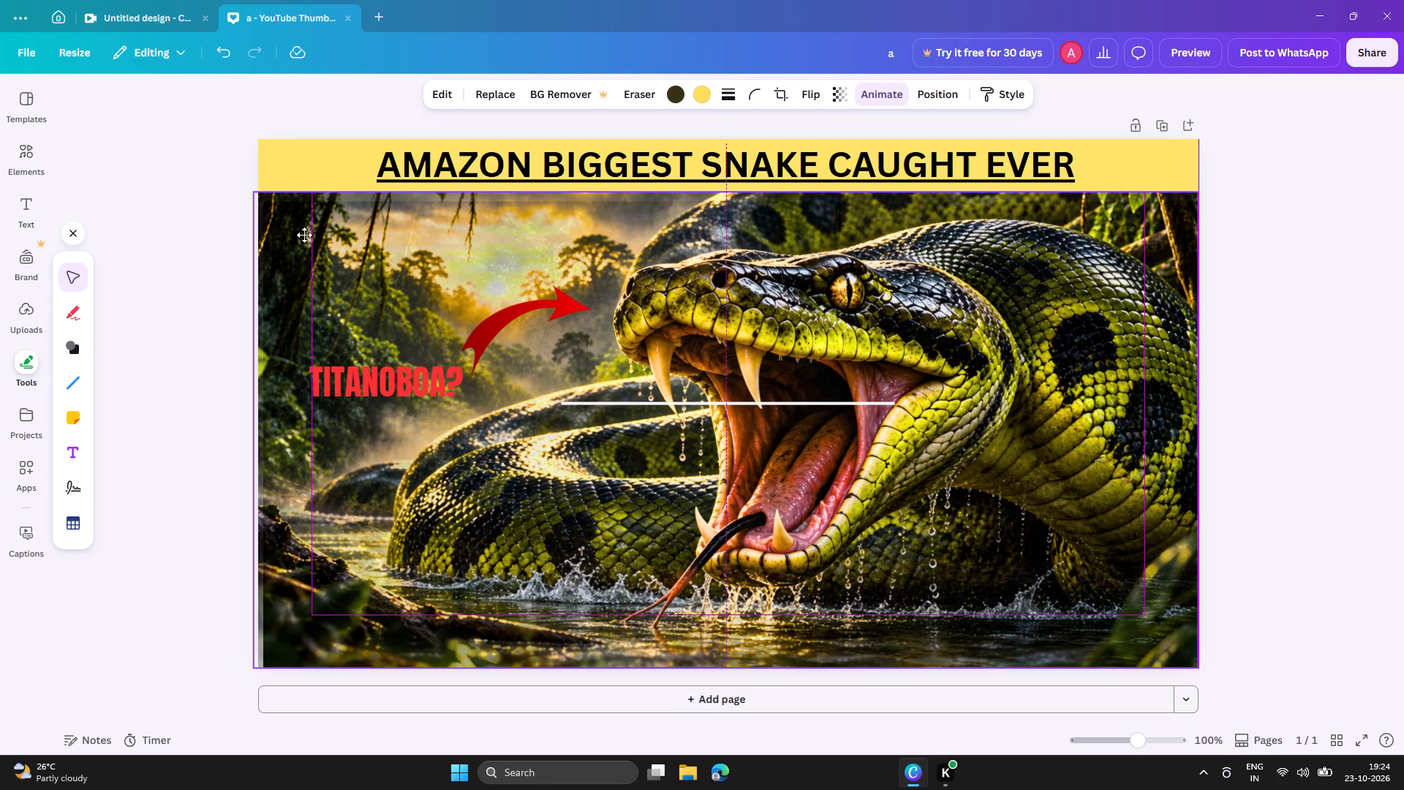
drag(304, 235, 303, 239)
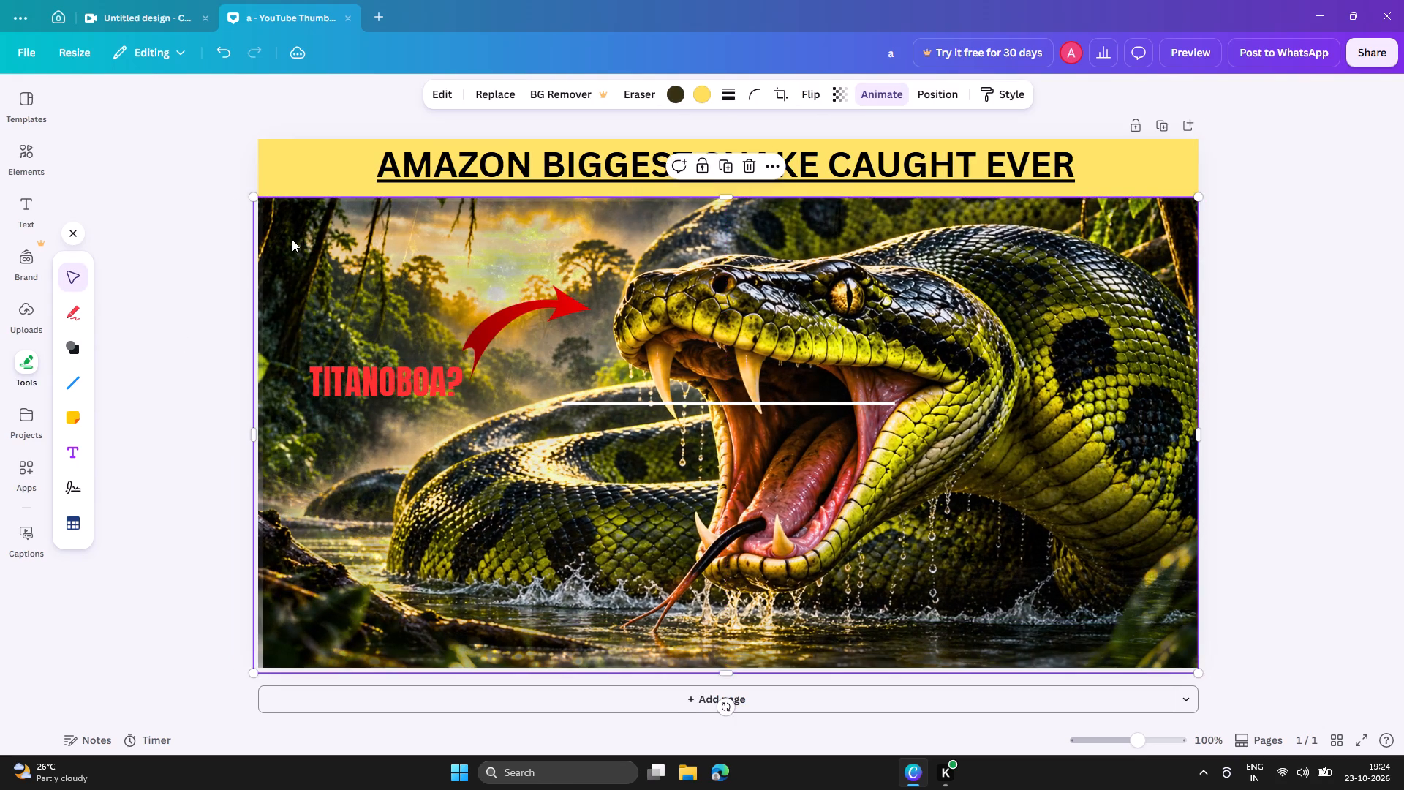
click(124, 254)
Move the white line to the upper part of the photo and colour it the same red as the "TITANOBOA?" text.
drag(644, 407, 533, 326)
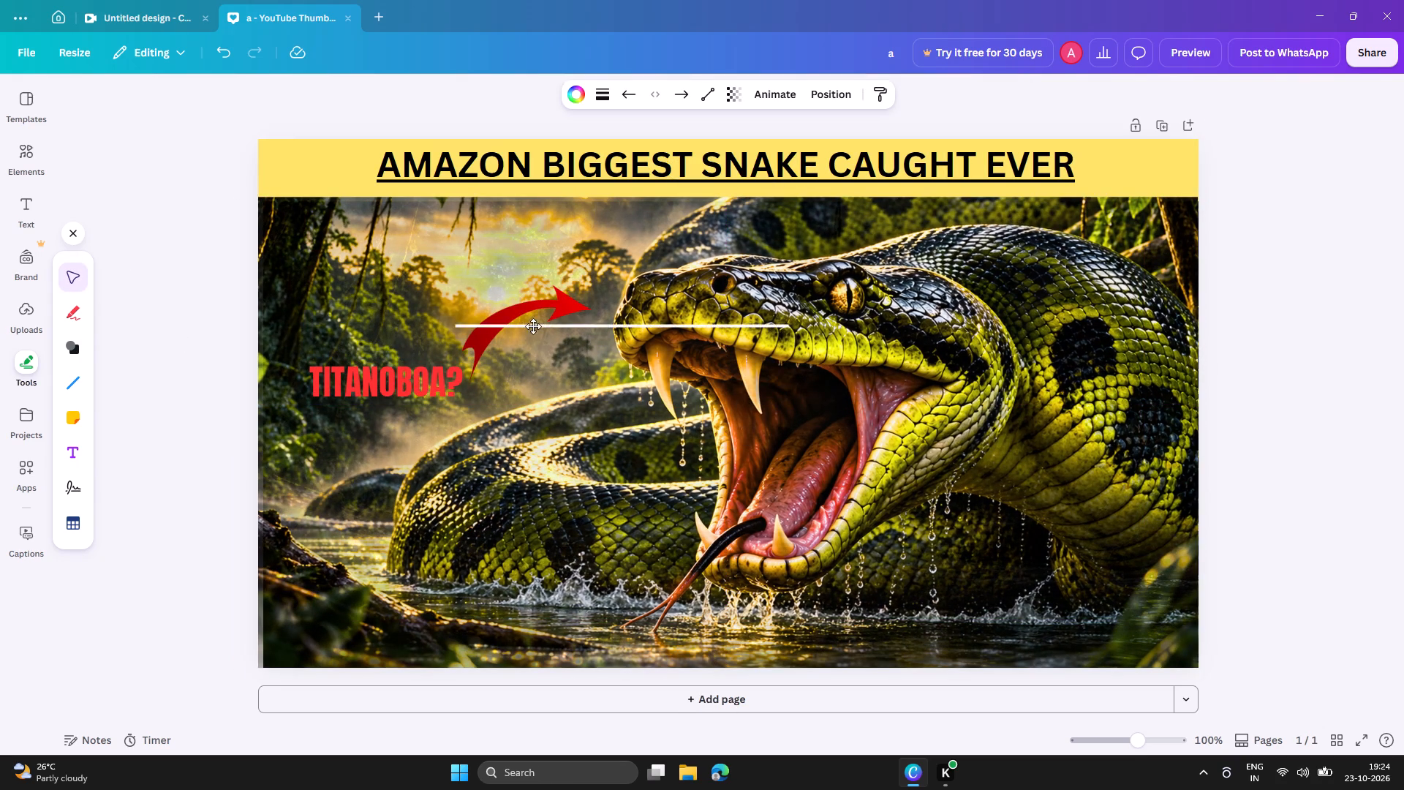
drag(533, 326, 390, 255)
click(570, 96)
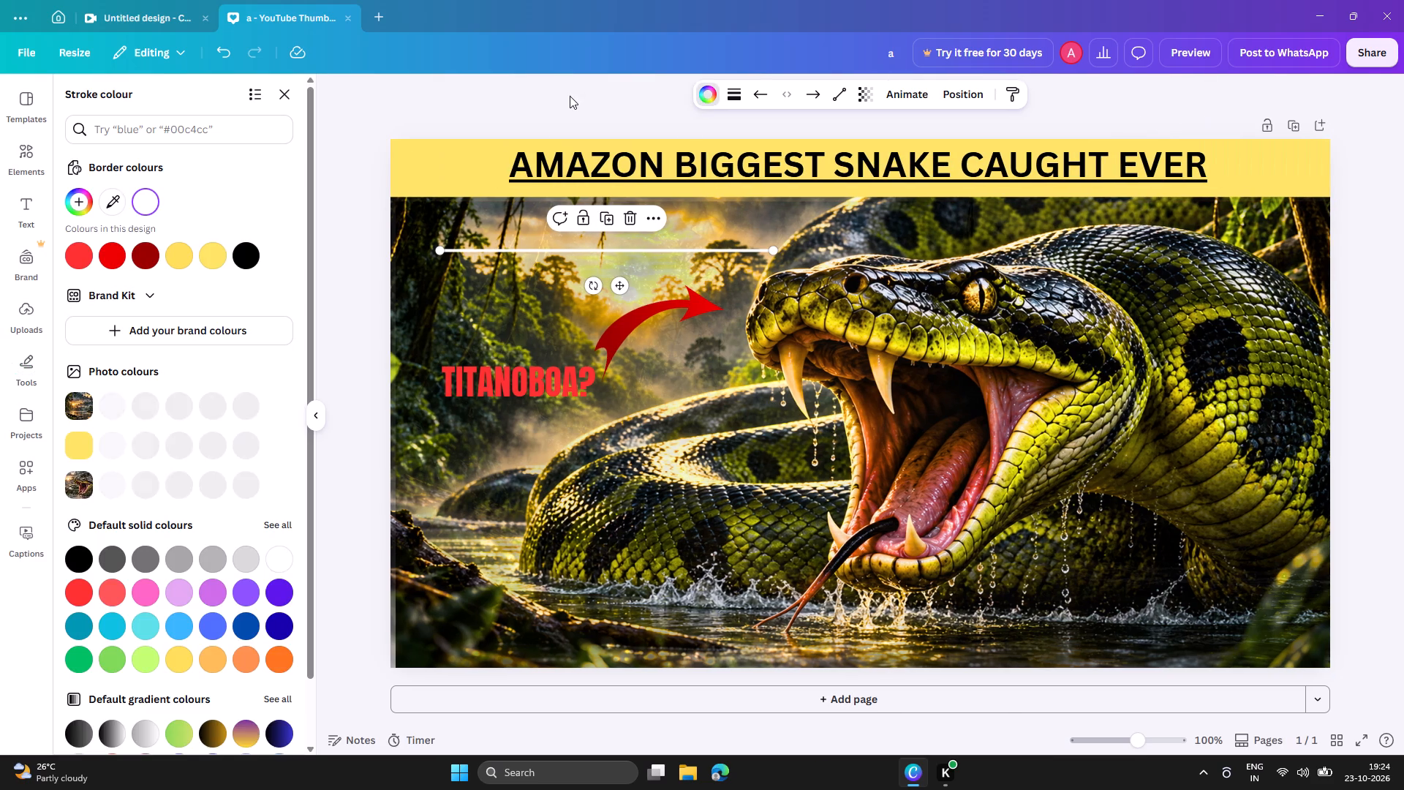
click(86, 262)
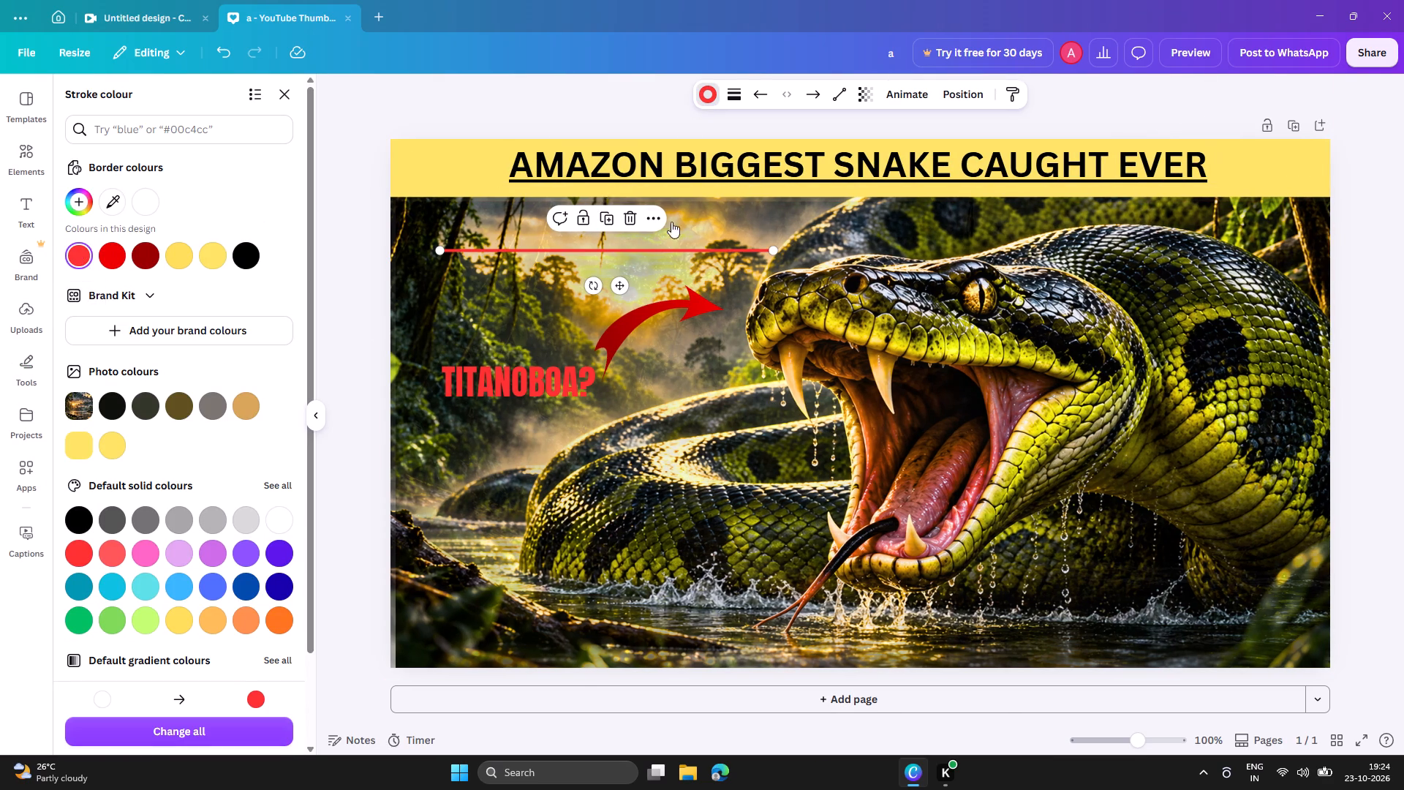
Lengthen the red line to the full page width and place it along the bottom edge of the yellow title band.
drag(774, 249, 1227, 241)
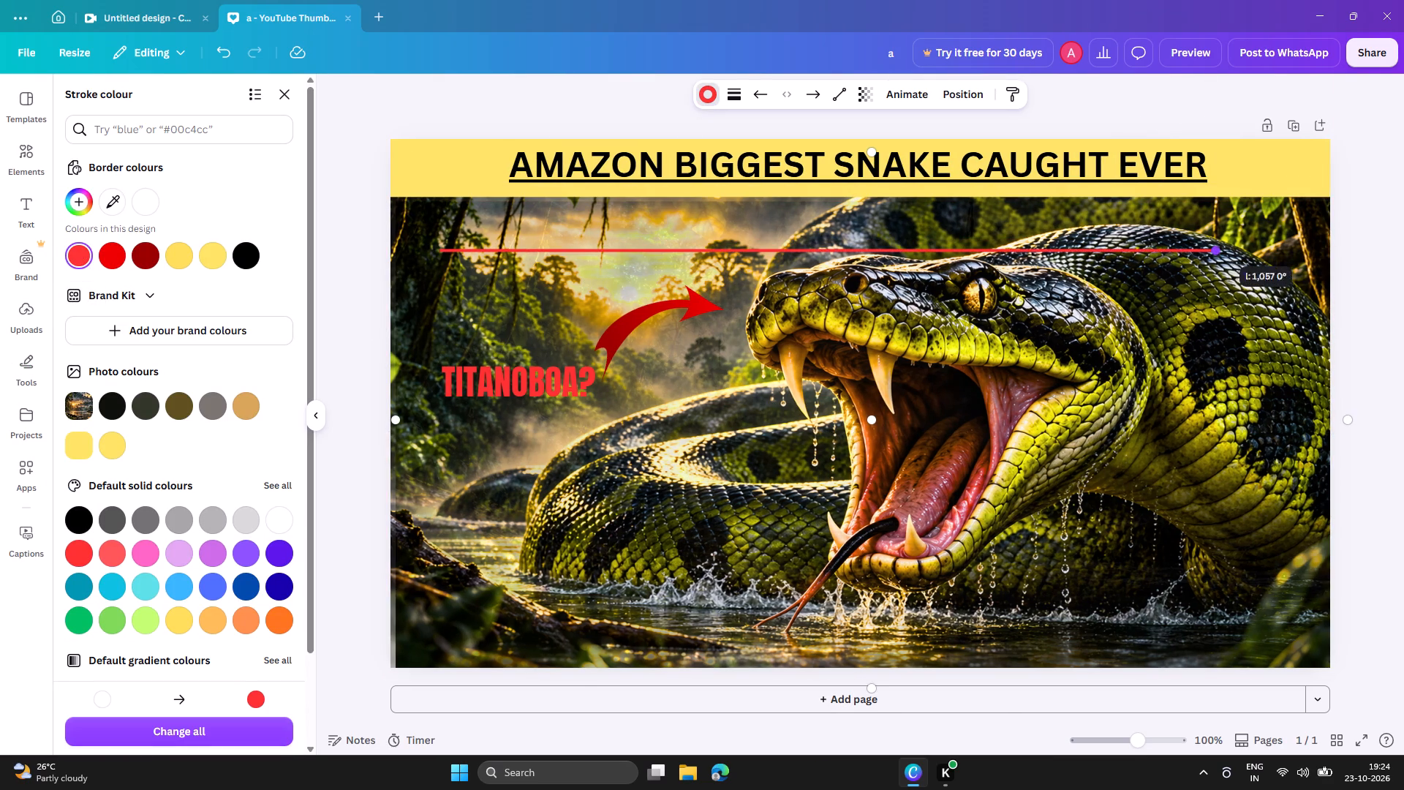
drag(1227, 241, 1299, 247)
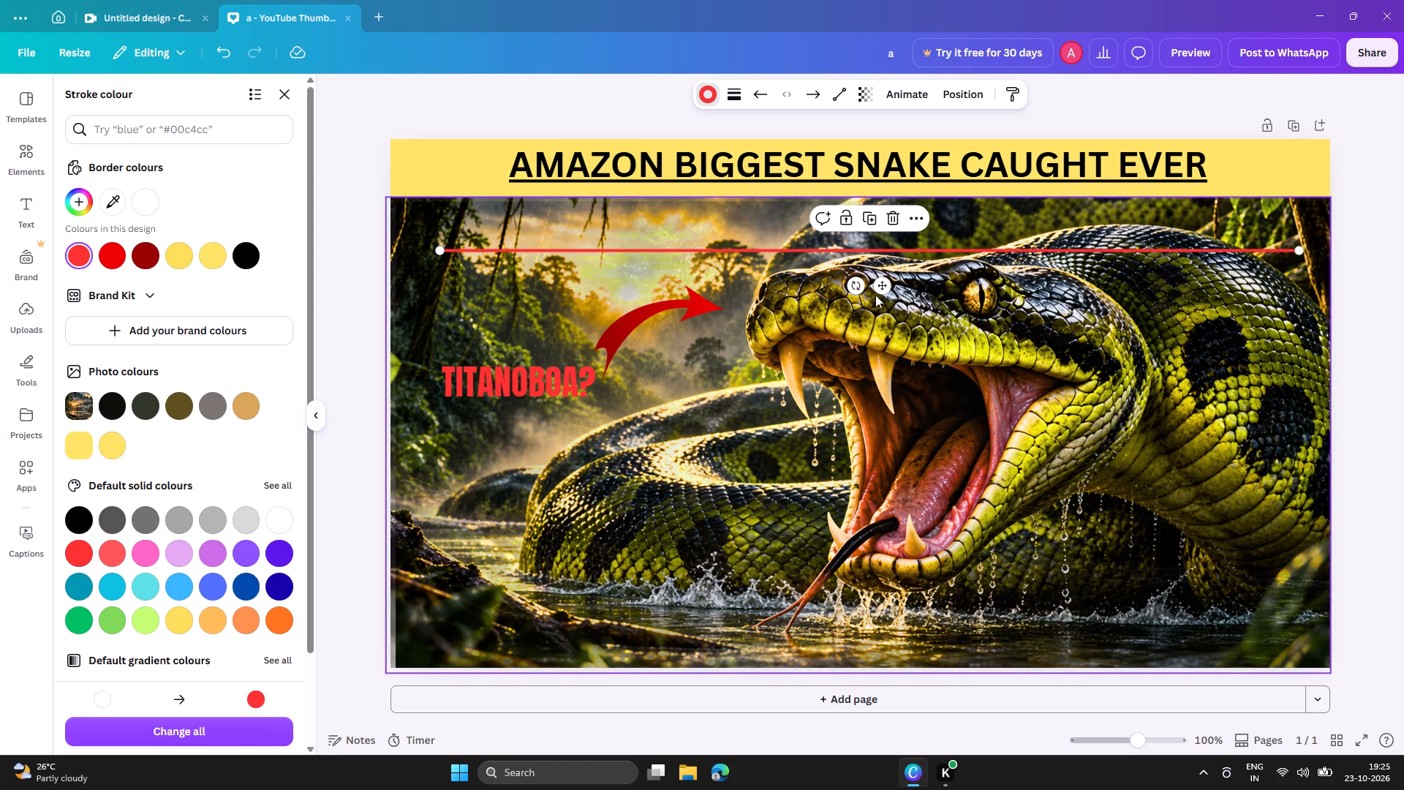
drag(886, 289, 835, 238)
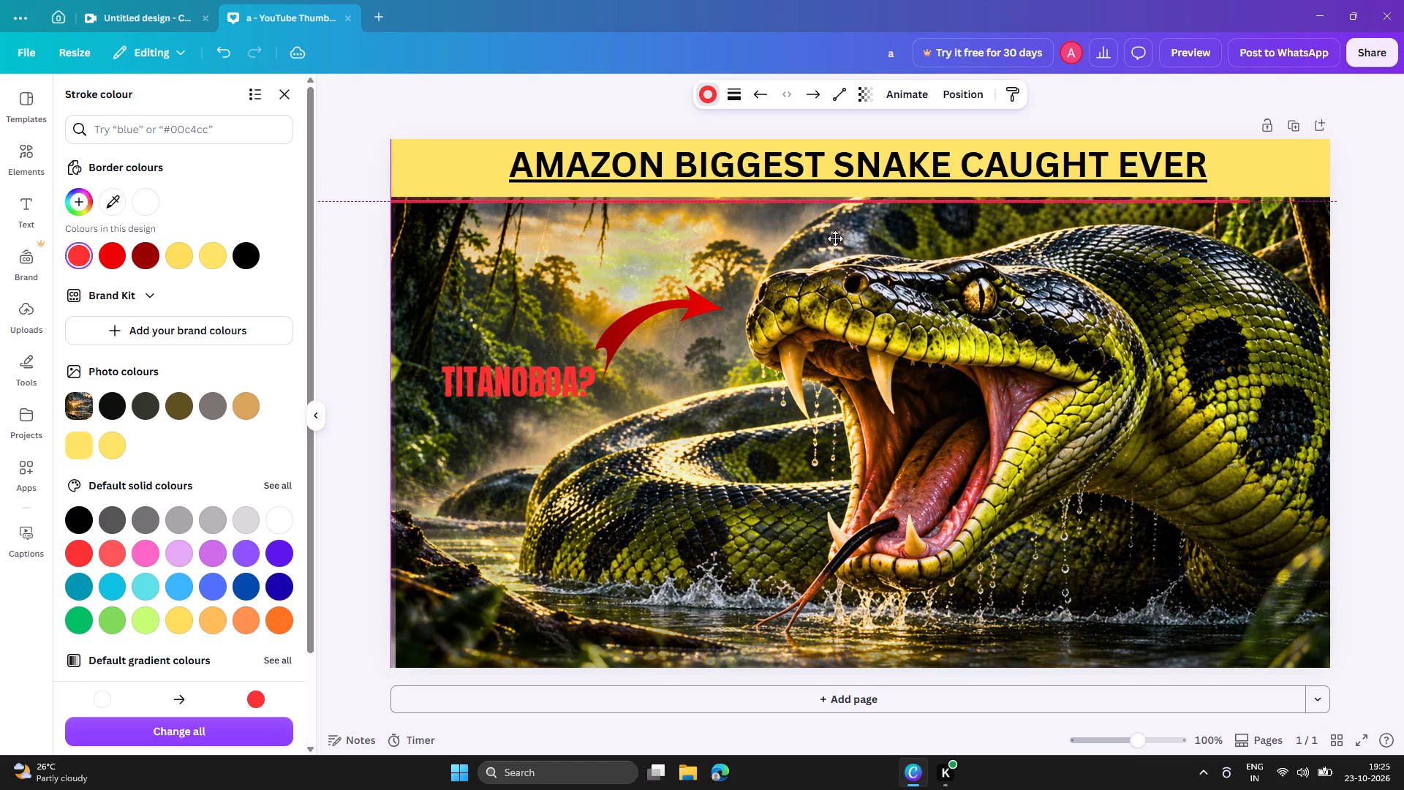
drag(835, 238, 835, 237)
drag(1248, 195, 1324, 203)
click(1348, 217)
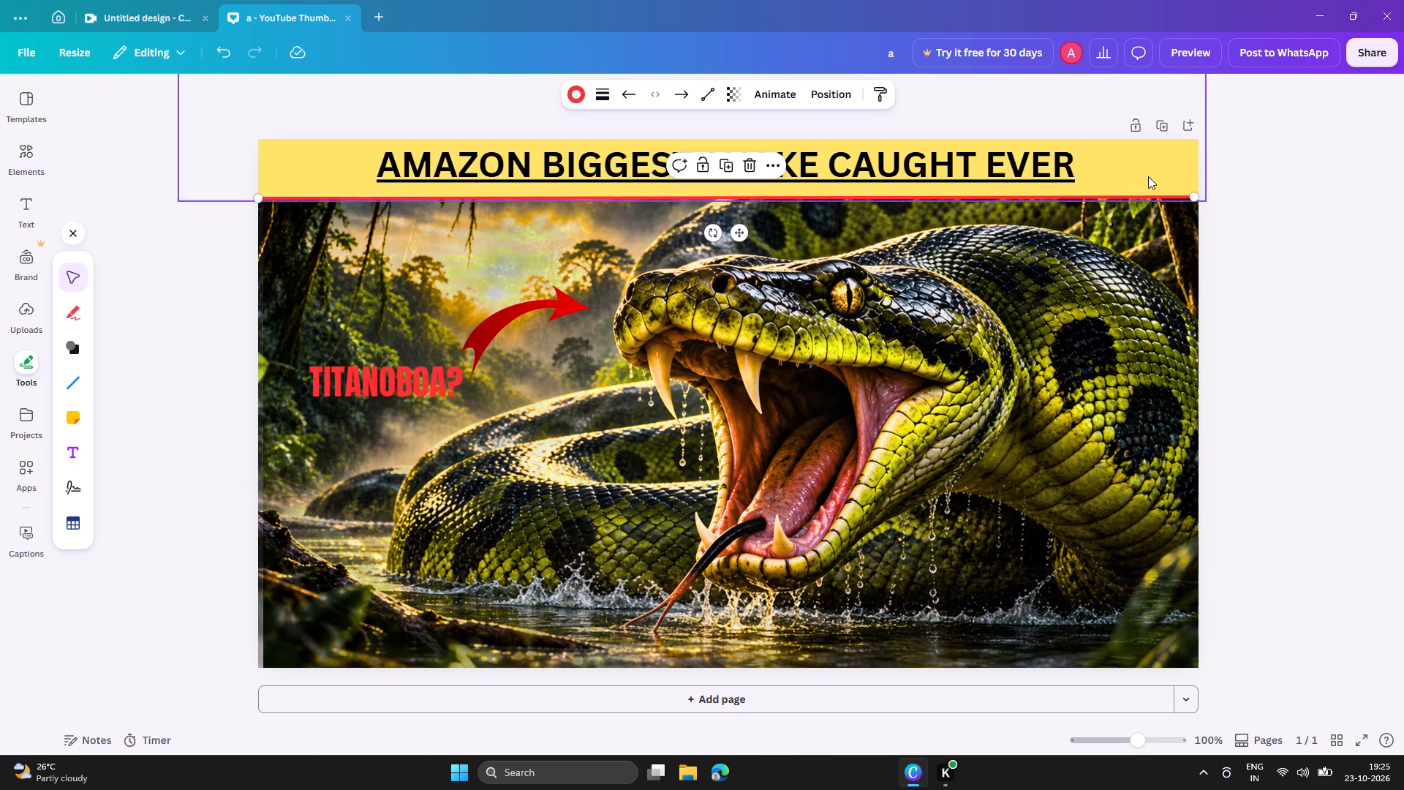
drag(1196, 199, 1206, 198)
click(1272, 223)
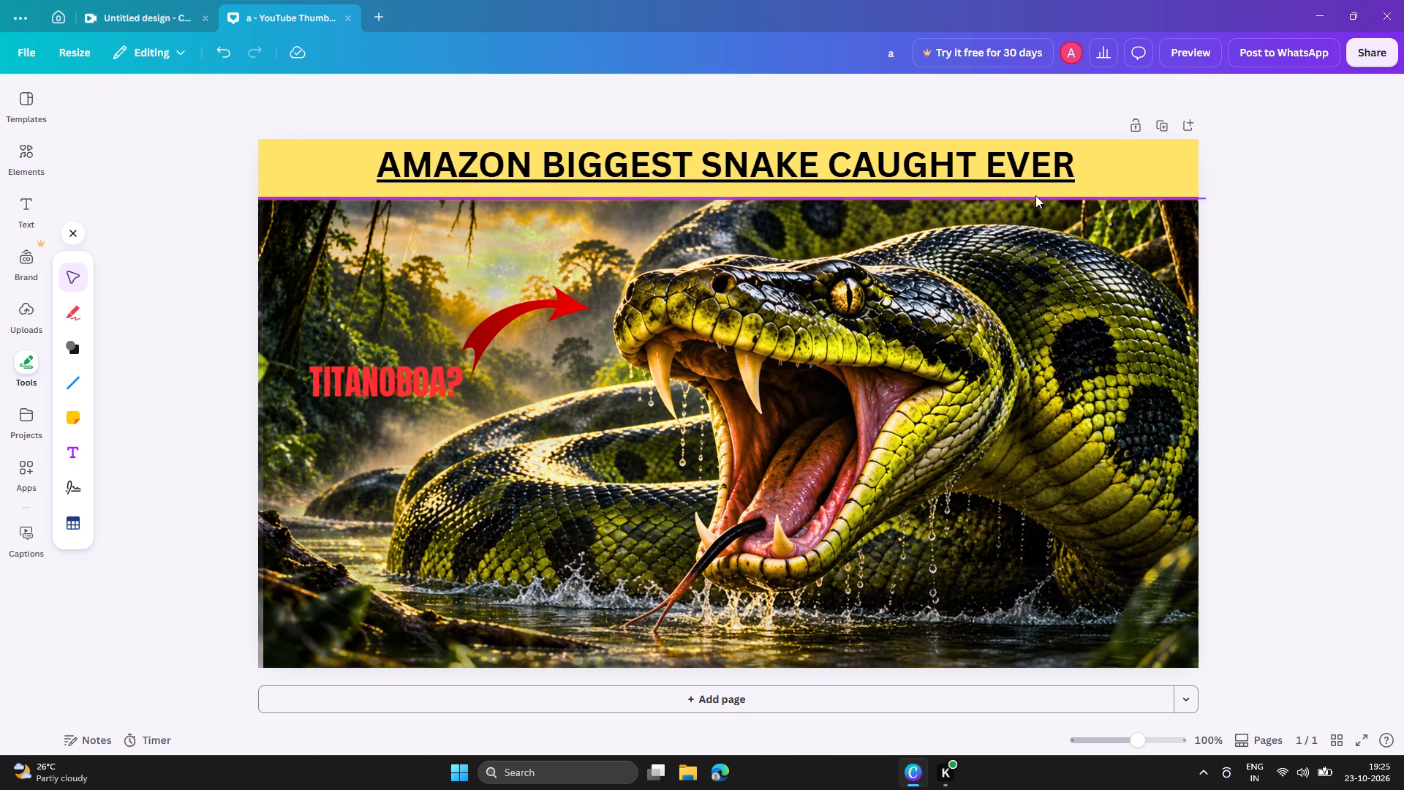
click(1035, 195)
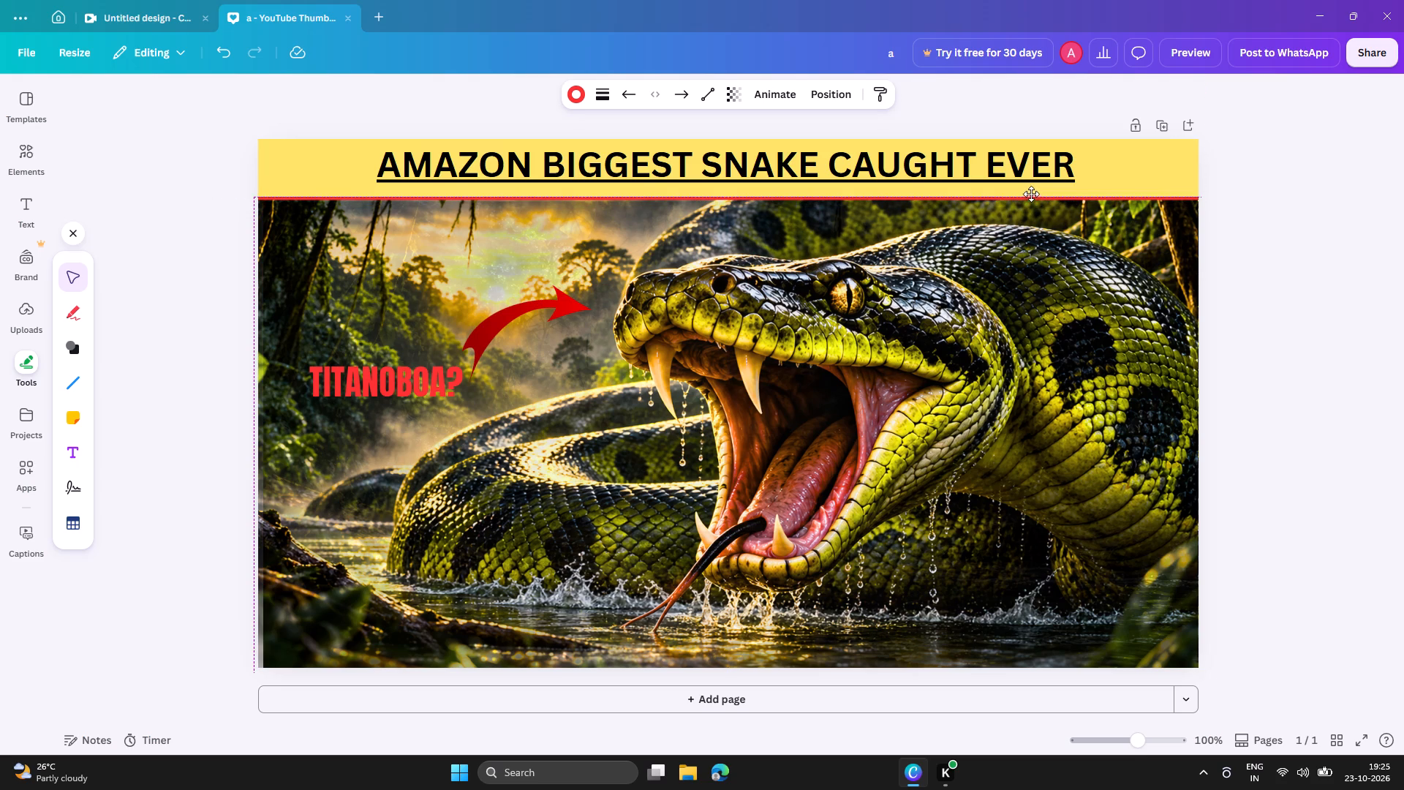
click(1289, 230)
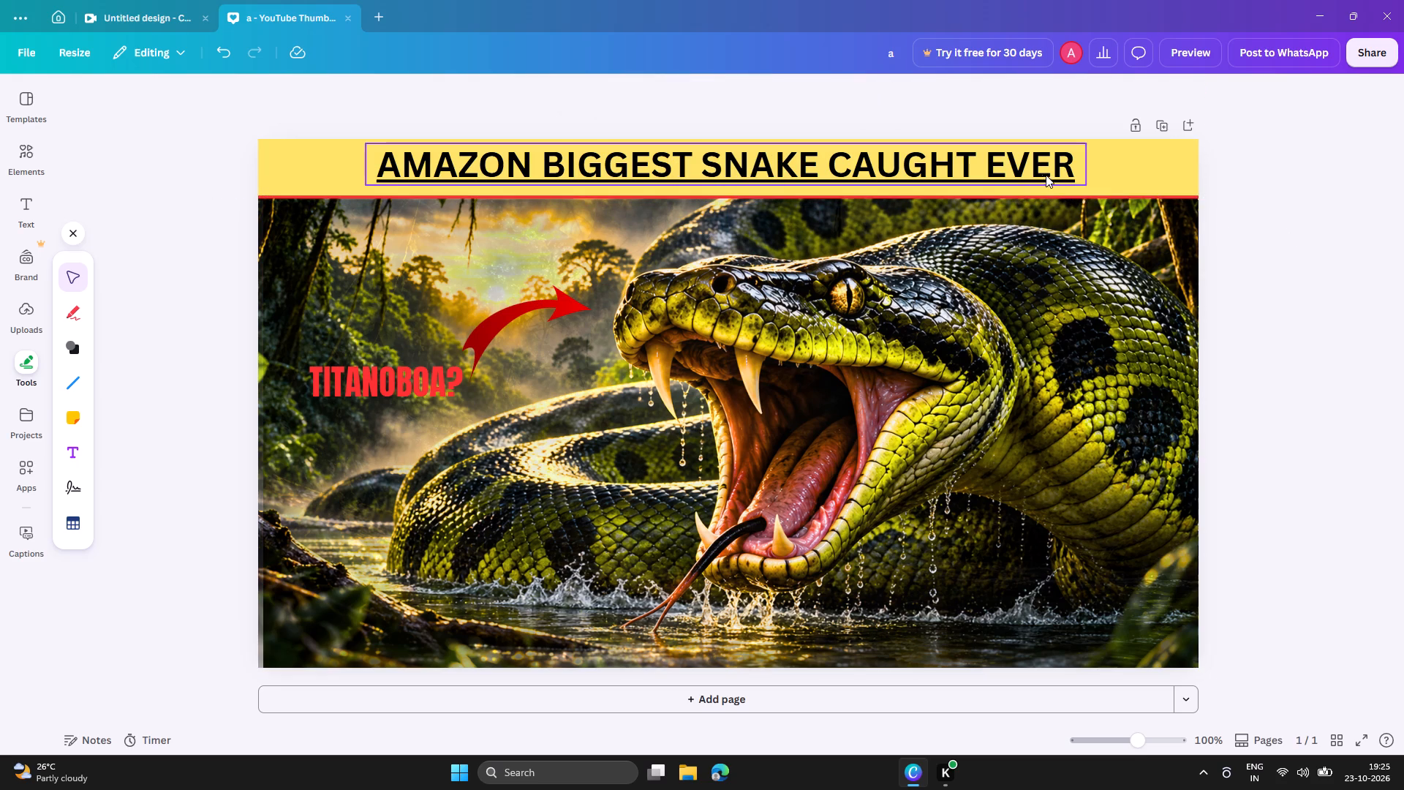
Remove the underline from the title and left-align its text.
click(1069, 161)
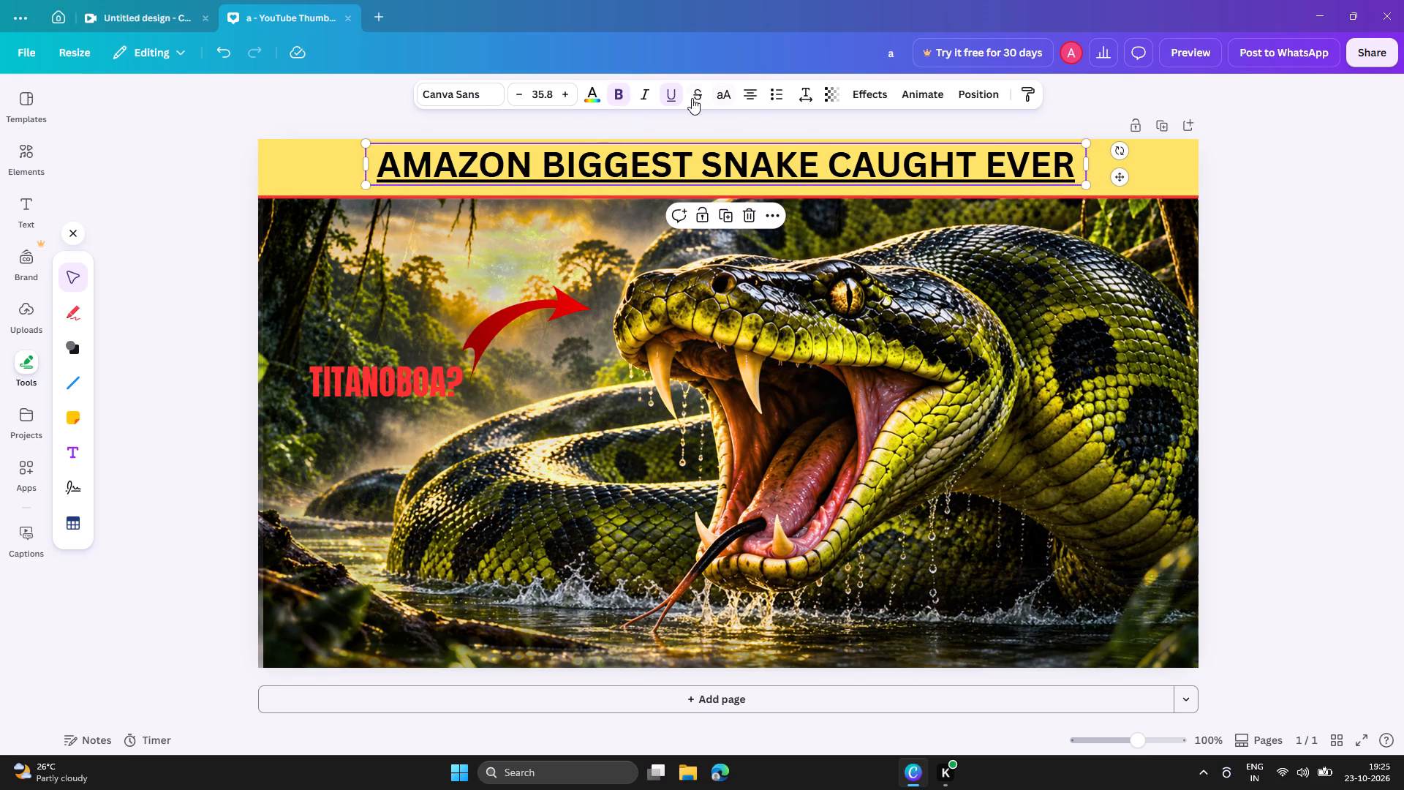
click(671, 98)
click(747, 98)
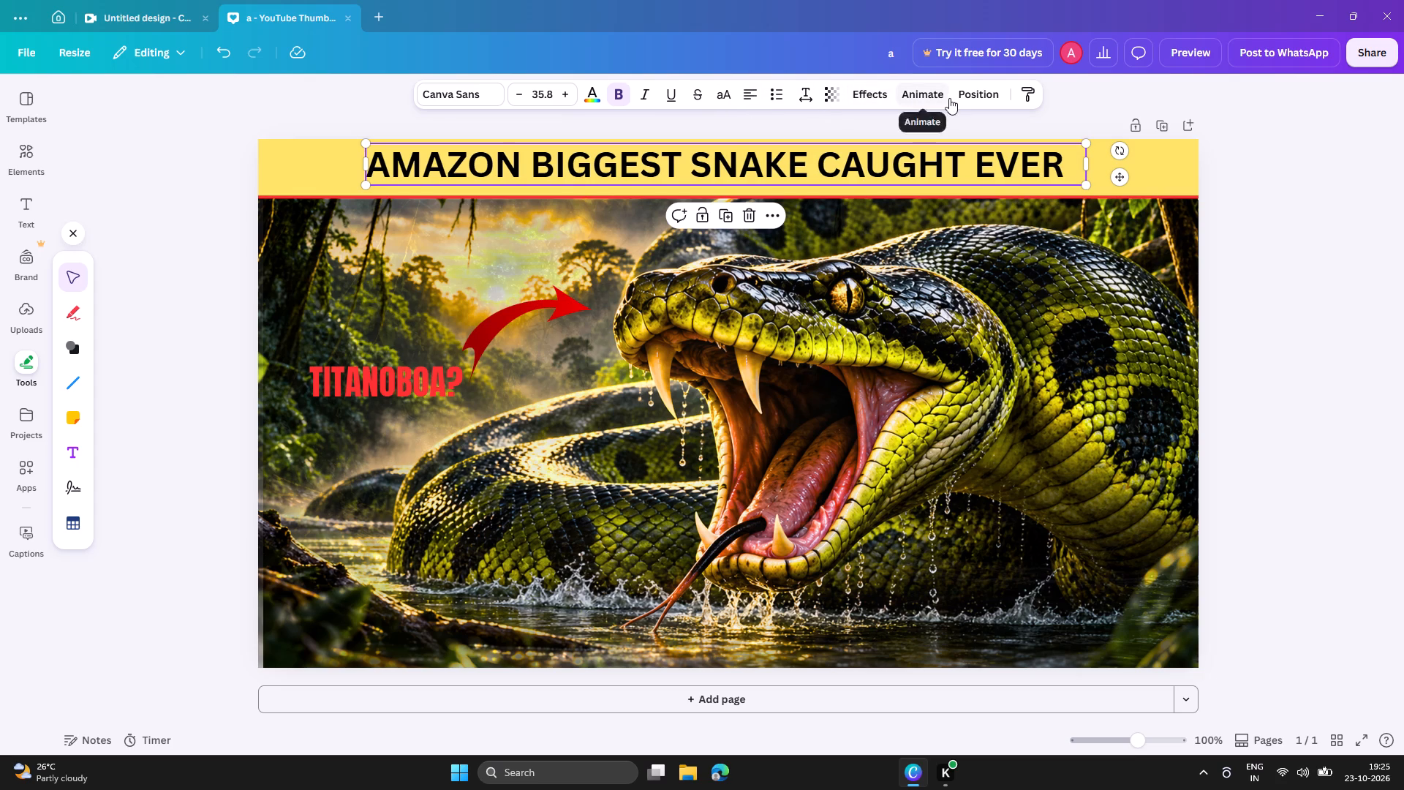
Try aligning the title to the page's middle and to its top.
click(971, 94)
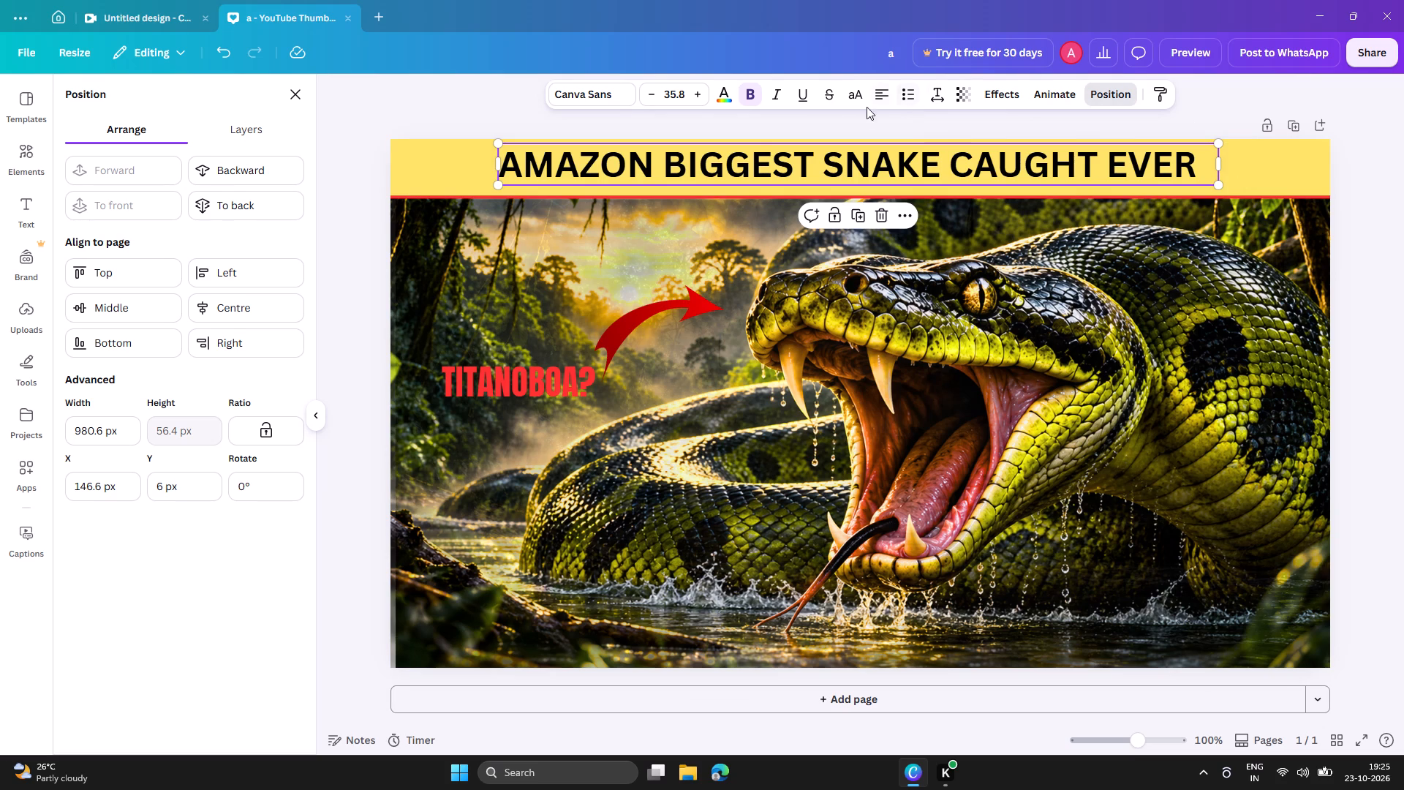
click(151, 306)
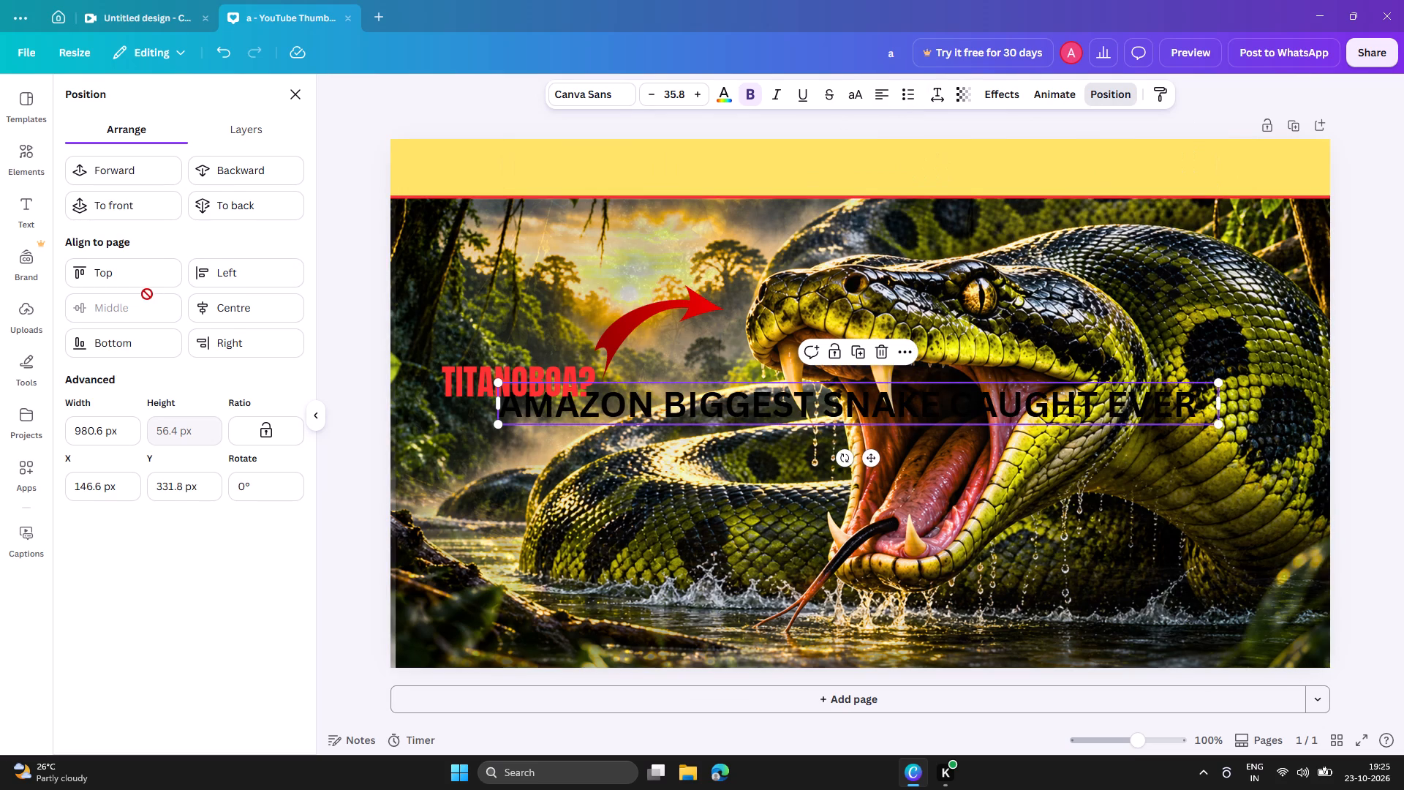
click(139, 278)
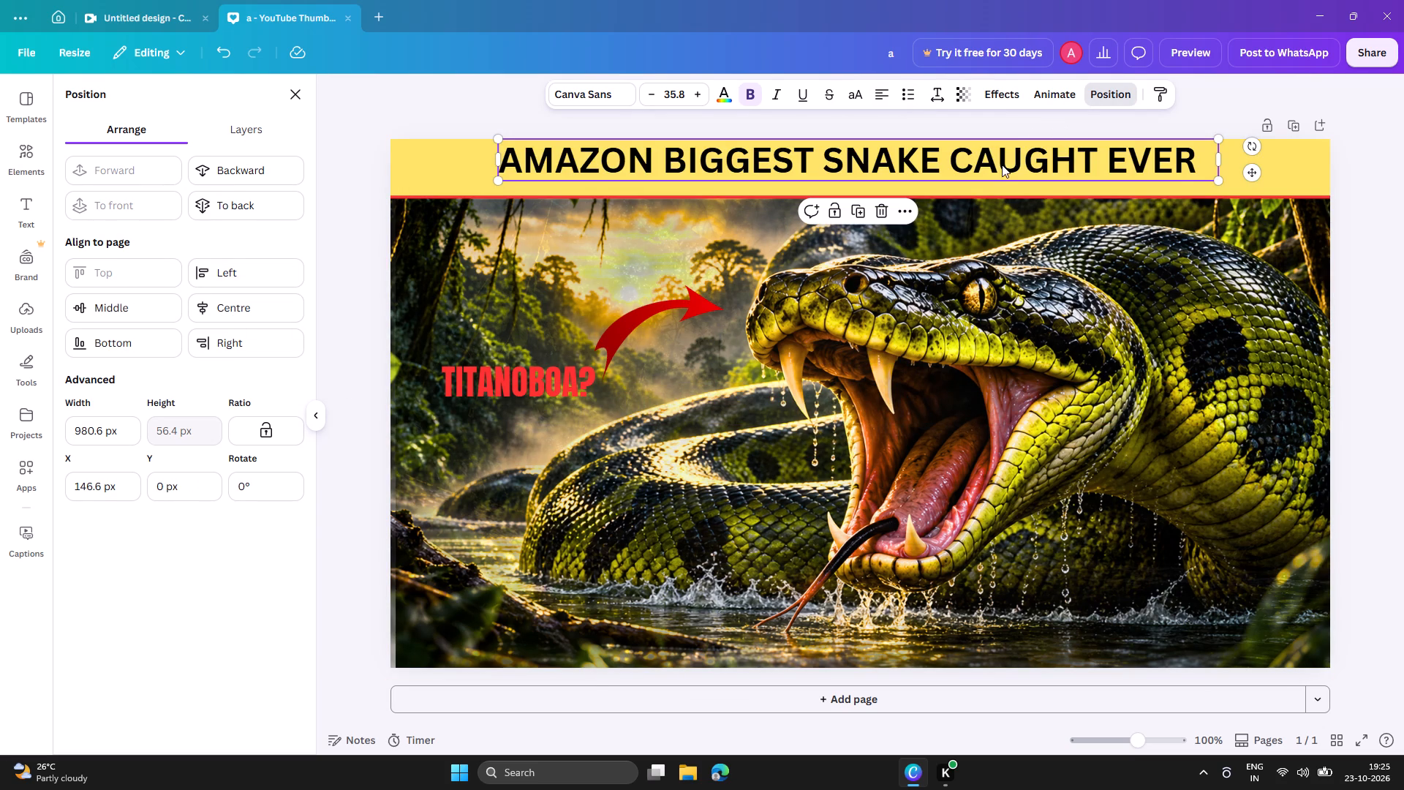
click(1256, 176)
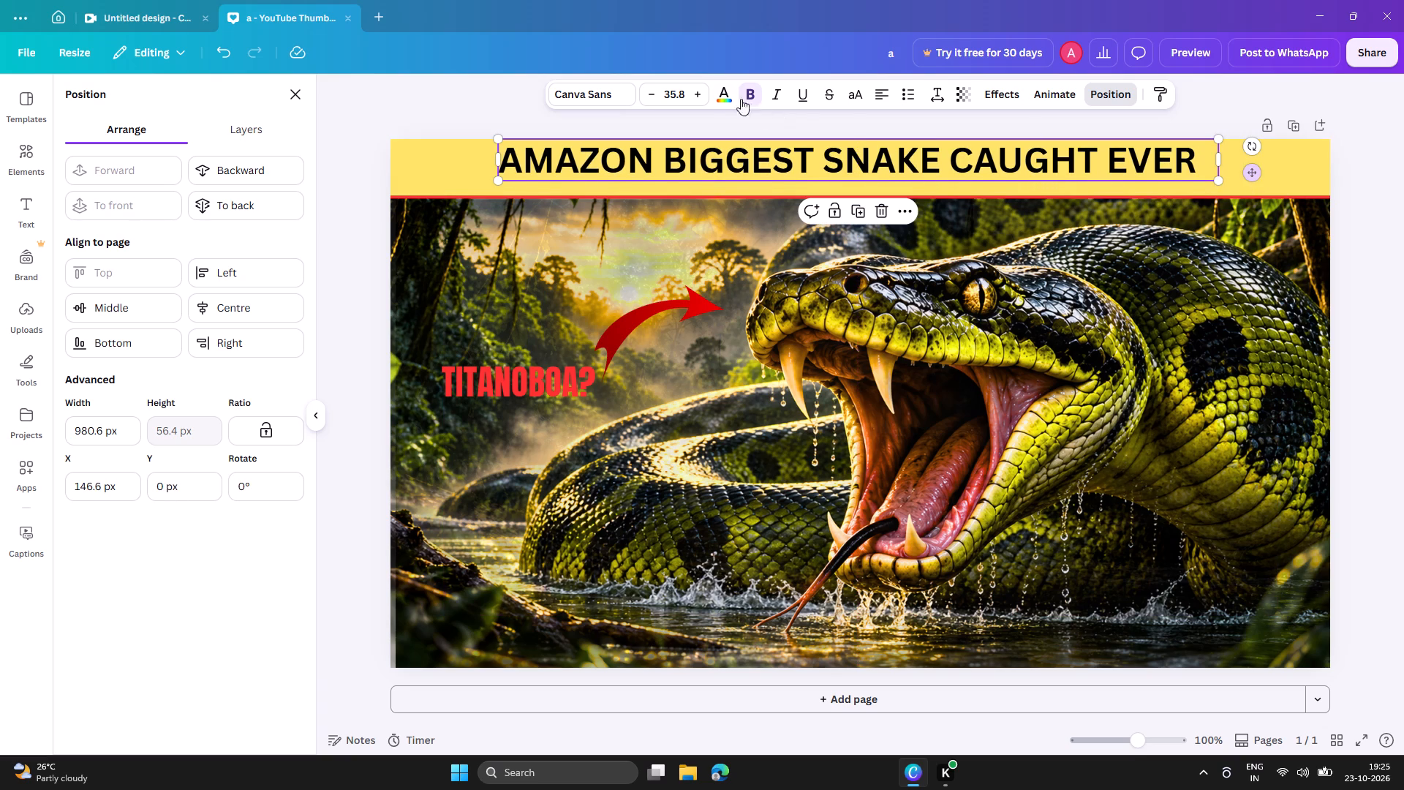
Increase the title's font size to 37.8 and widen its text box to 1171.8 px so it fits on one line.
click(704, 94)
click(704, 94)
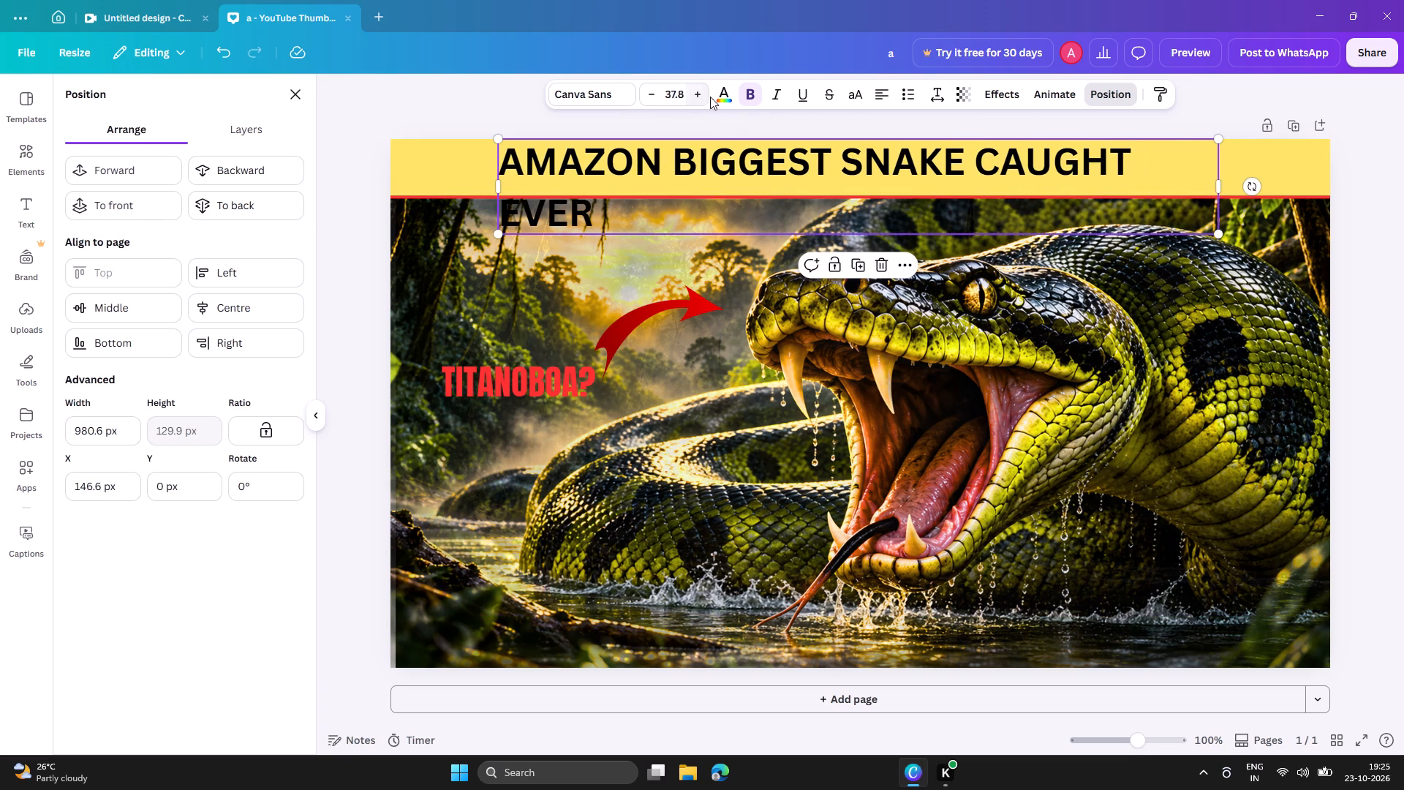
drag(1221, 187, 1362, 165)
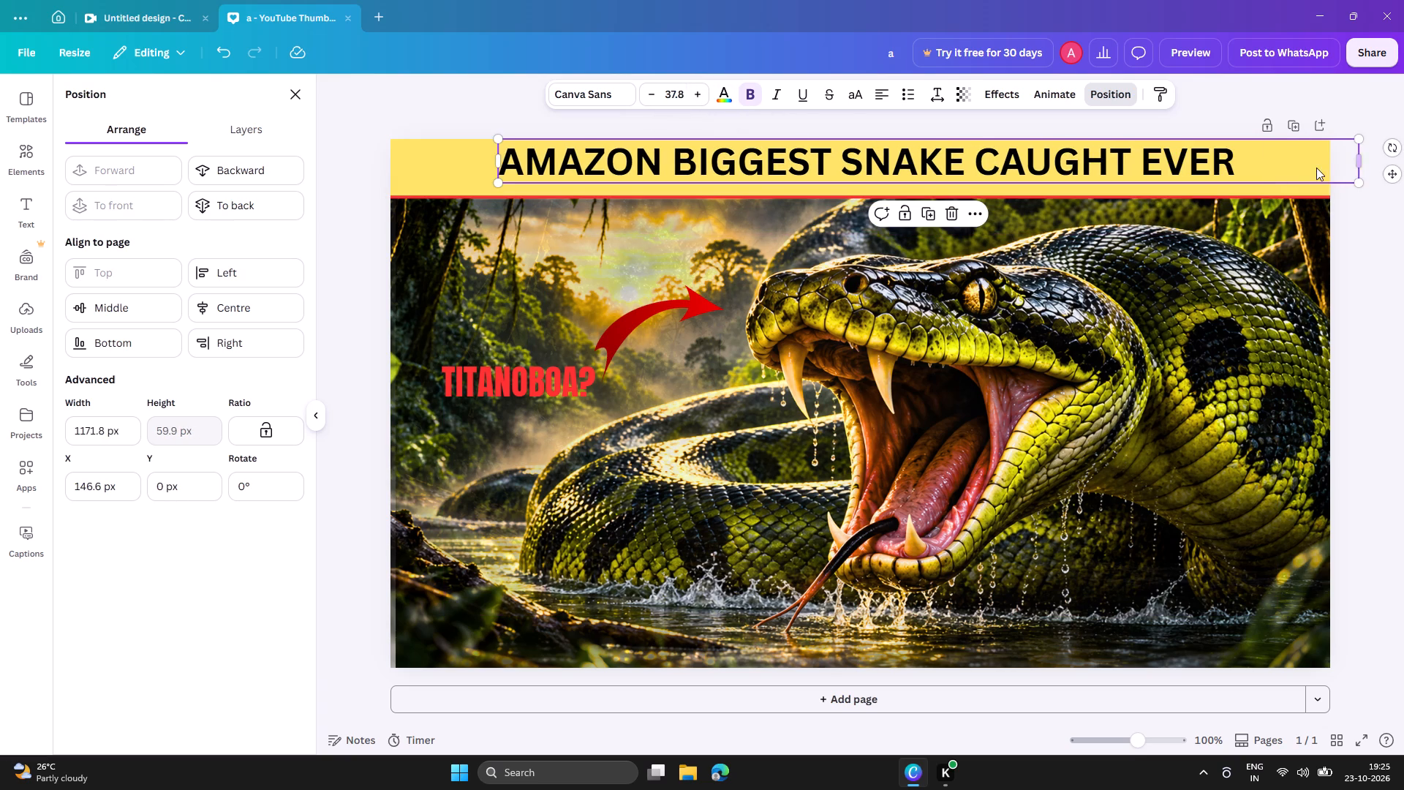
Move the title within the yellow band to about X 95.8 px, Y 12.1 px, and deselect it.
drag(1396, 174, 1385, 178)
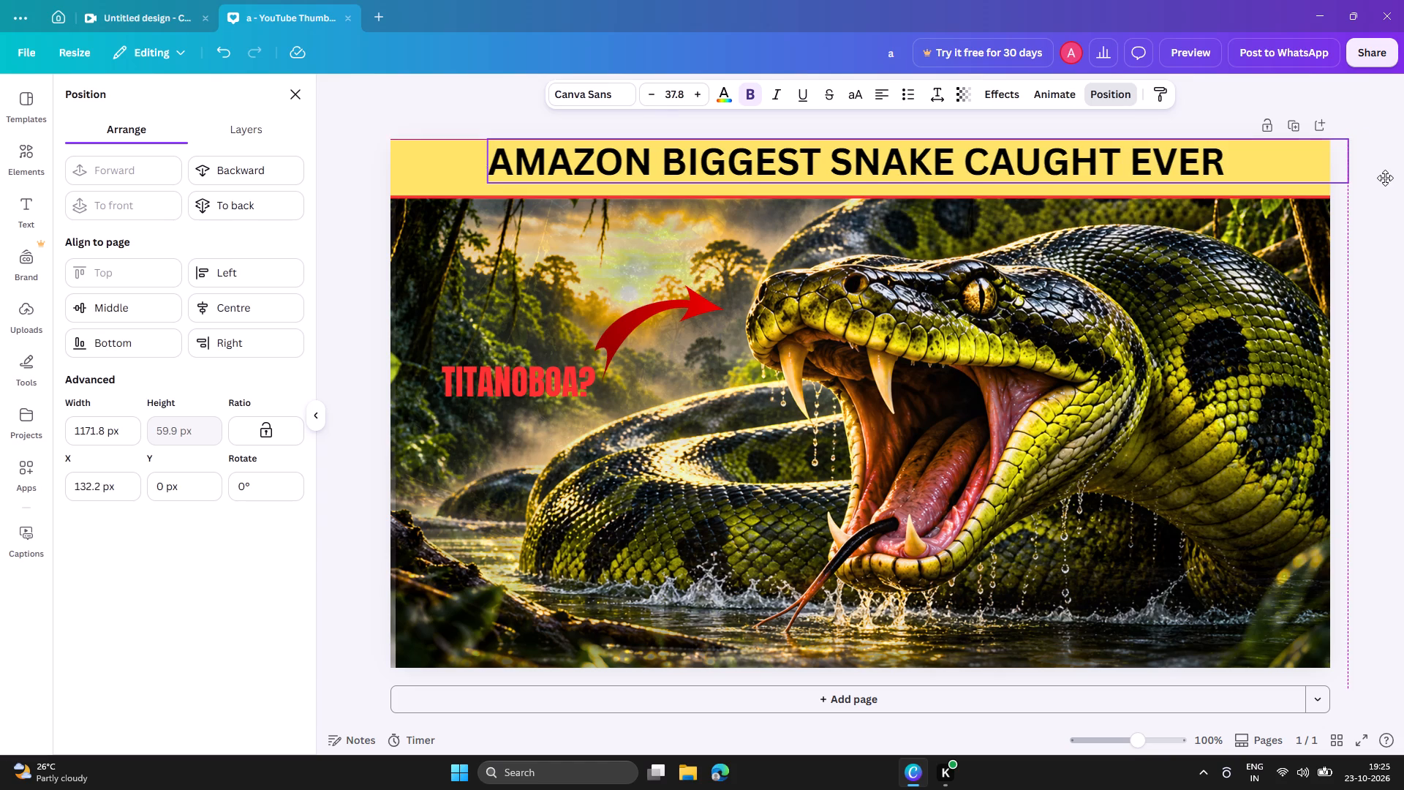
drag(1385, 178, 1360, 179)
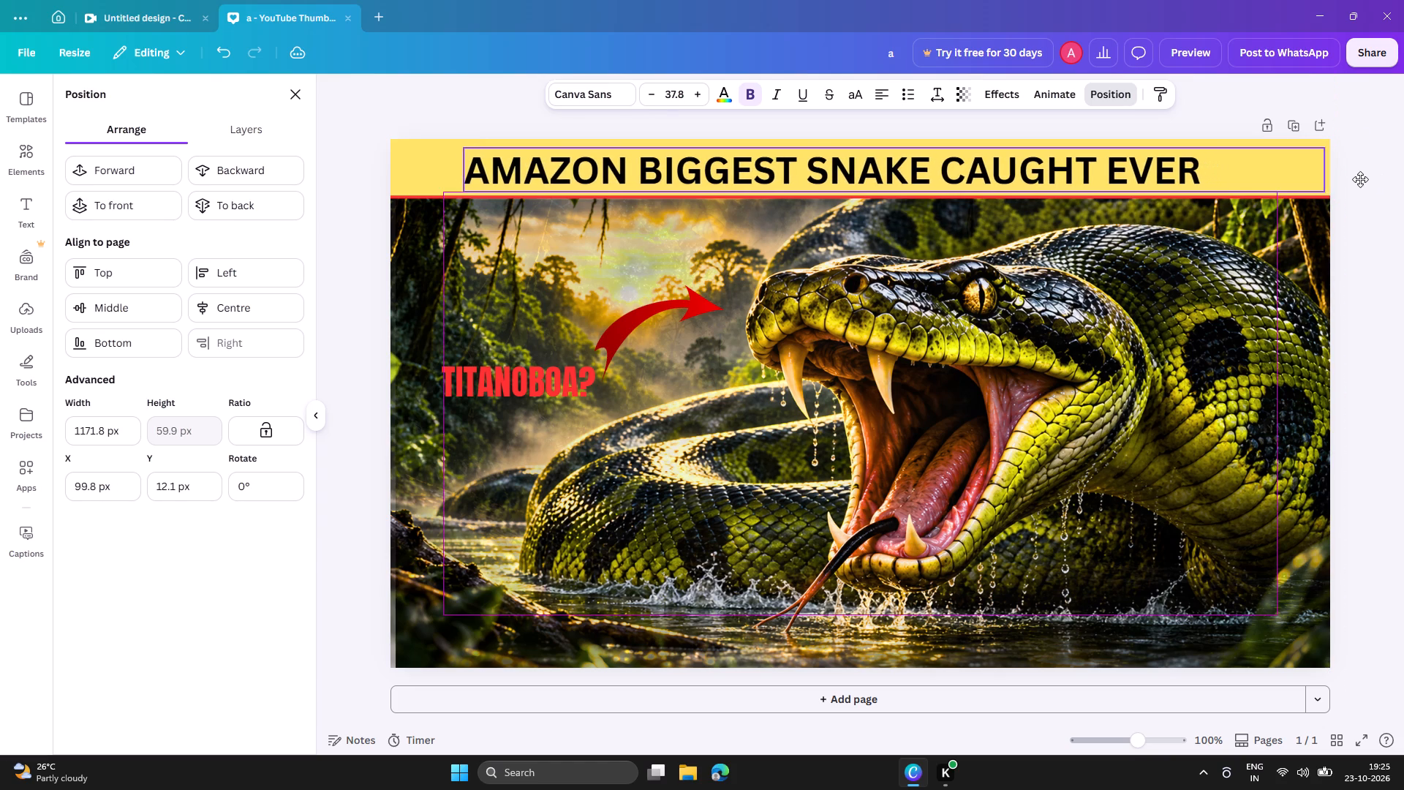
drag(1360, 179, 1360, 186)
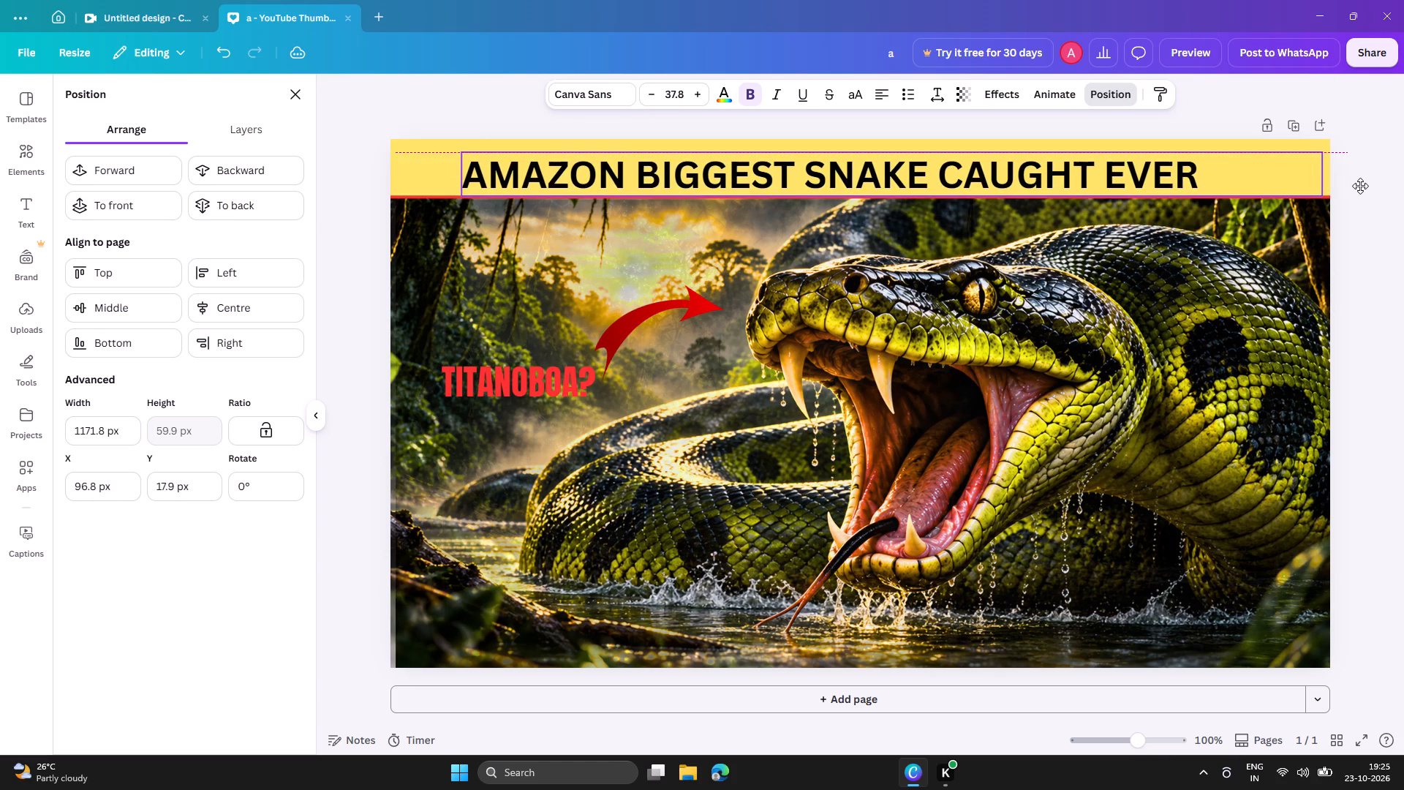
drag(1360, 186, 1359, 183)
click(1403, 289)
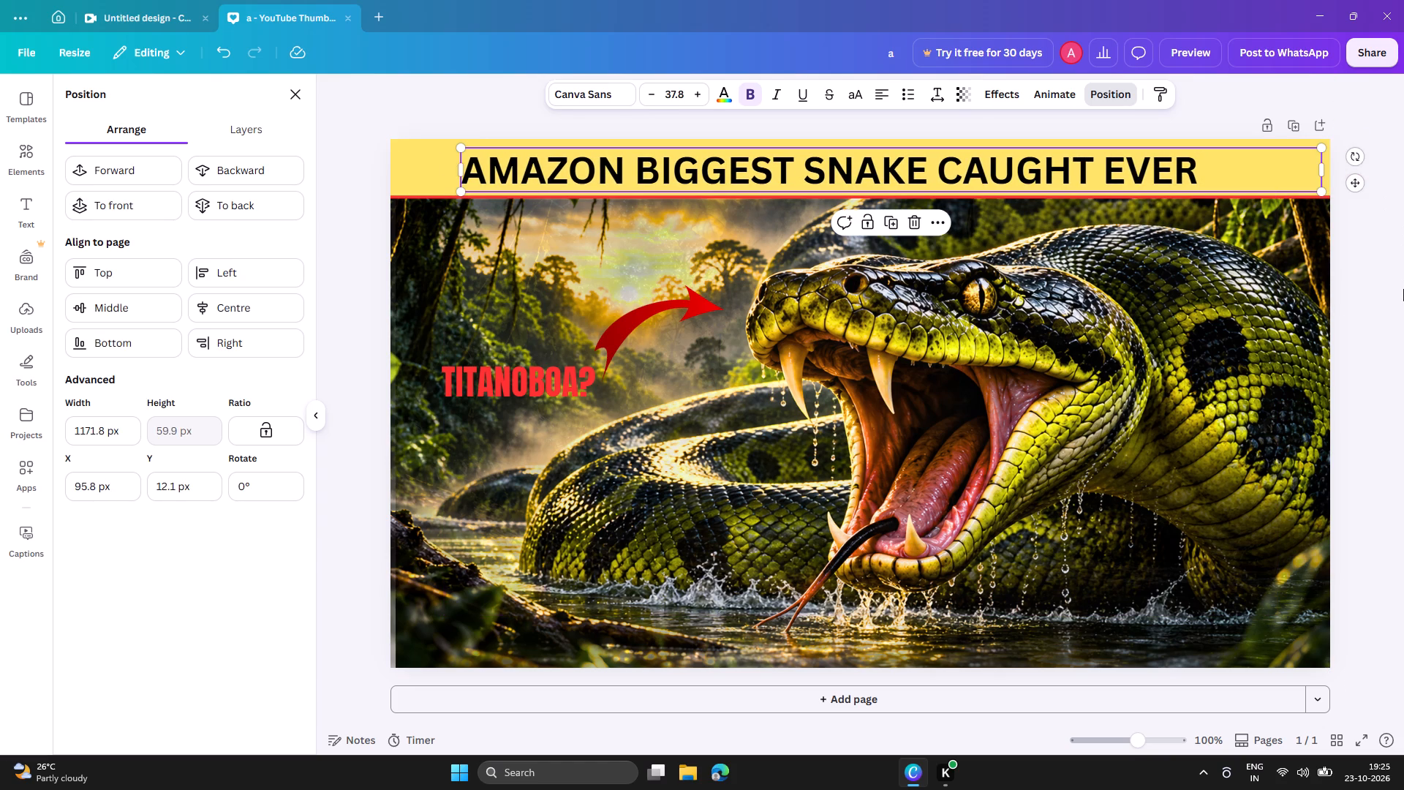
click(1267, 465)
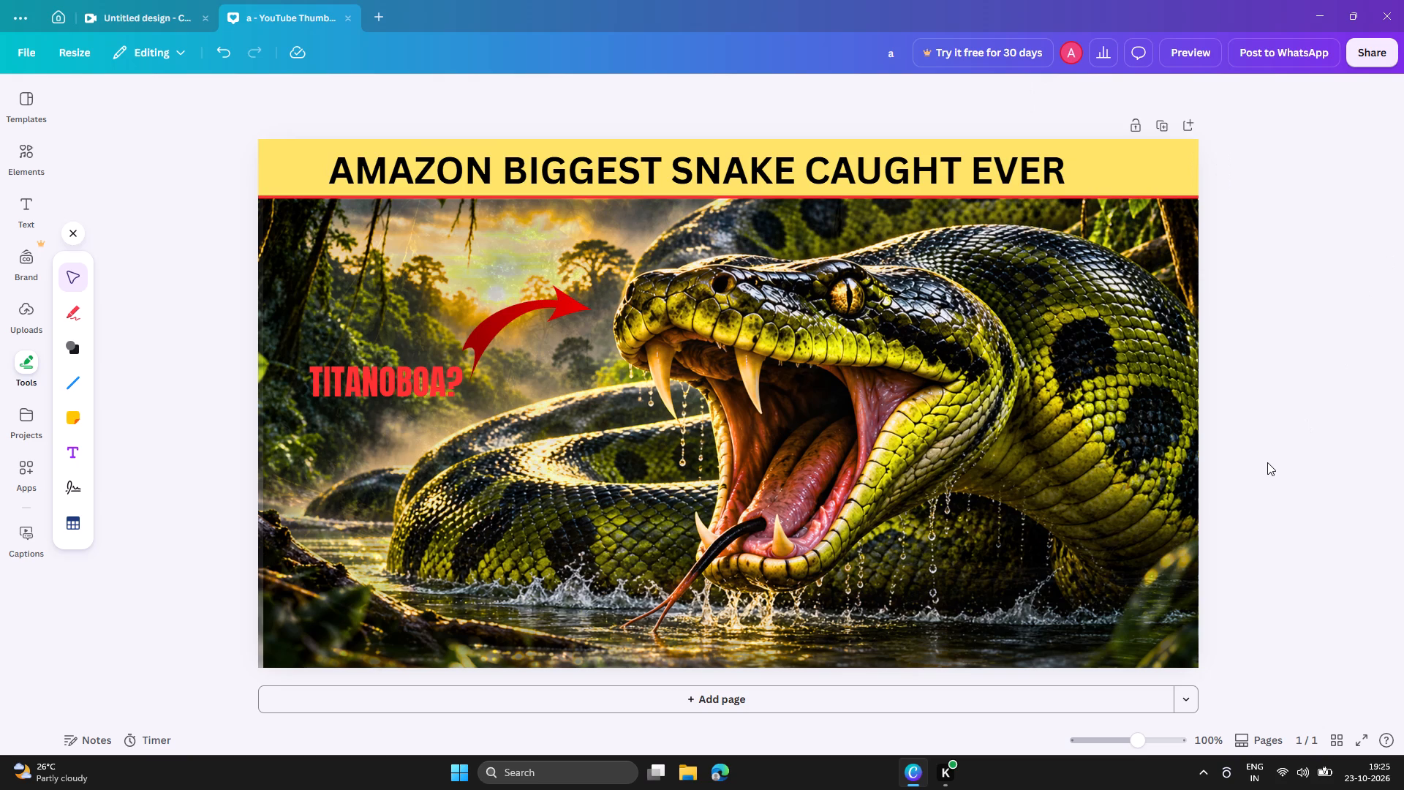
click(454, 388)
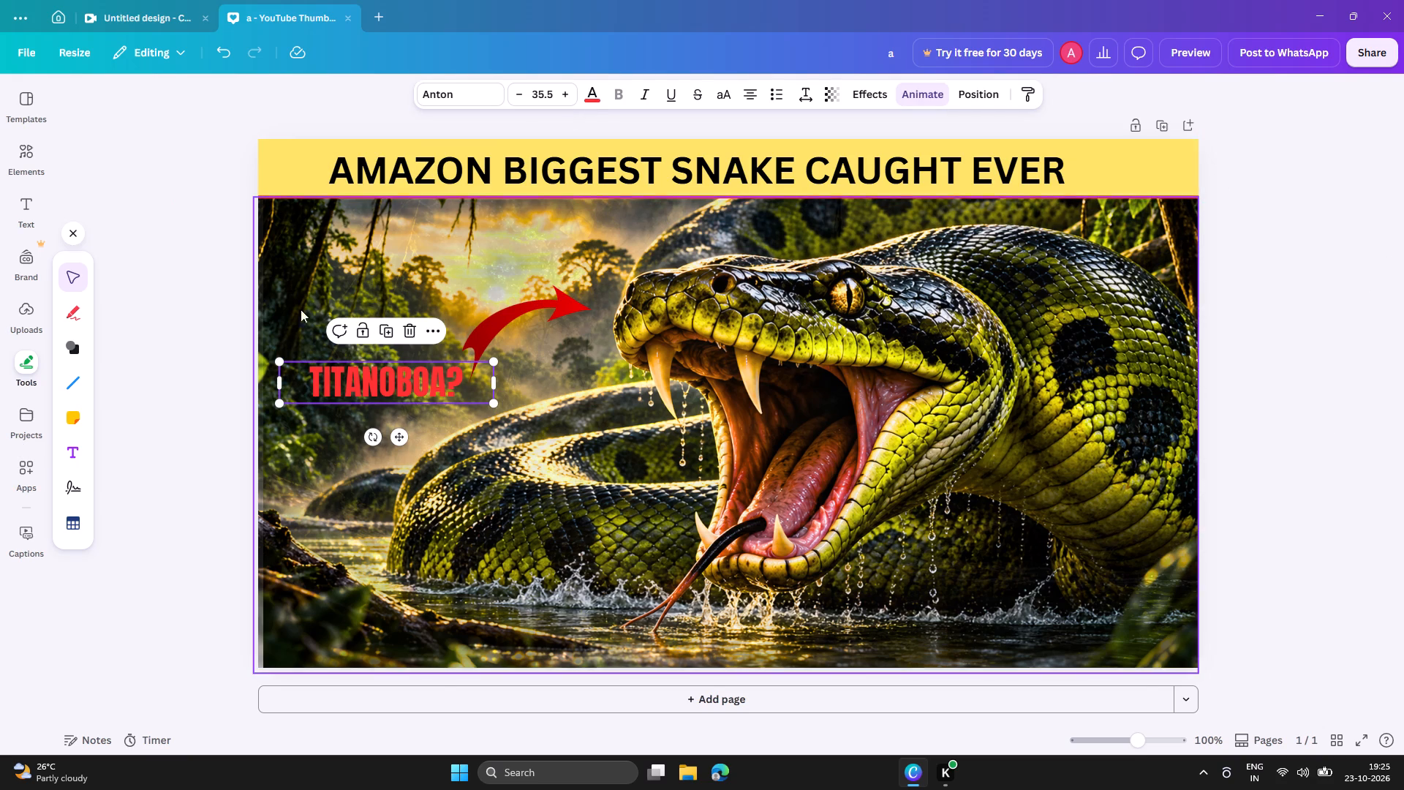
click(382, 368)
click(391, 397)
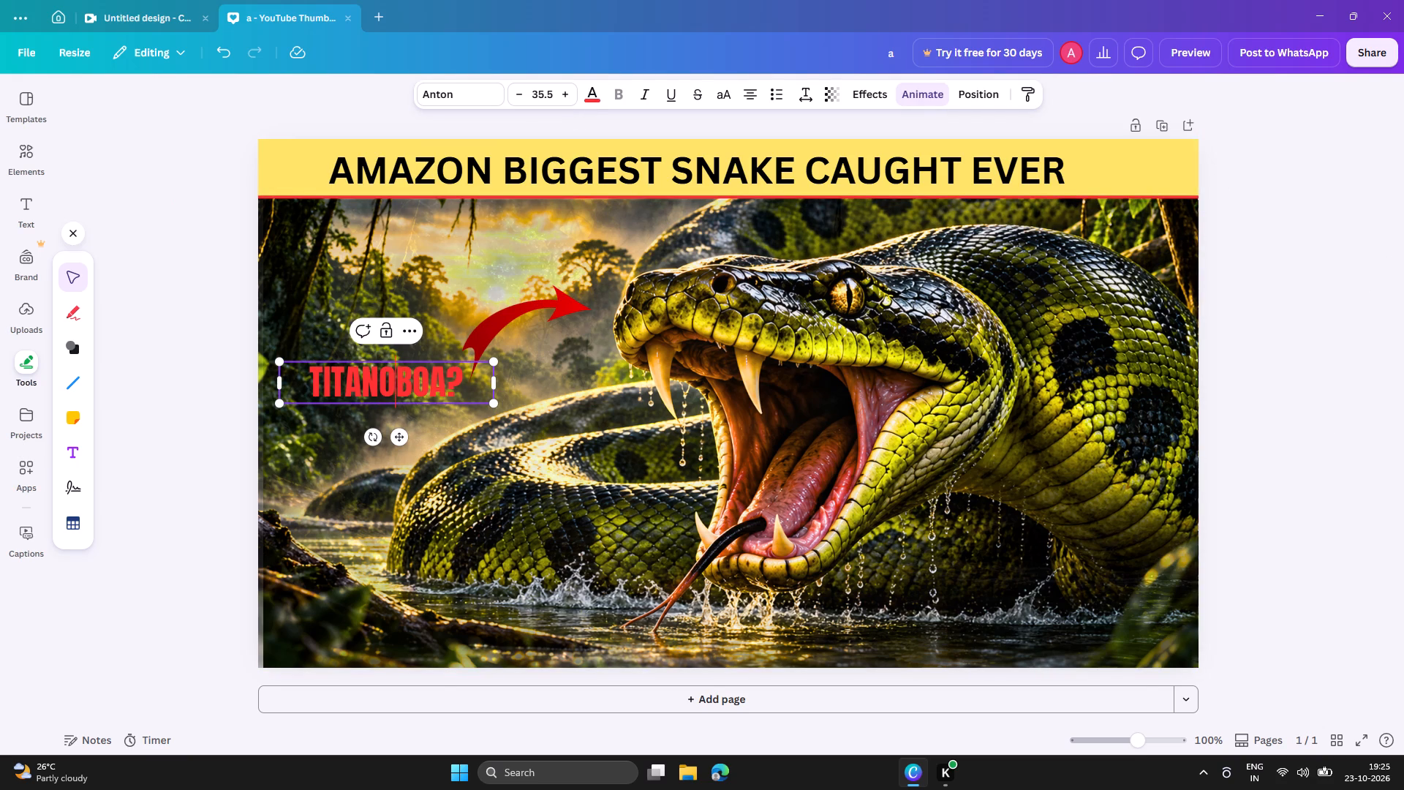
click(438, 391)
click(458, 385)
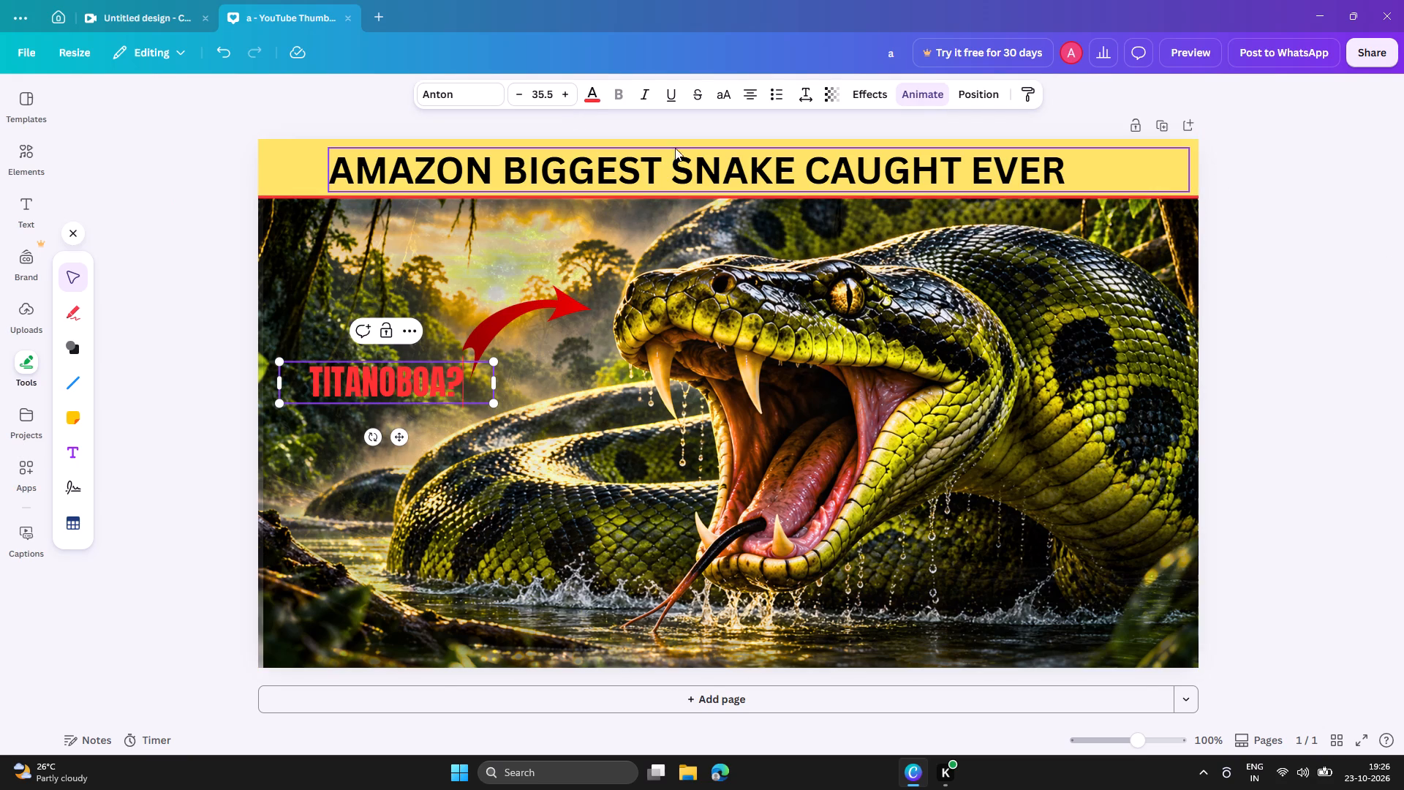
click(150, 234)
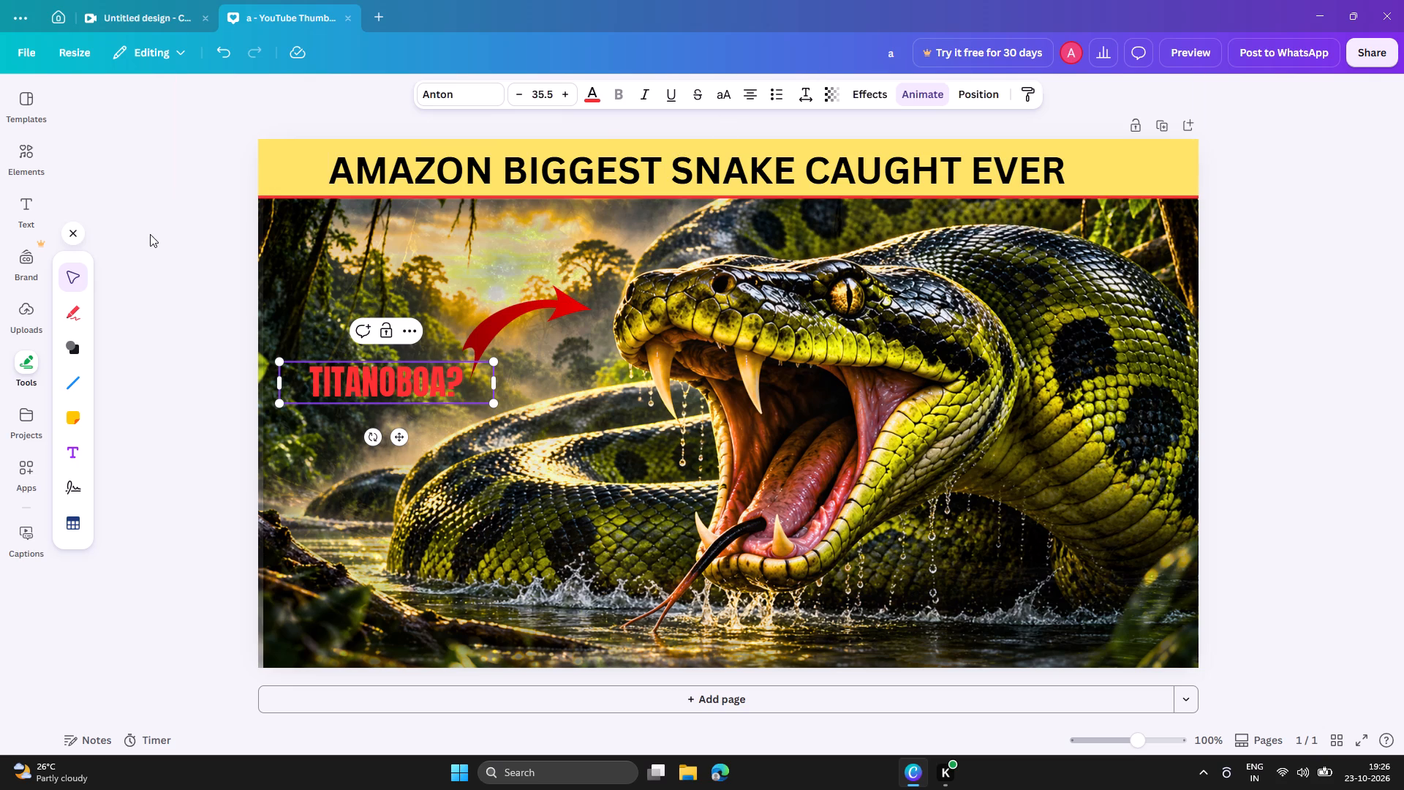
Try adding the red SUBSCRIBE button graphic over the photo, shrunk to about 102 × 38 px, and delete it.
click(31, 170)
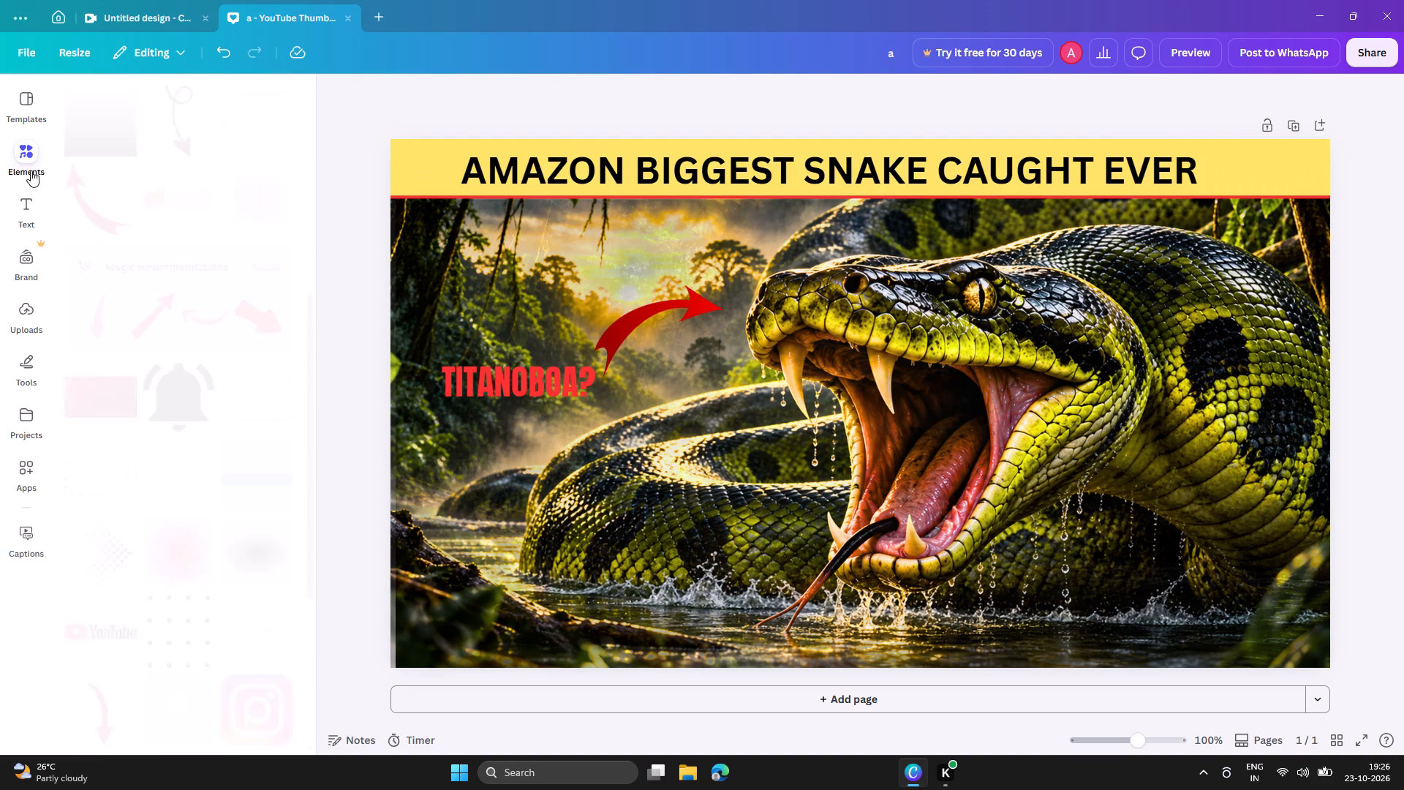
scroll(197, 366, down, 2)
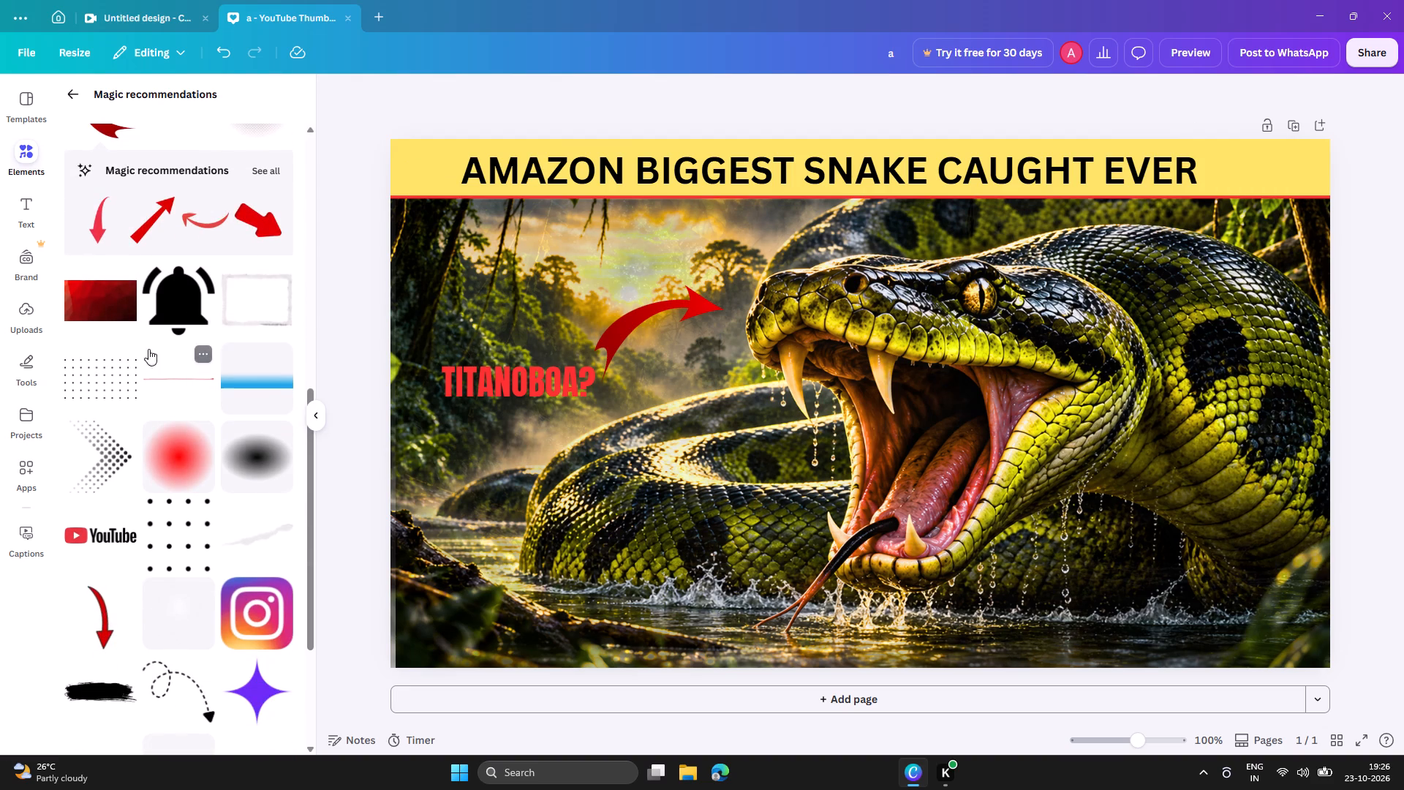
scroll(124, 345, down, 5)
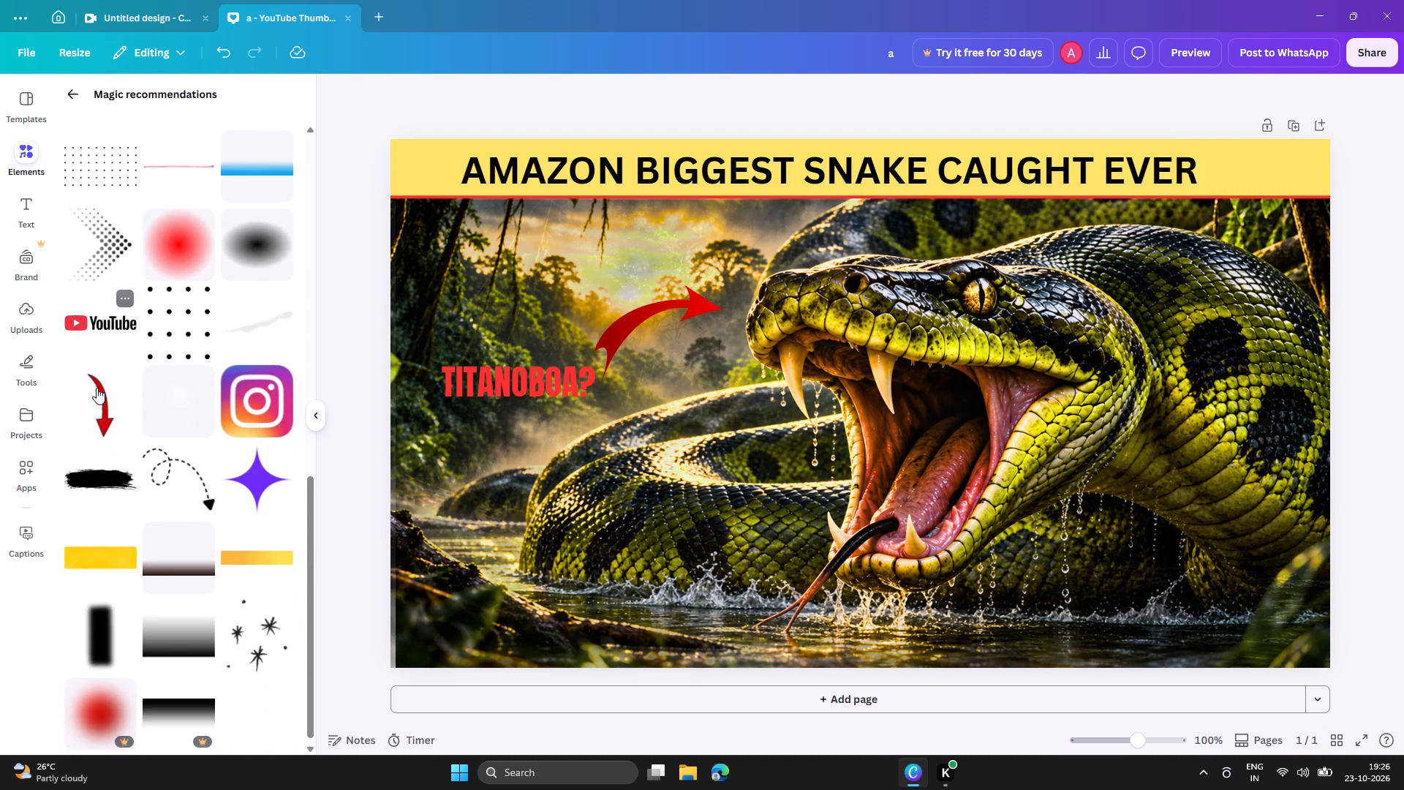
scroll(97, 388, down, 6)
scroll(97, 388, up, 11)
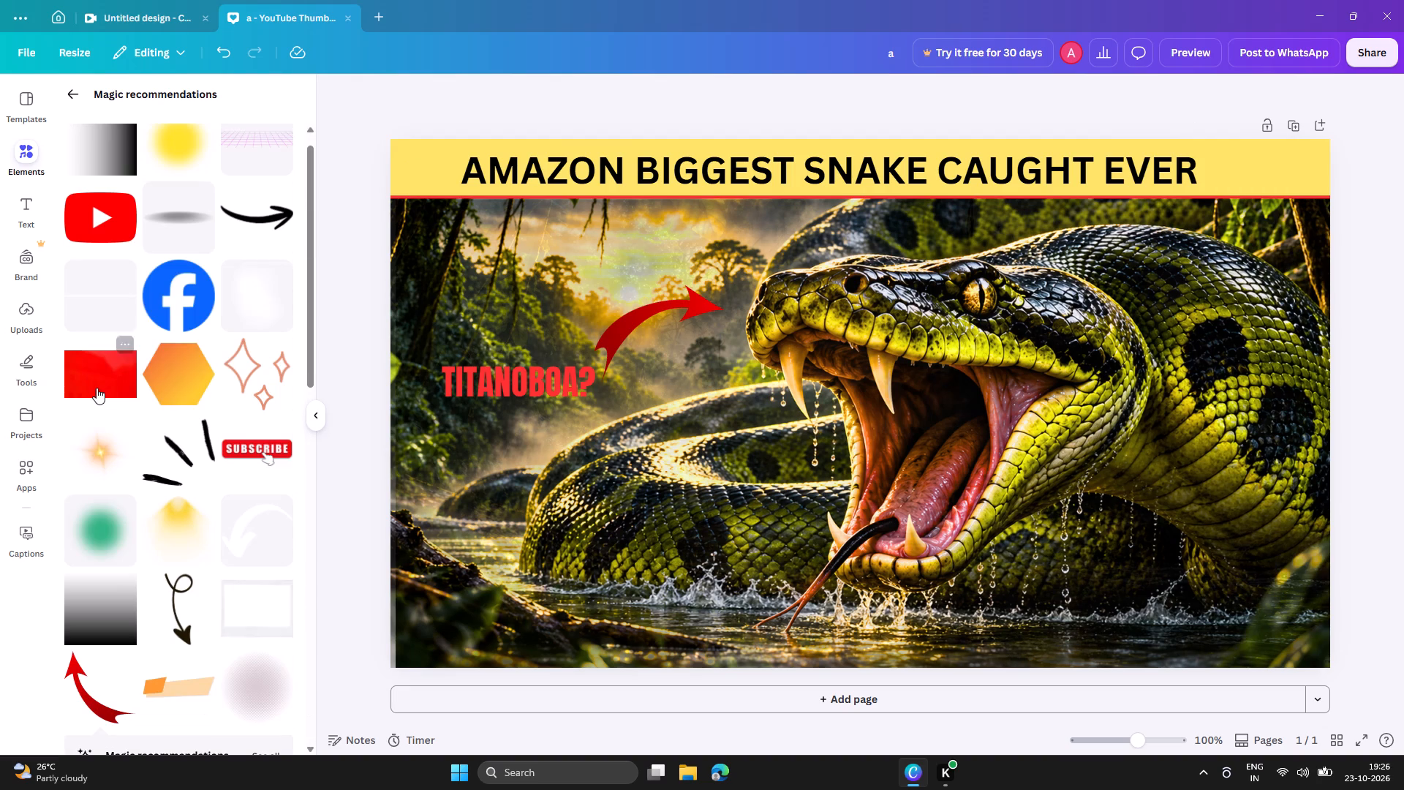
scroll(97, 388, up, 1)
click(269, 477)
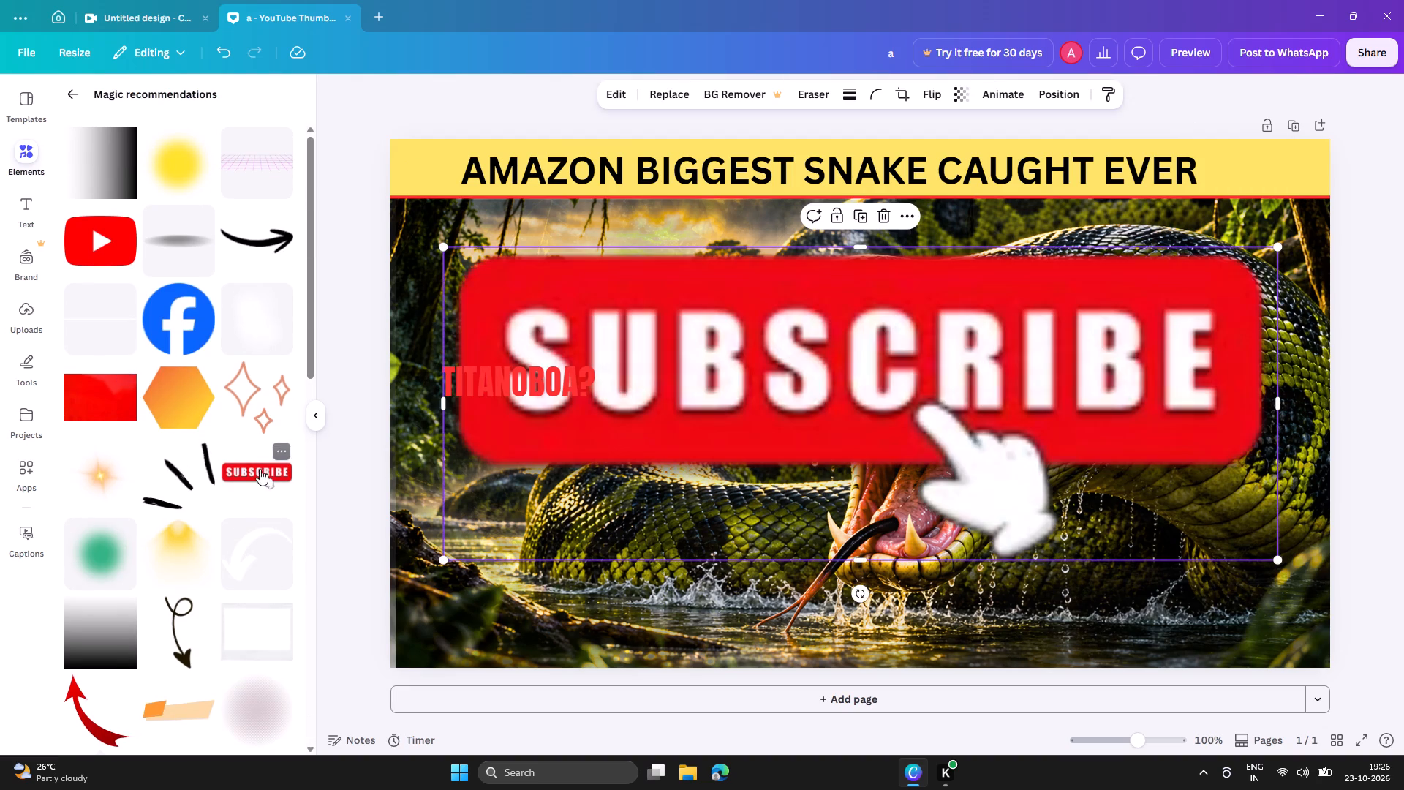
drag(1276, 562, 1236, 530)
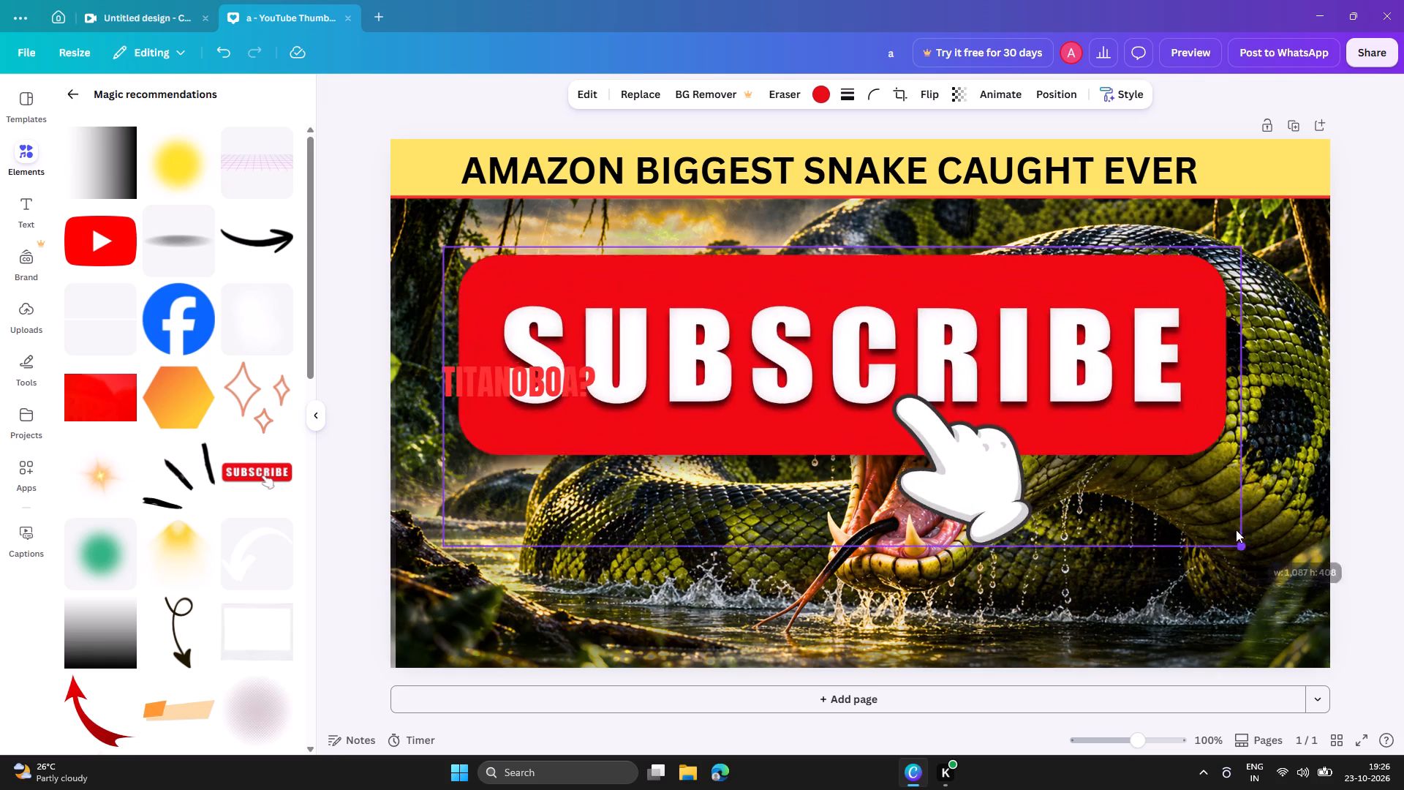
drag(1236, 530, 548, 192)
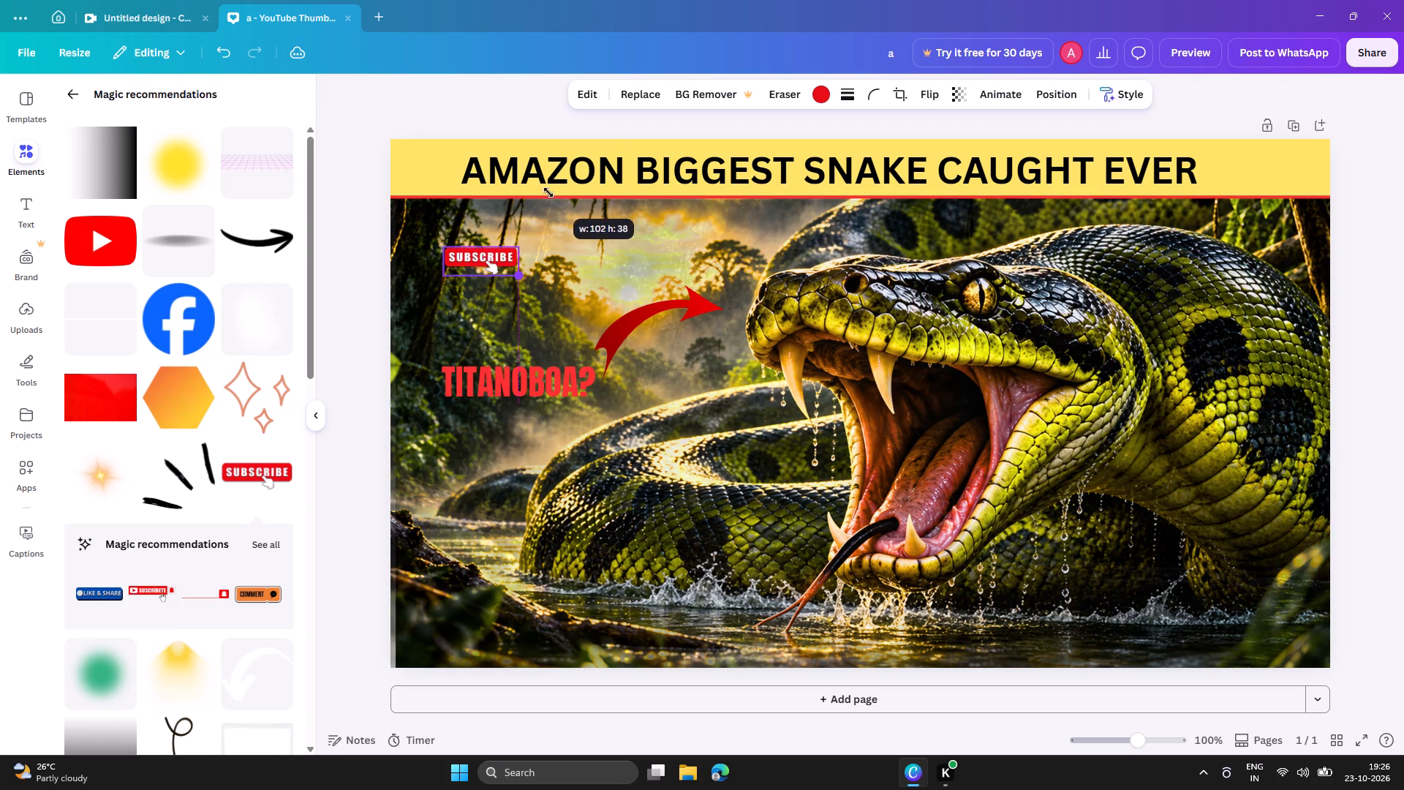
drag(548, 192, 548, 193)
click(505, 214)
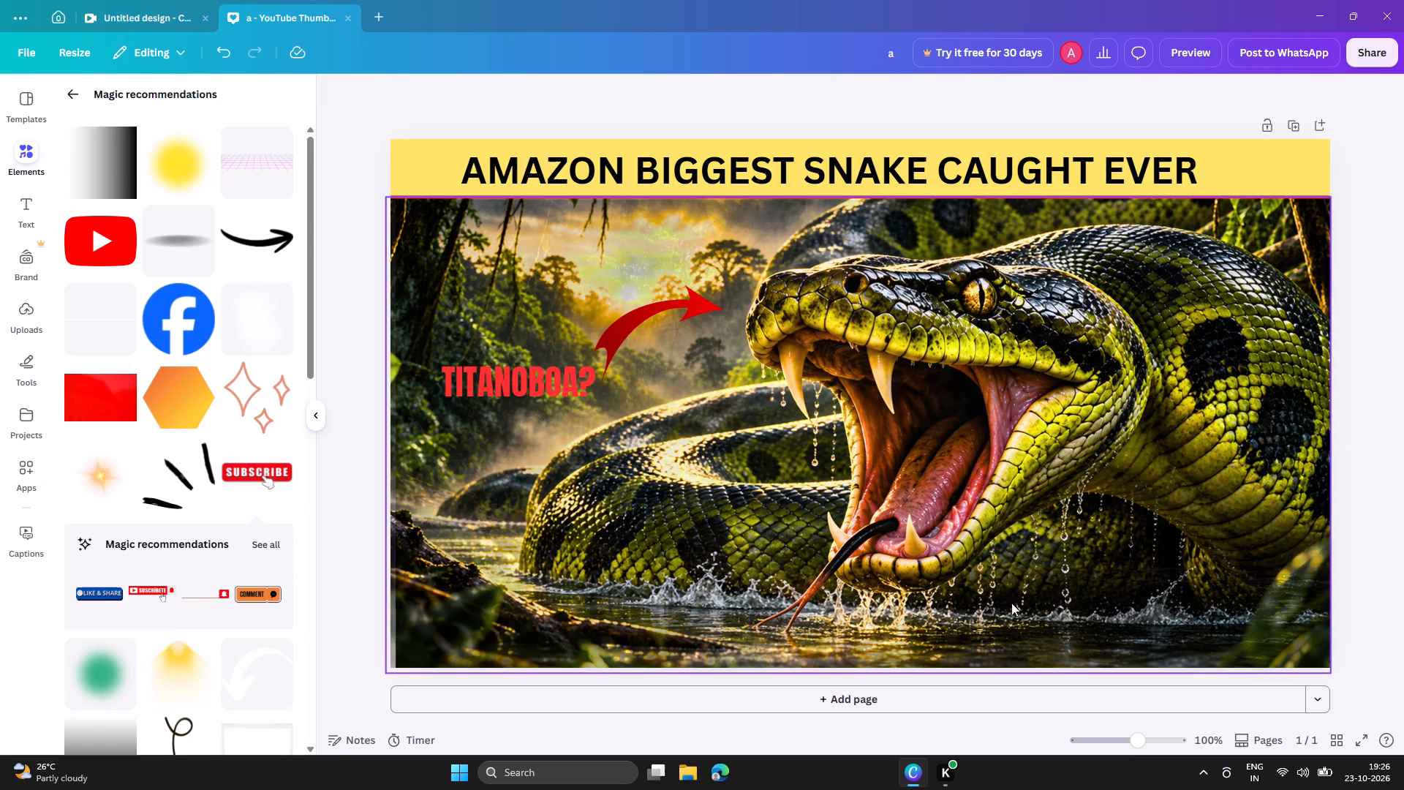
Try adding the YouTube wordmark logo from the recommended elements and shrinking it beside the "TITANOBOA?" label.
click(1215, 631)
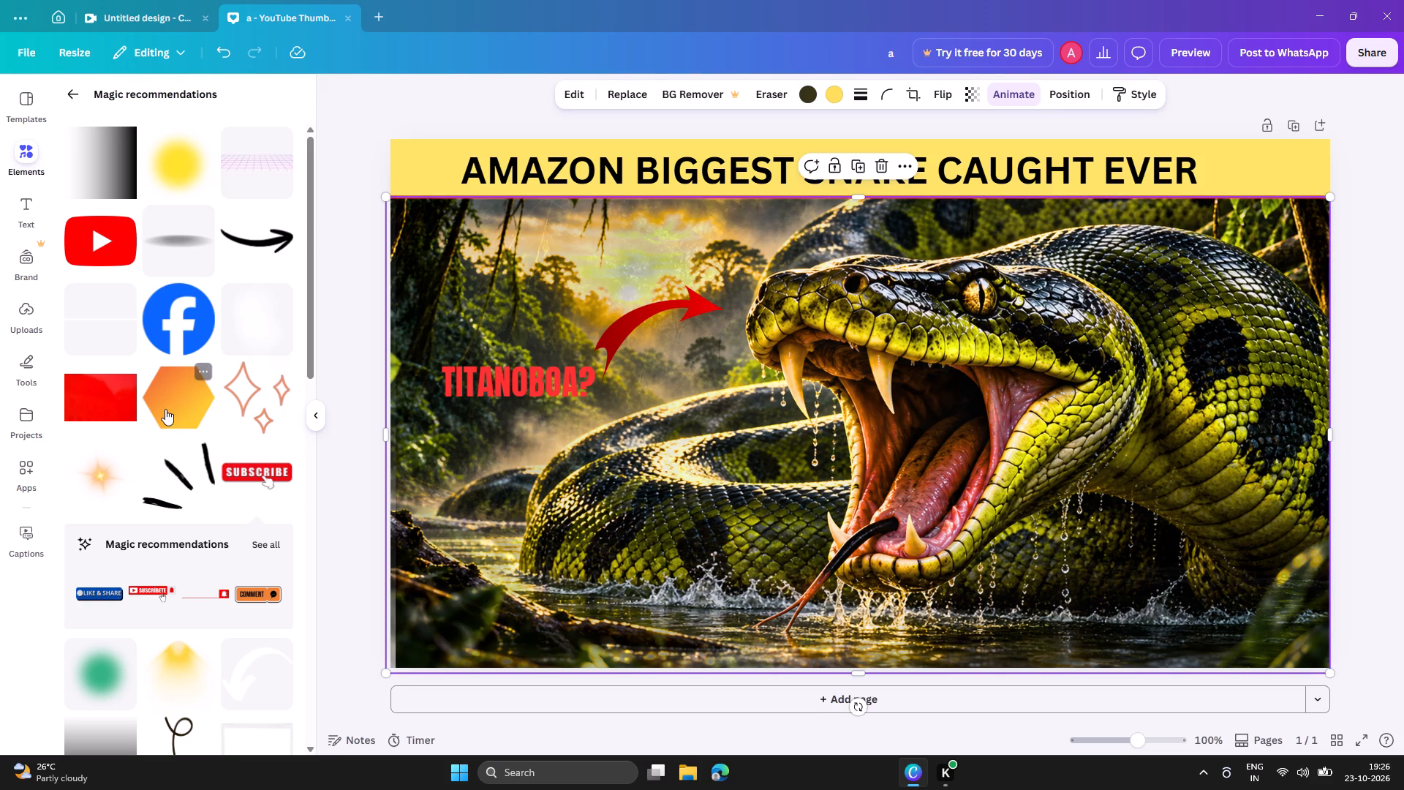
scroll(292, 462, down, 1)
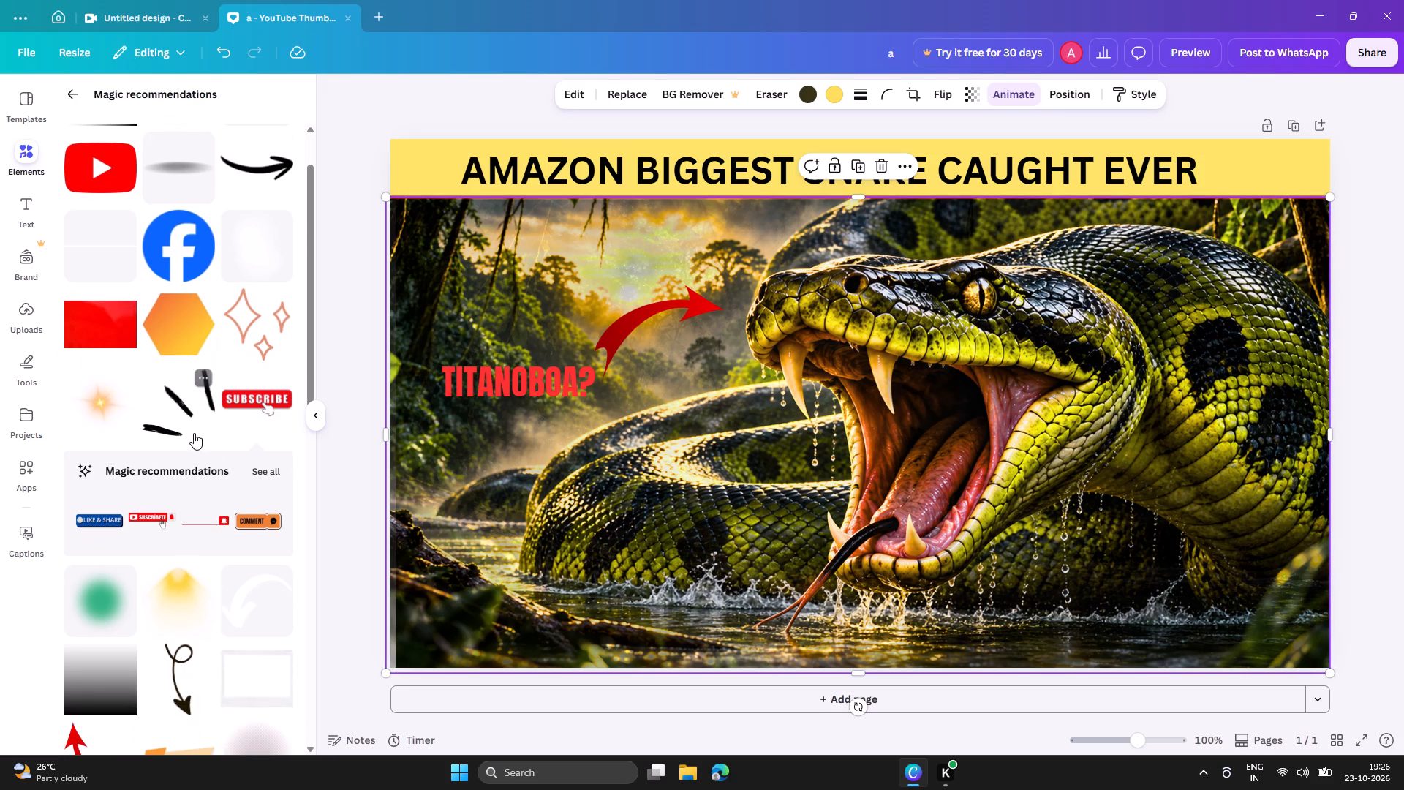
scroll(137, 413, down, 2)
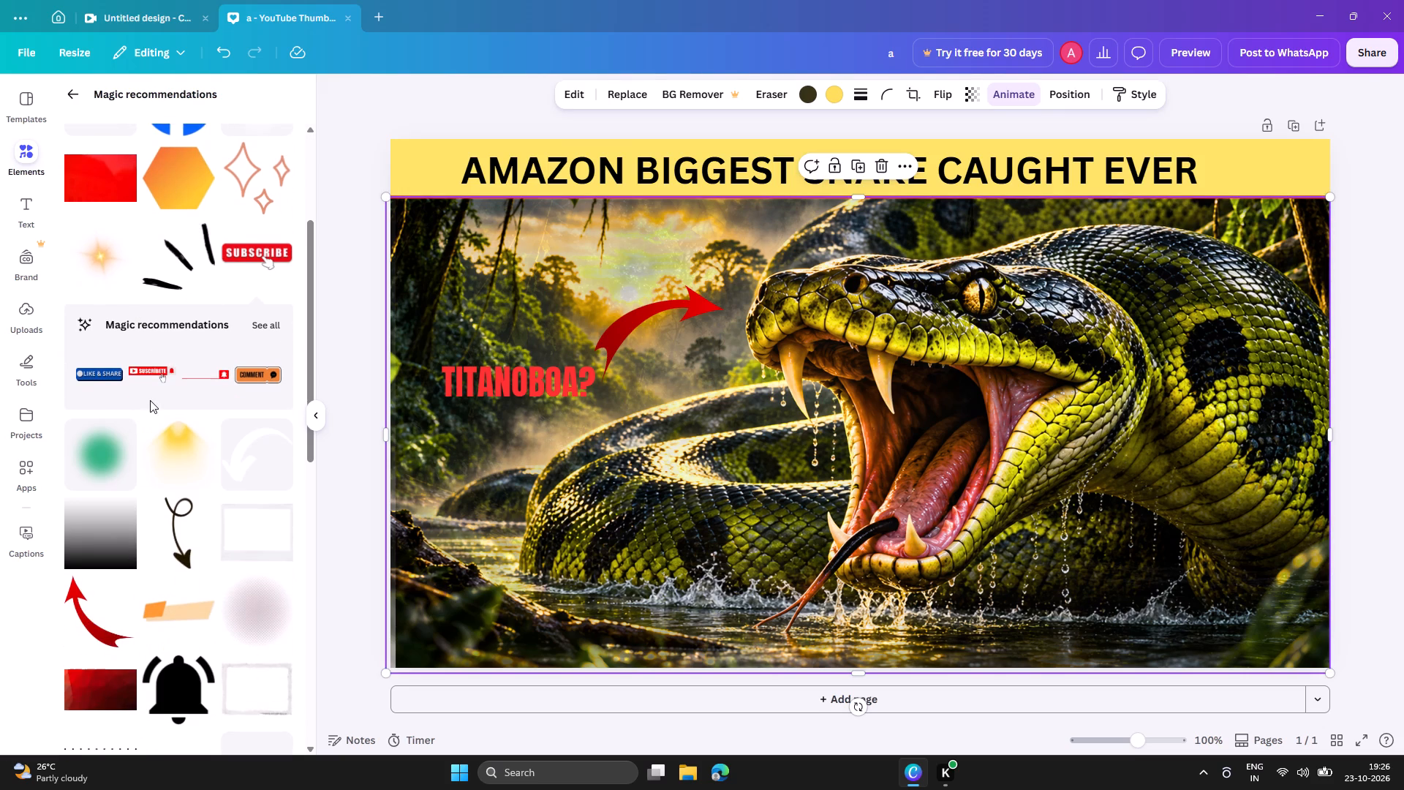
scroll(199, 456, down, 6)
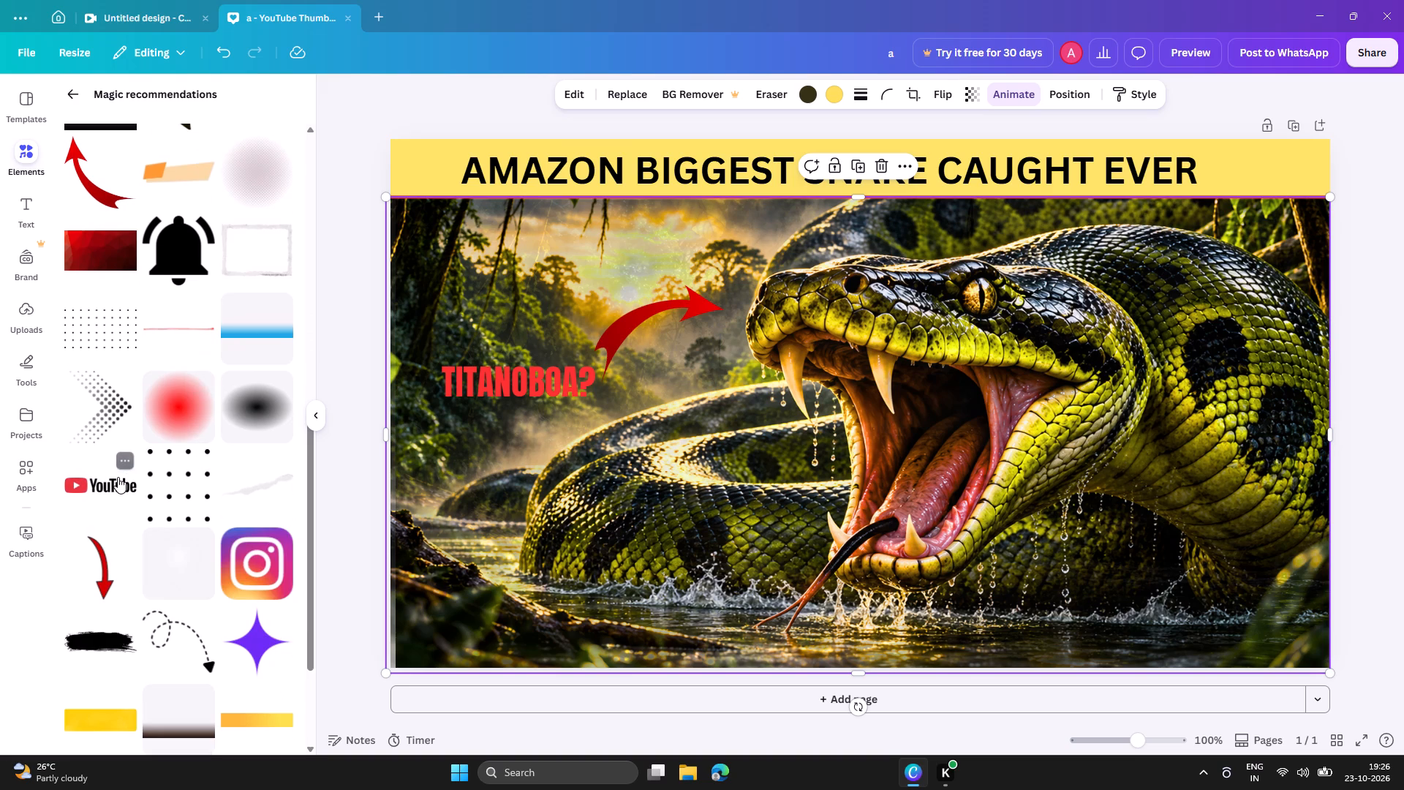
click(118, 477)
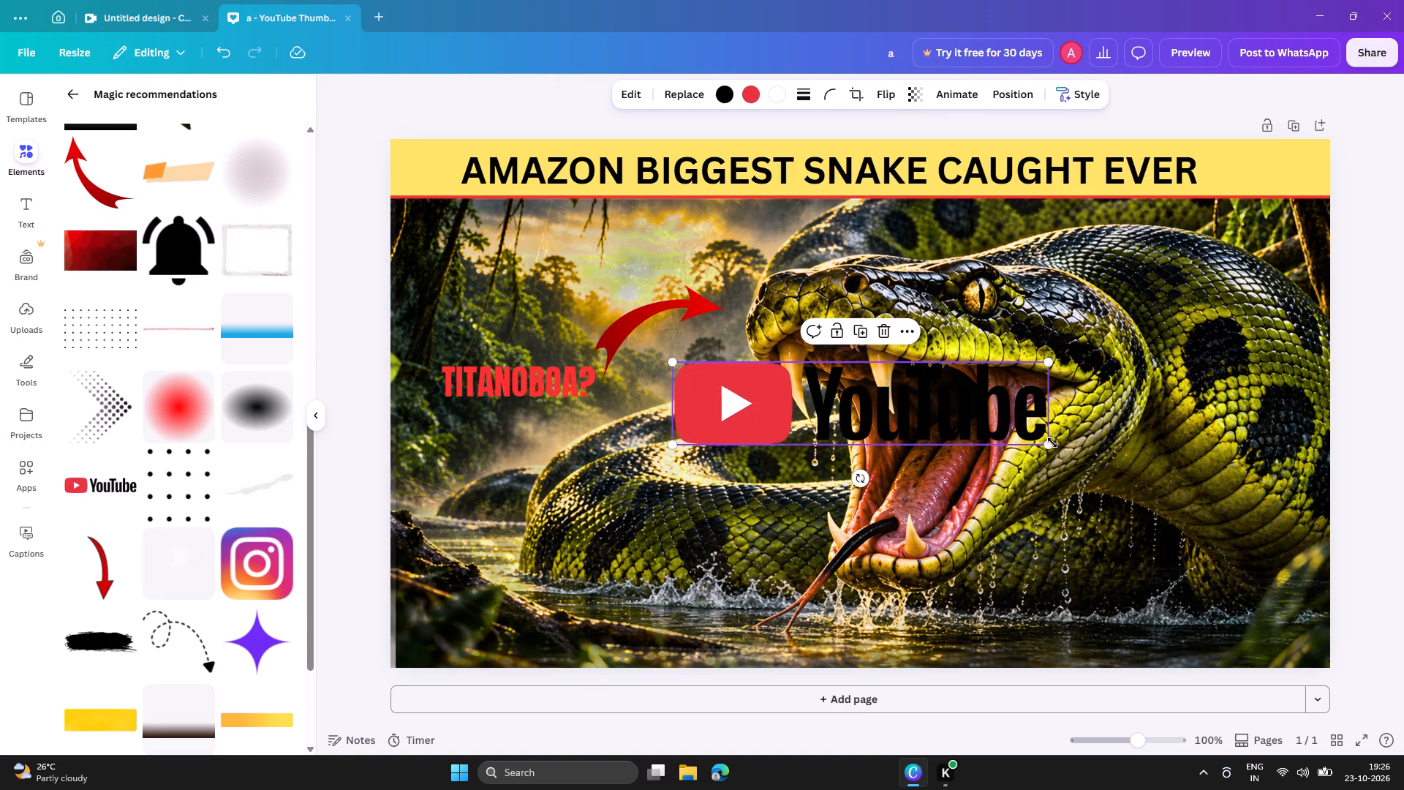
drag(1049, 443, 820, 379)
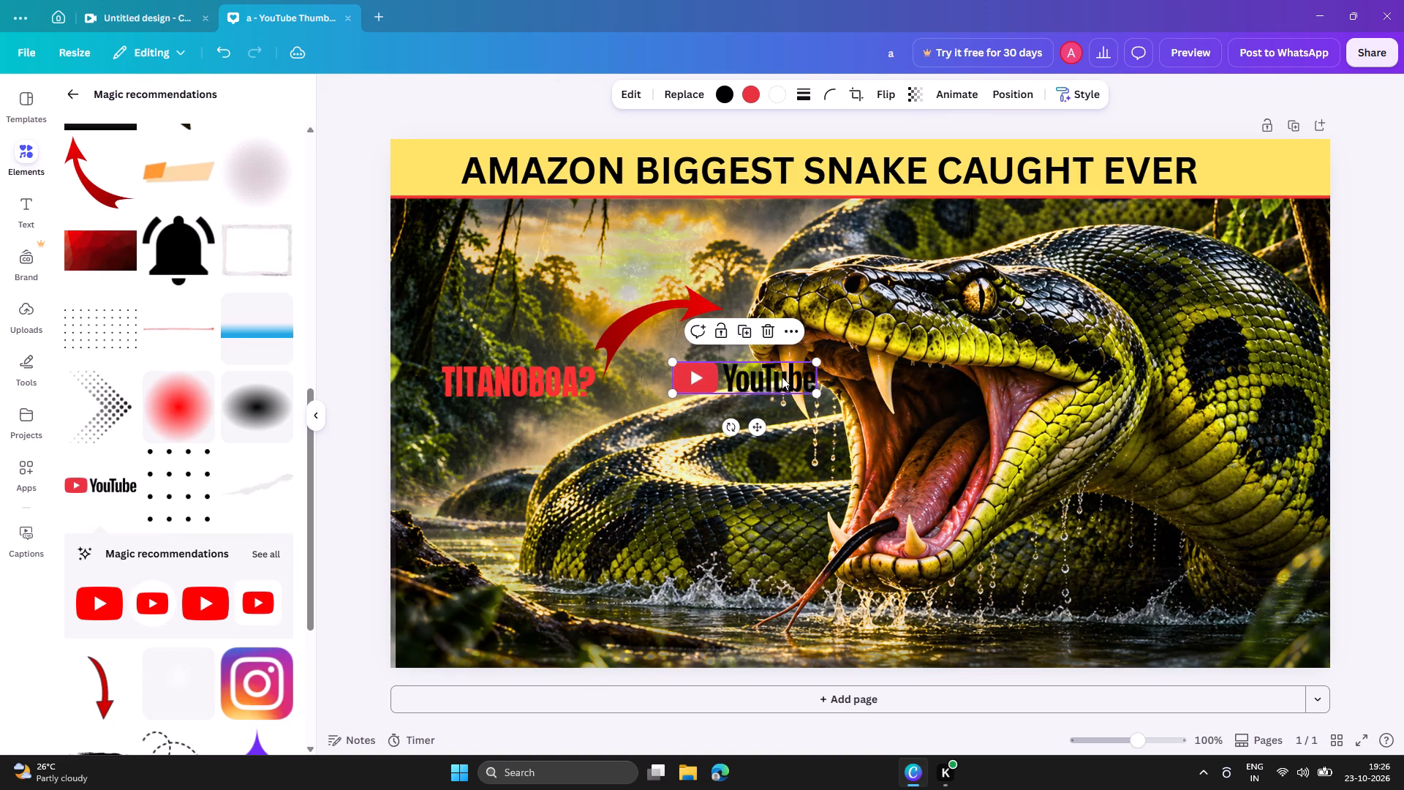
Add the red YouTube play icon, move it down the page, and delete the YouTube wordmark logo it covered.
click(109, 601)
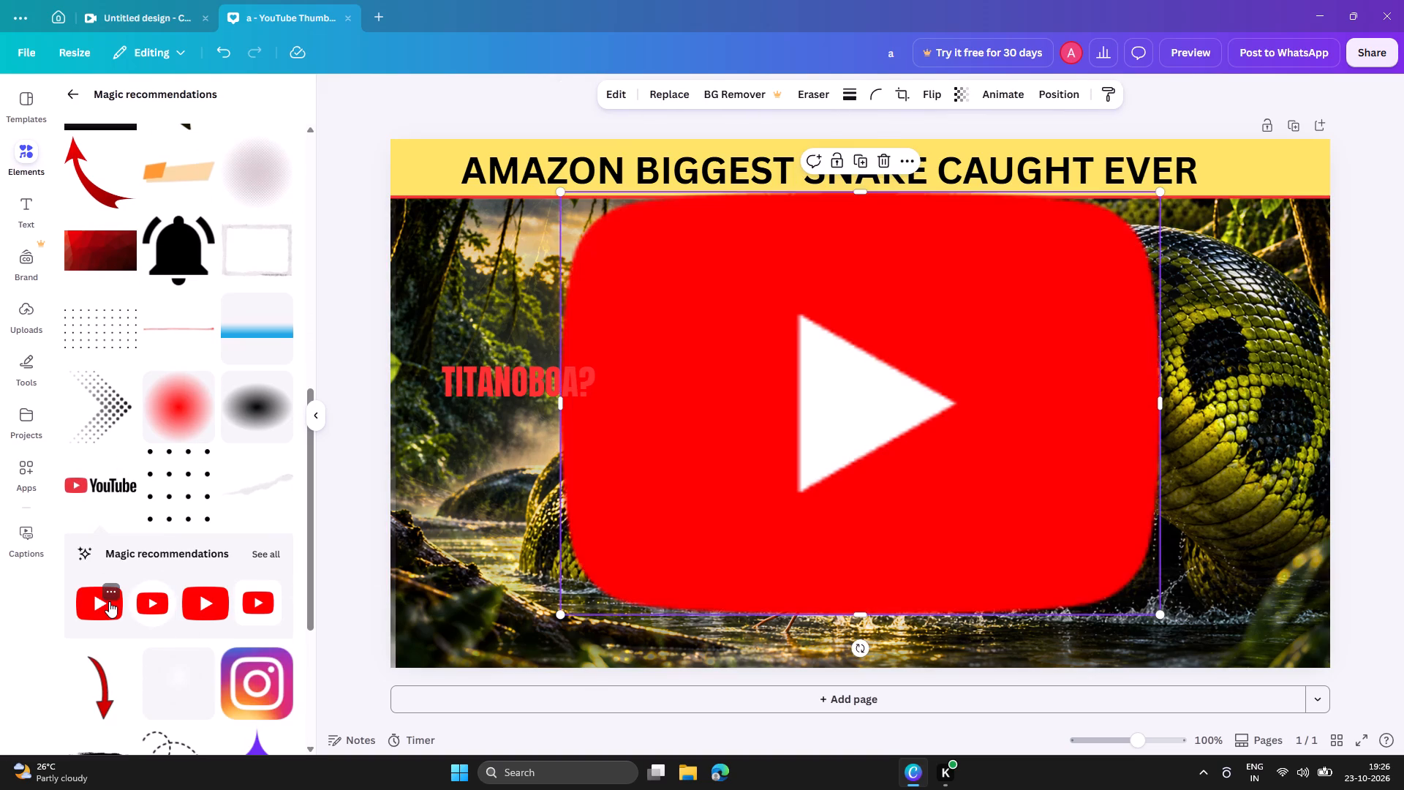
drag(1133, 516, 993, 678)
drag(978, 441, 997, 627)
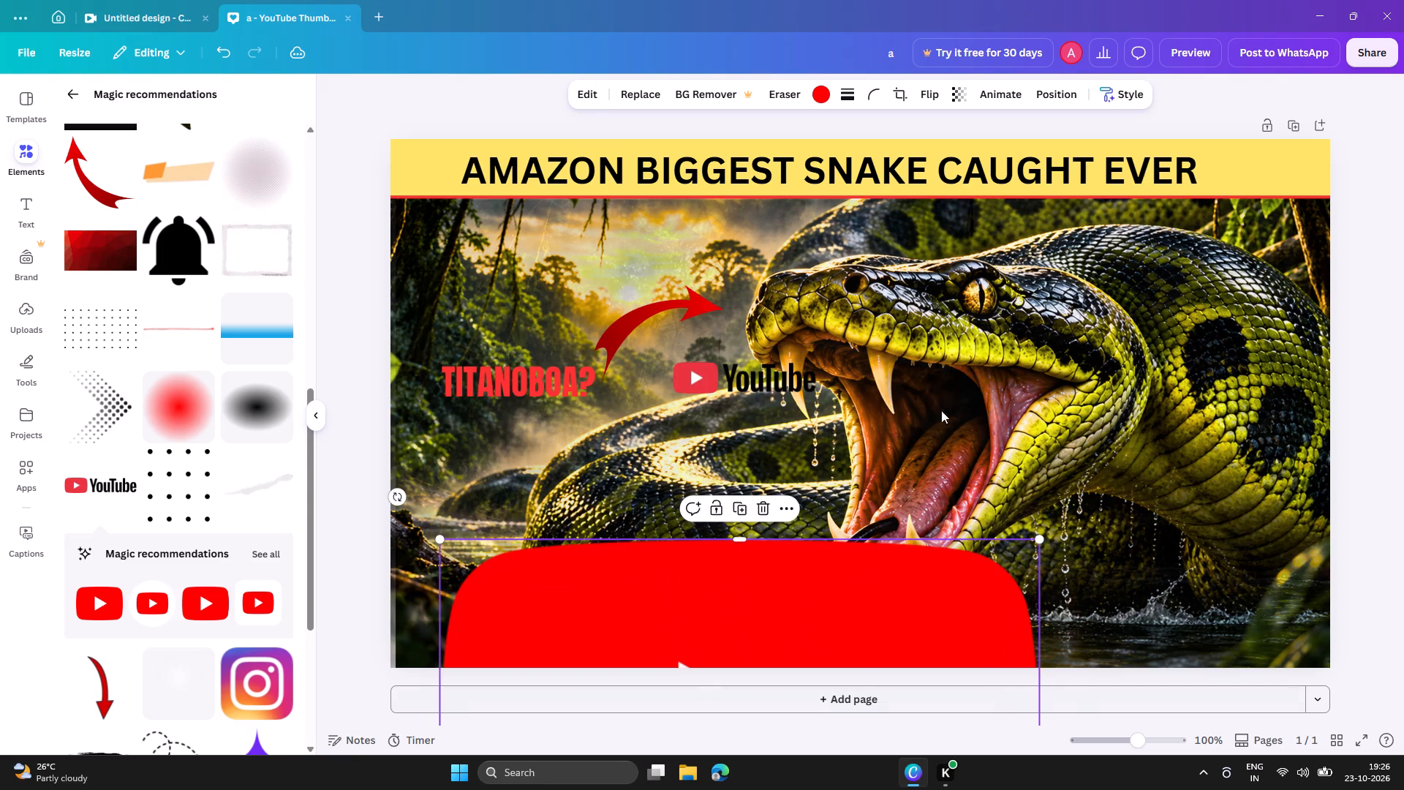
click(785, 369)
click(773, 339)
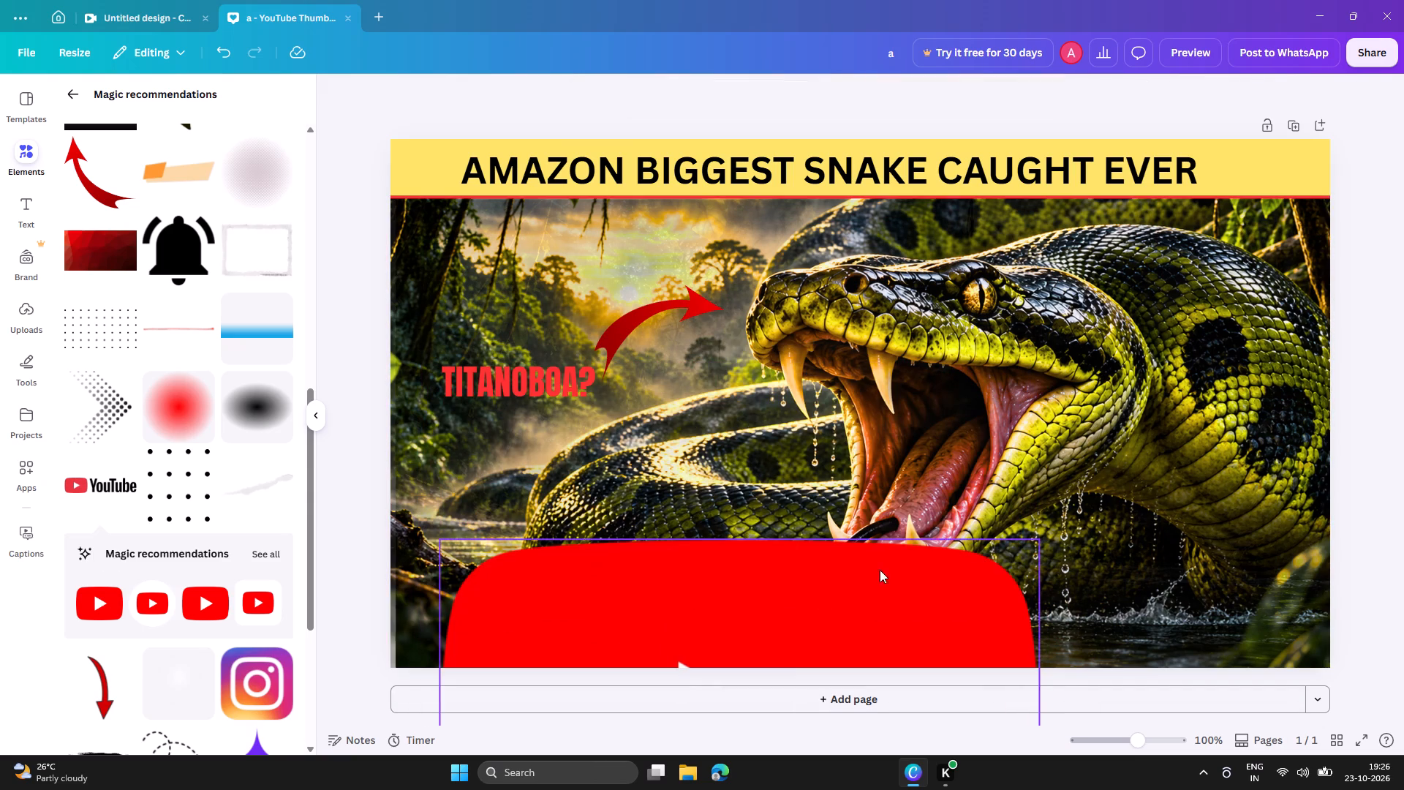
Shrink the YouTube play icon and place it above the "TITANOBOA?" label, just below the yellow band.
drag(882, 590, 910, 180)
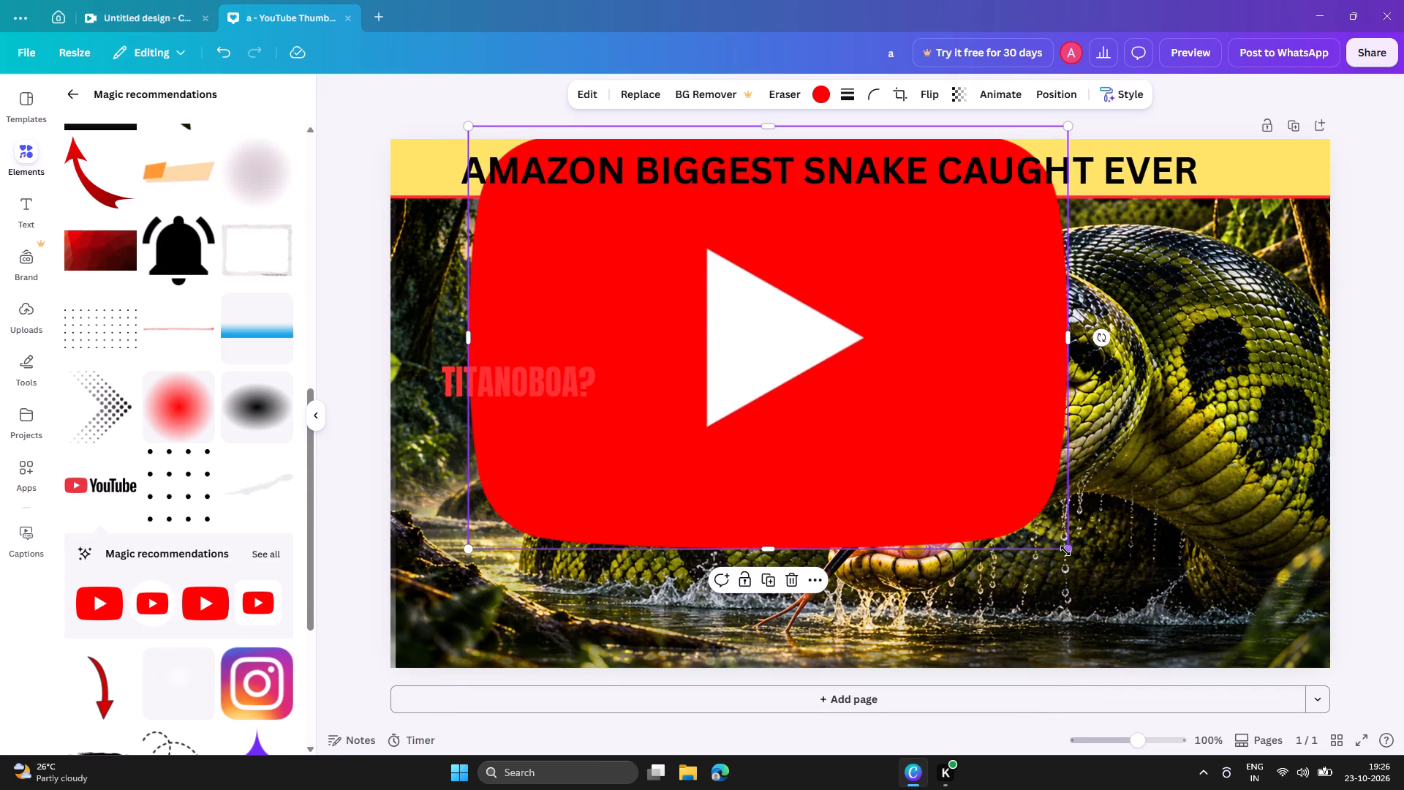
drag(1065, 551, 570, 247)
drag(540, 201, 570, 280)
drag(634, 297, 622, 289)
Move the red arrow slightly right and down, closer to the snake's snout.
drag(624, 298, 624, 306)
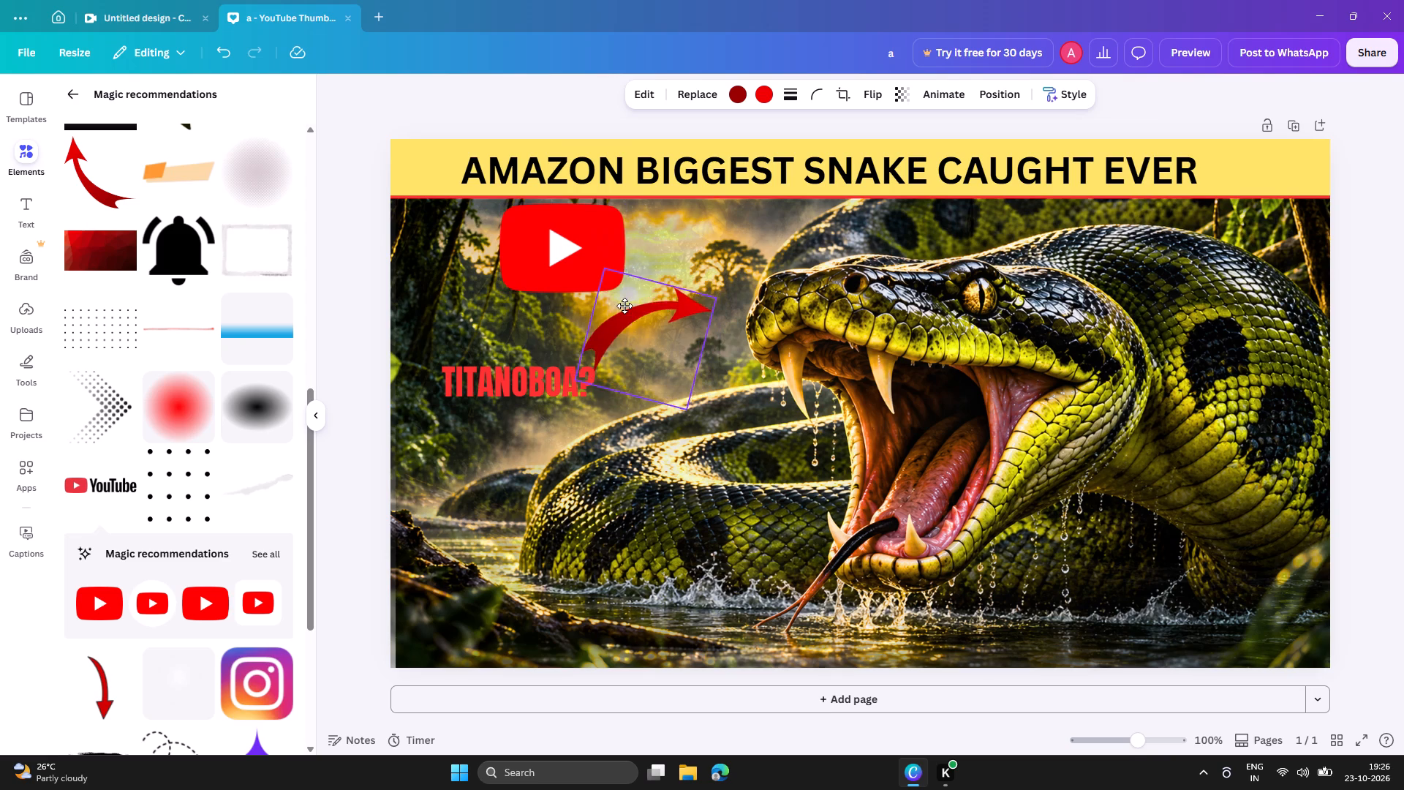
drag(624, 306, 649, 315)
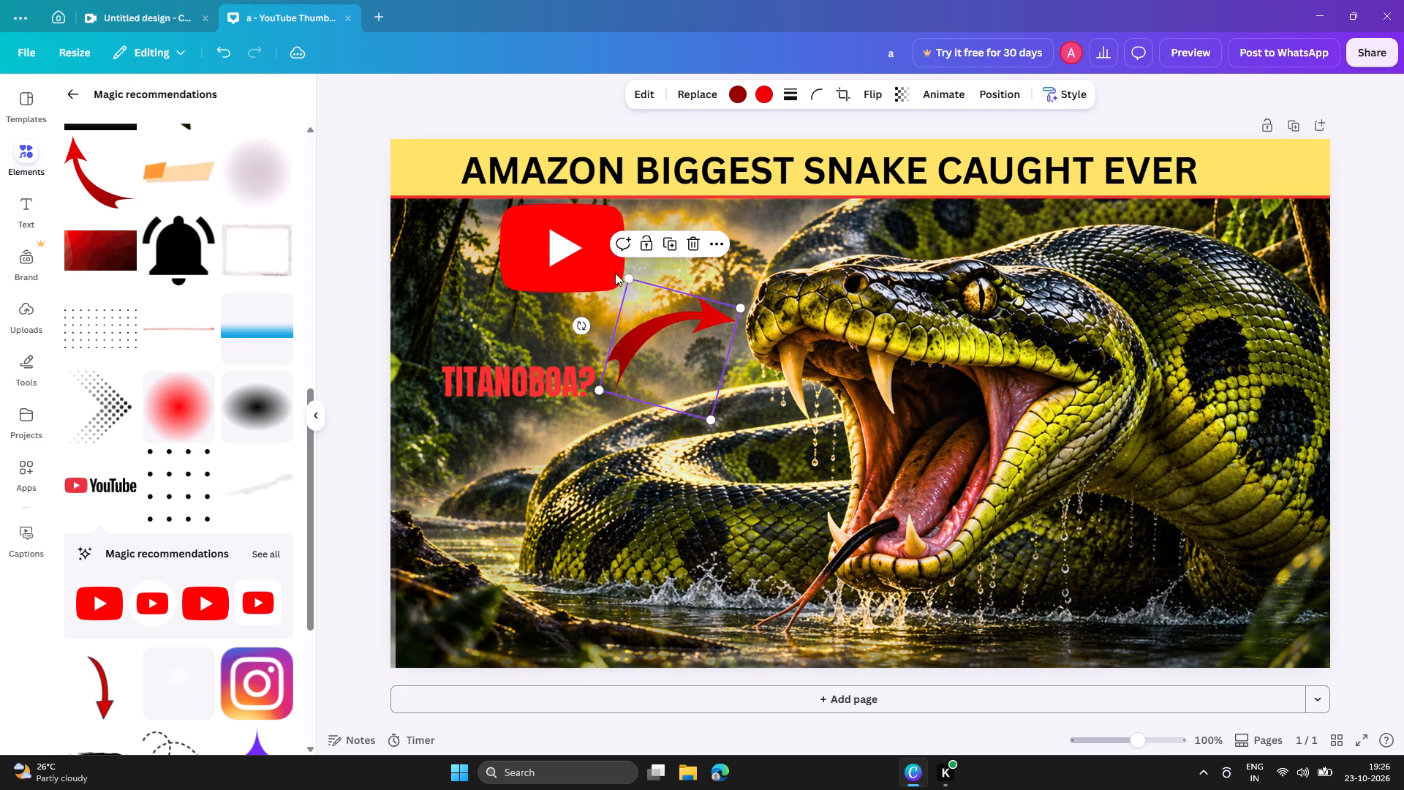
Shrink the play icon to about 26 px wide and place it over the water near the photo's lower-right corner.
click(608, 268)
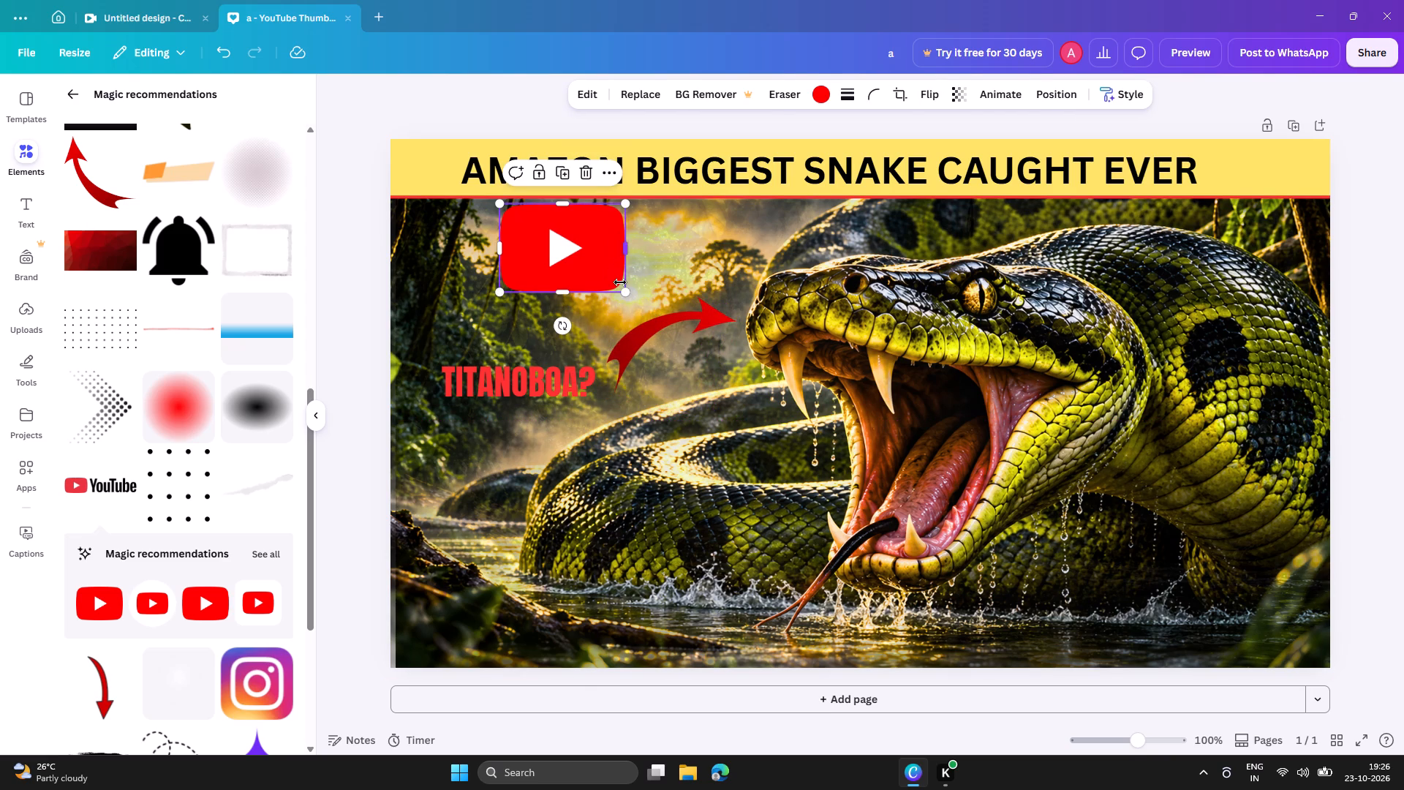
drag(624, 288, 548, 241)
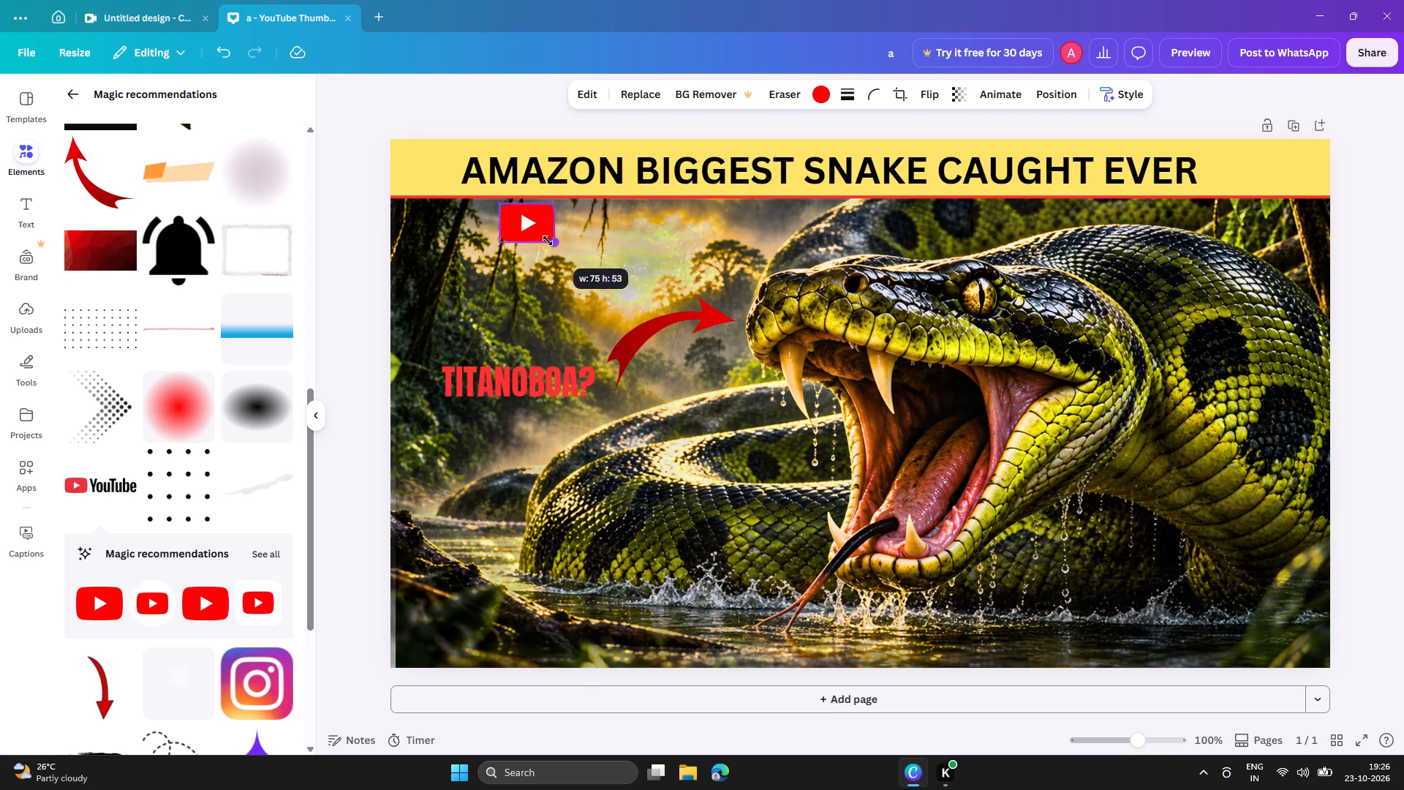
drag(548, 241, 531, 230)
drag(518, 221, 1040, 597)
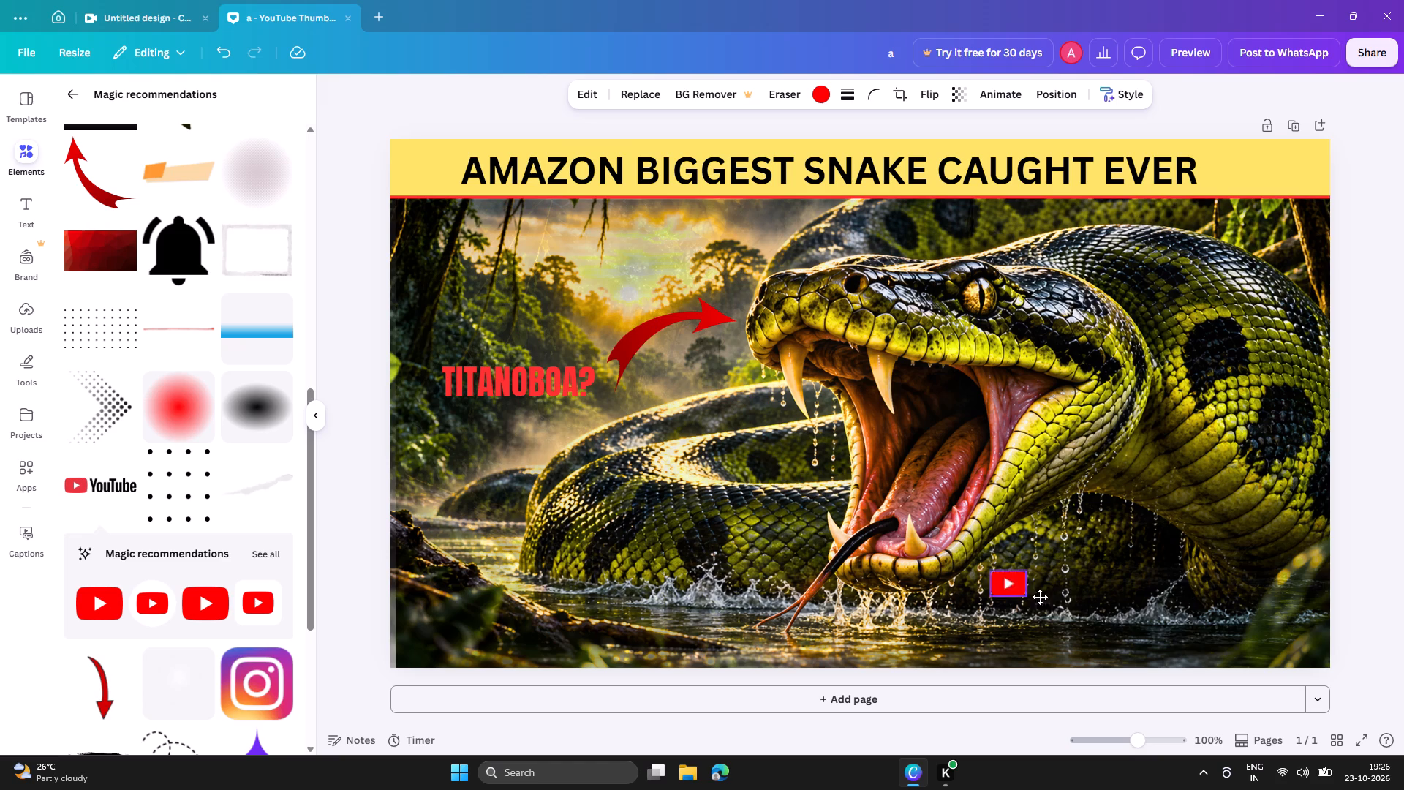
drag(1040, 597, 1204, 647)
drag(1220, 656, 1215, 652)
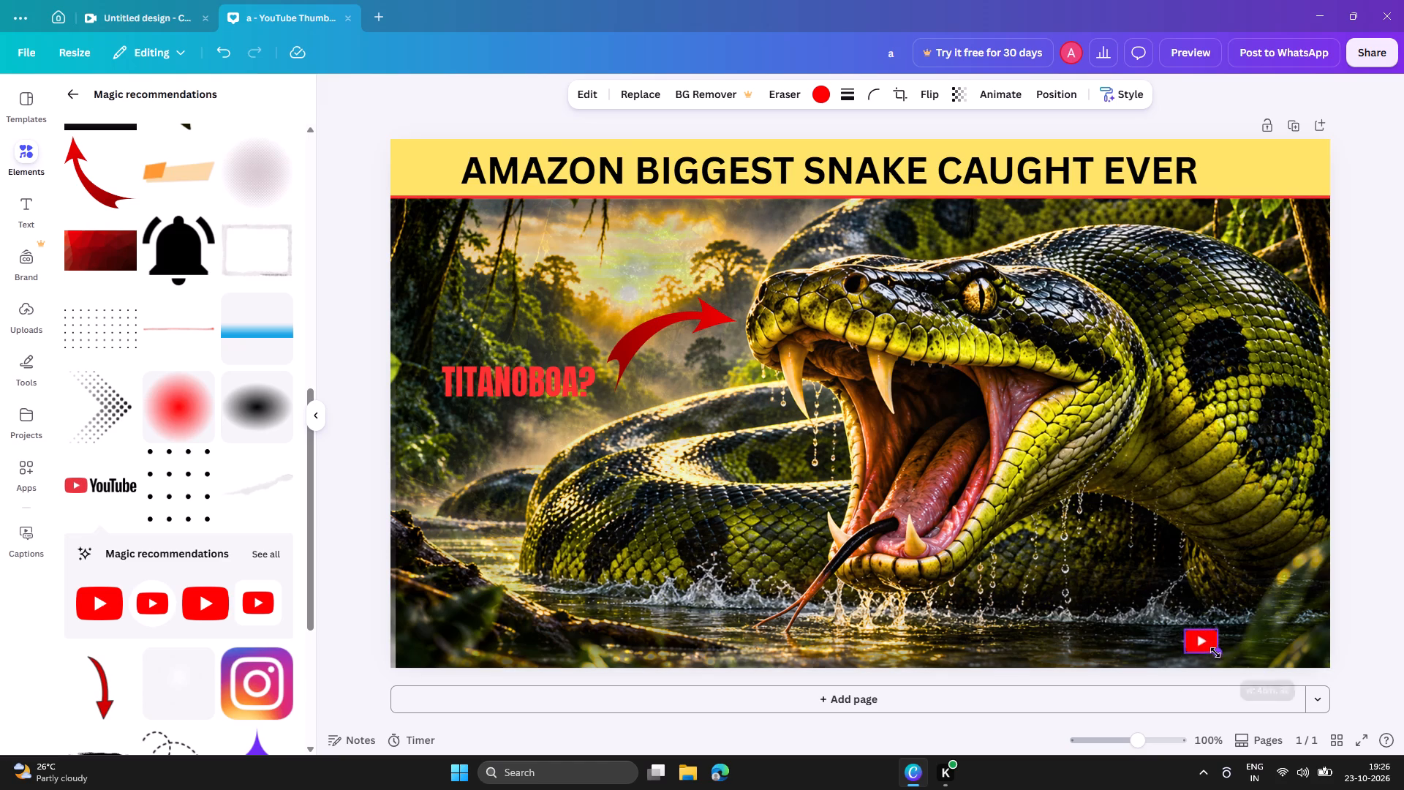
drag(1215, 652, 1203, 643)
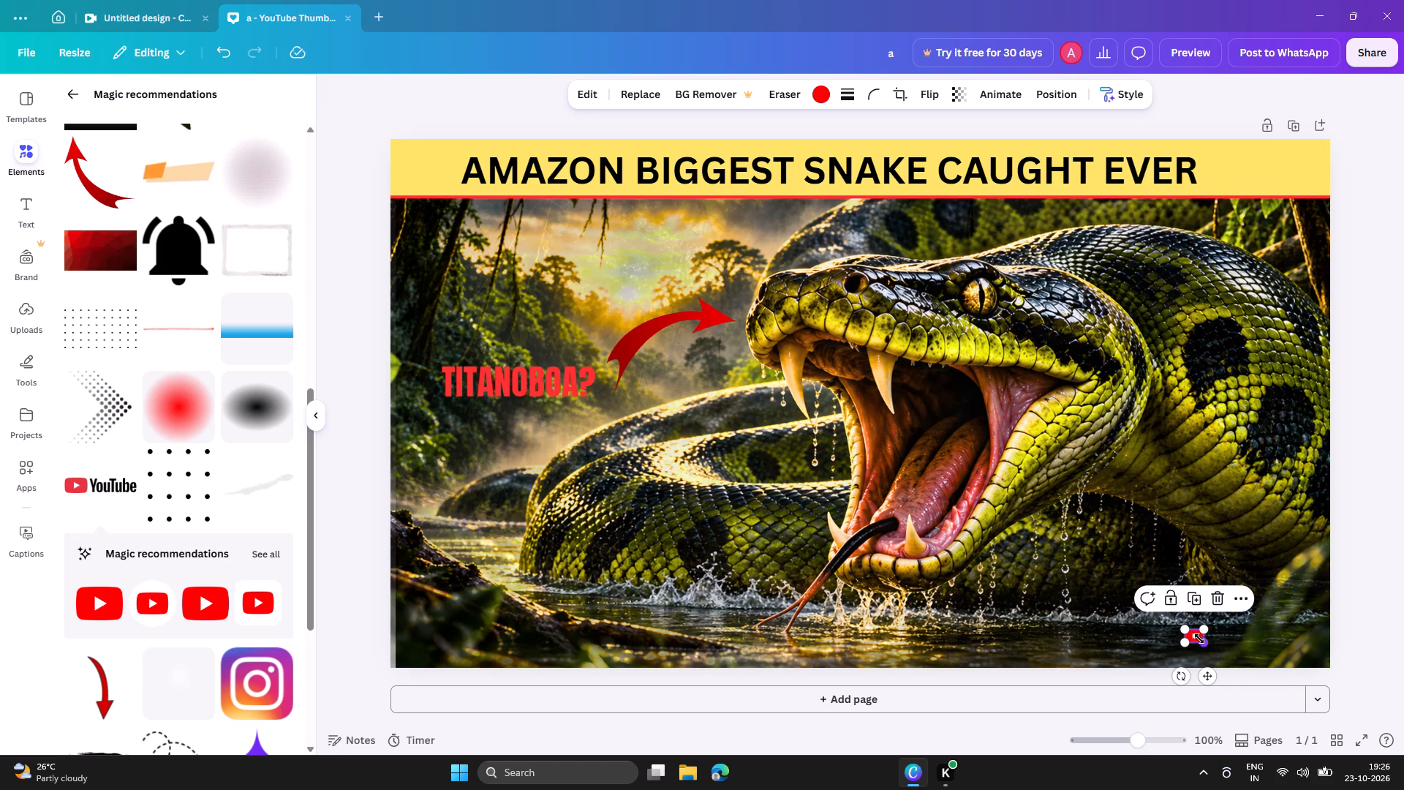
click(1194, 633)
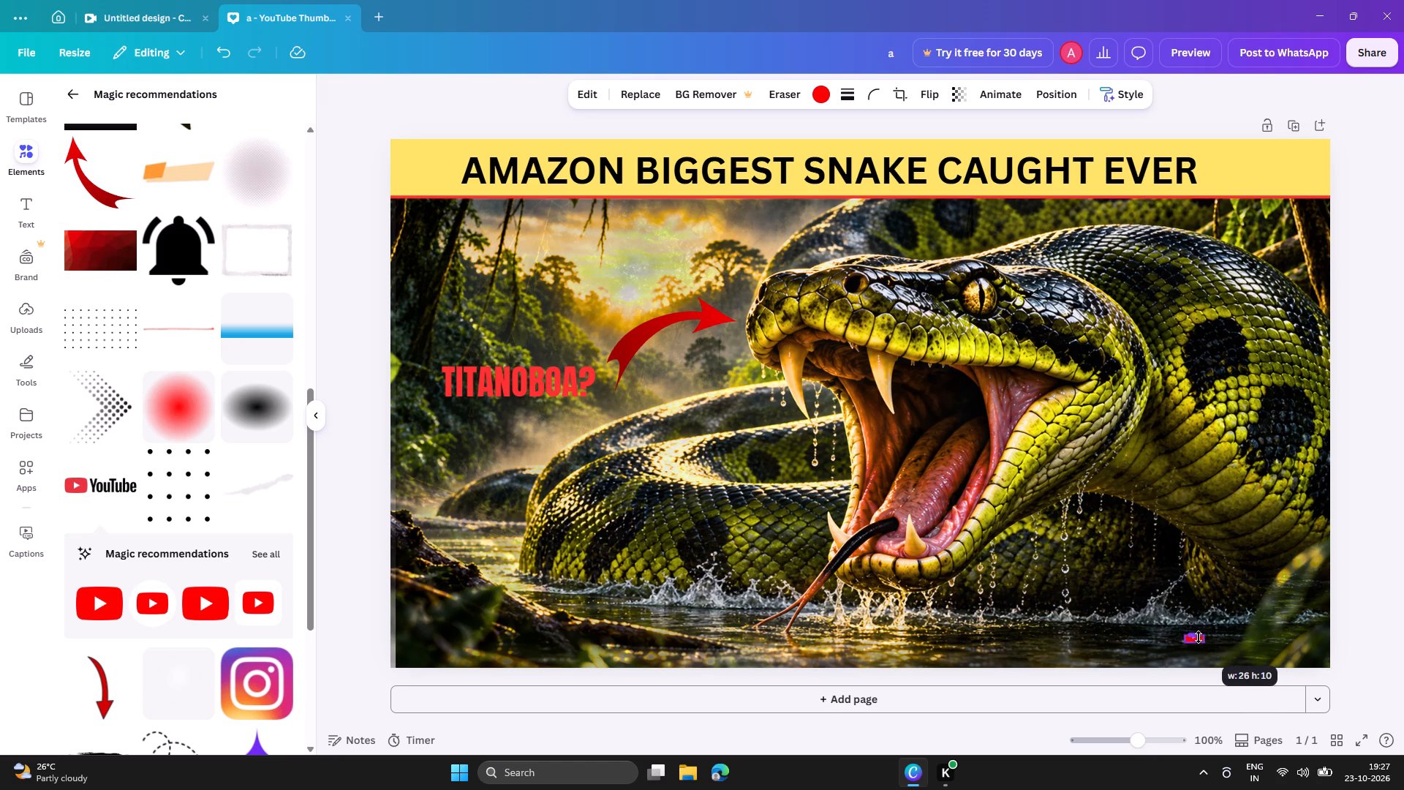
drag(1196, 637, 1203, 639)
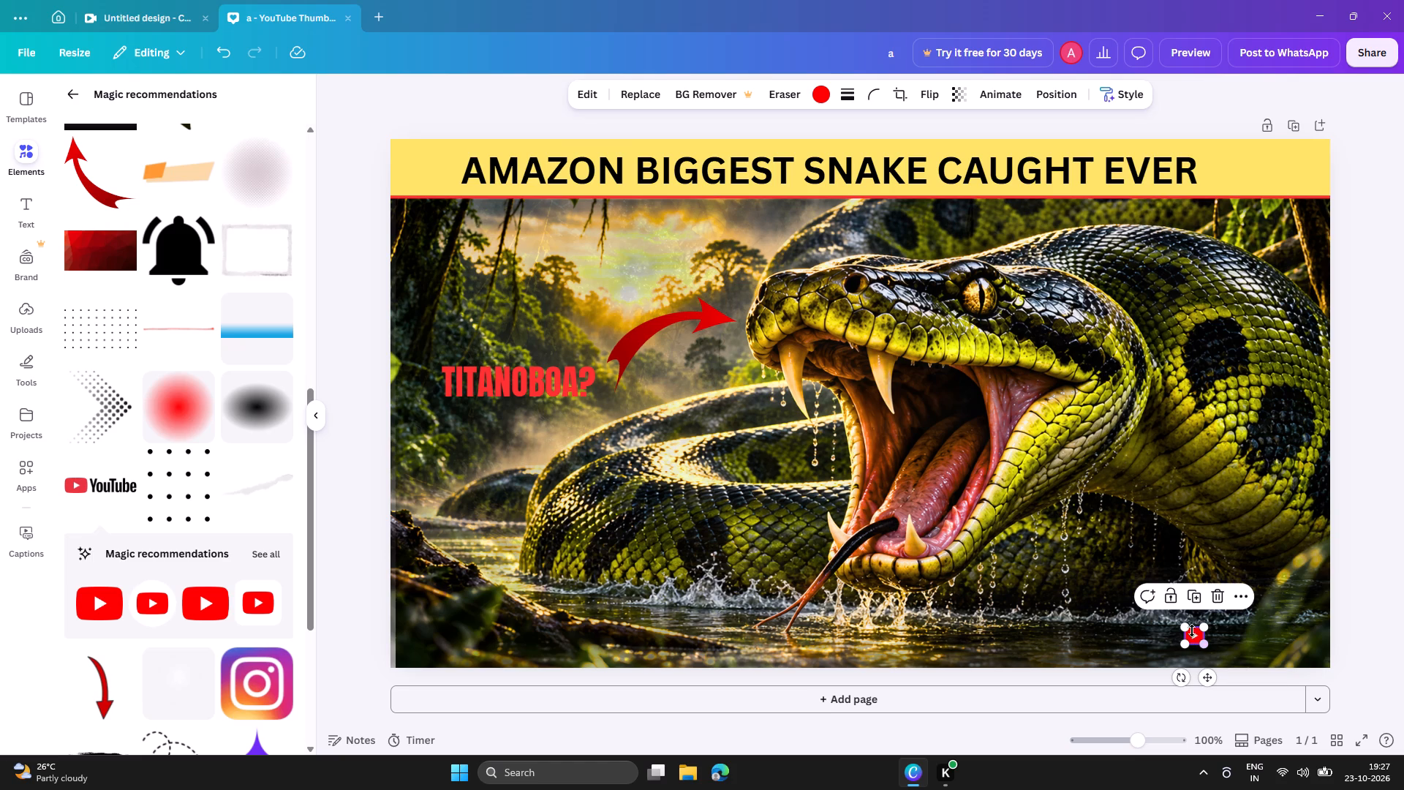
click(1193, 628)
click(1212, 640)
click(1215, 632)
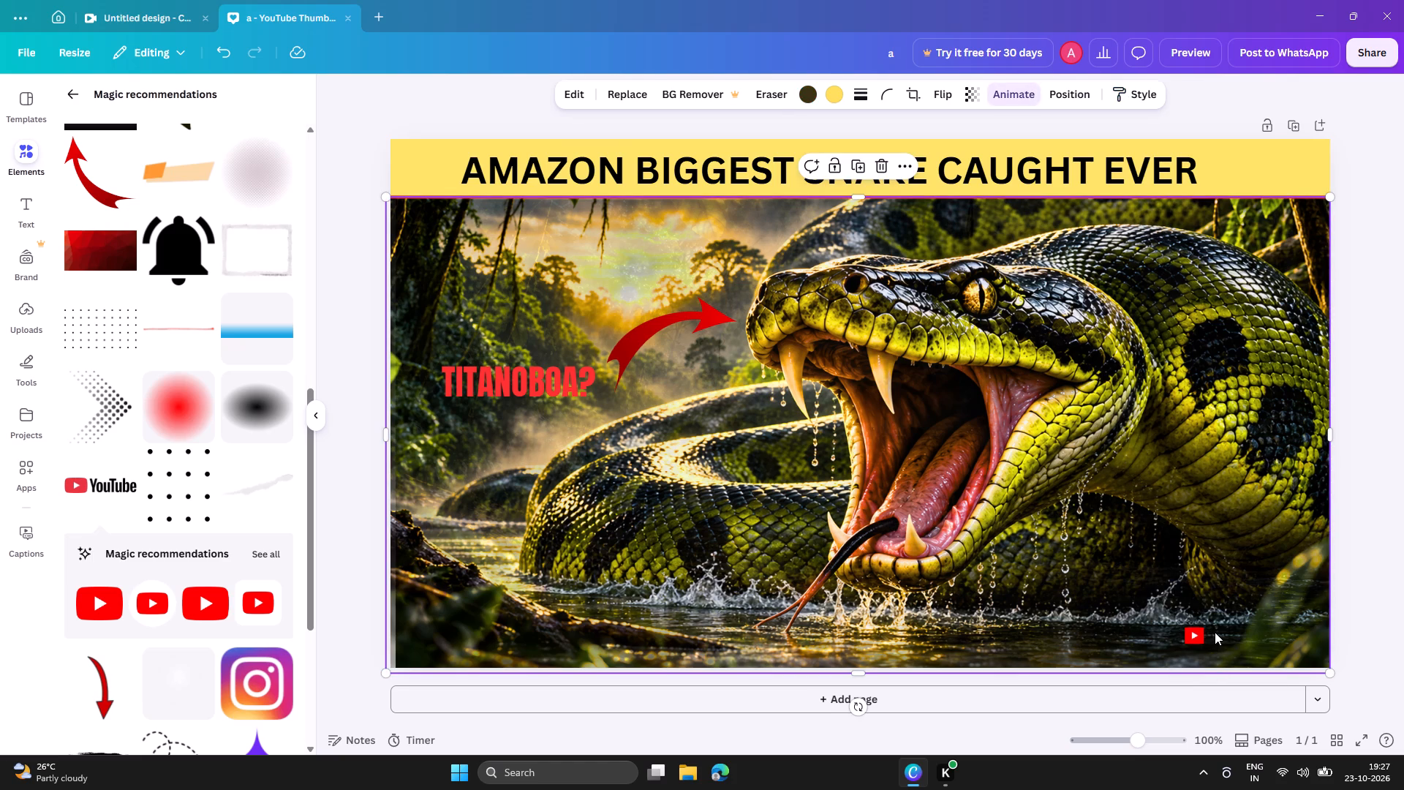
Add a text box reading "facto army" to the thumbnail.
click(31, 217)
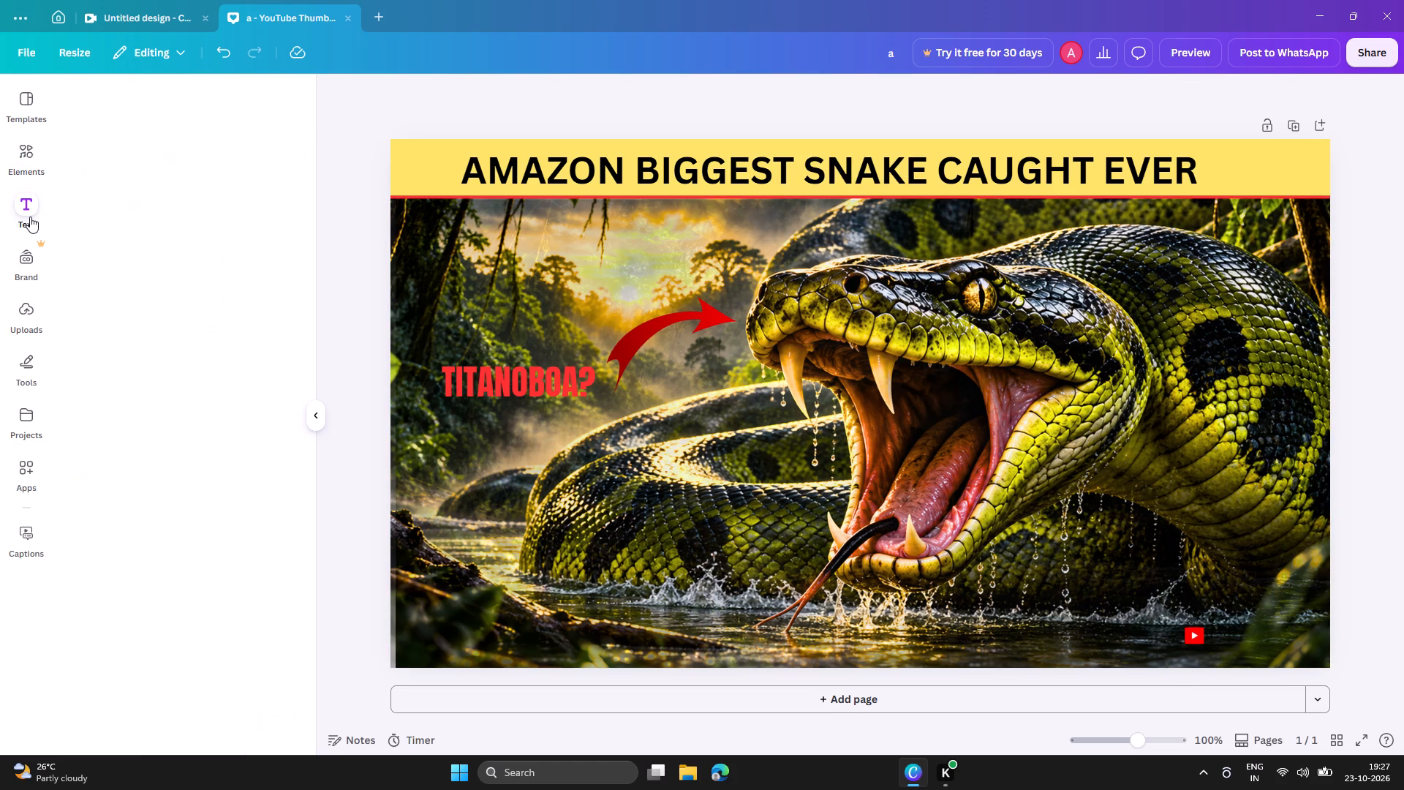
scroll(286, 155, up, 3)
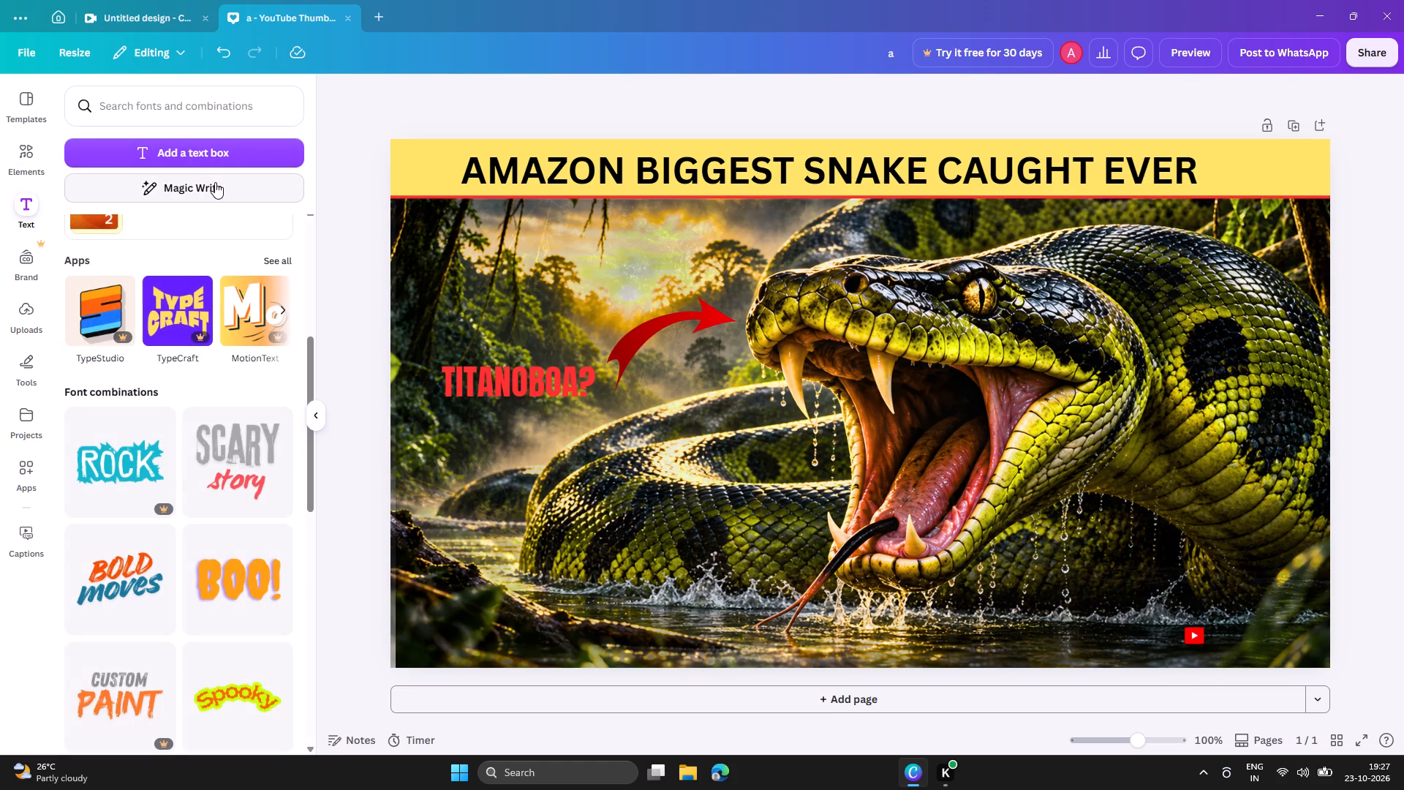
click(181, 157)
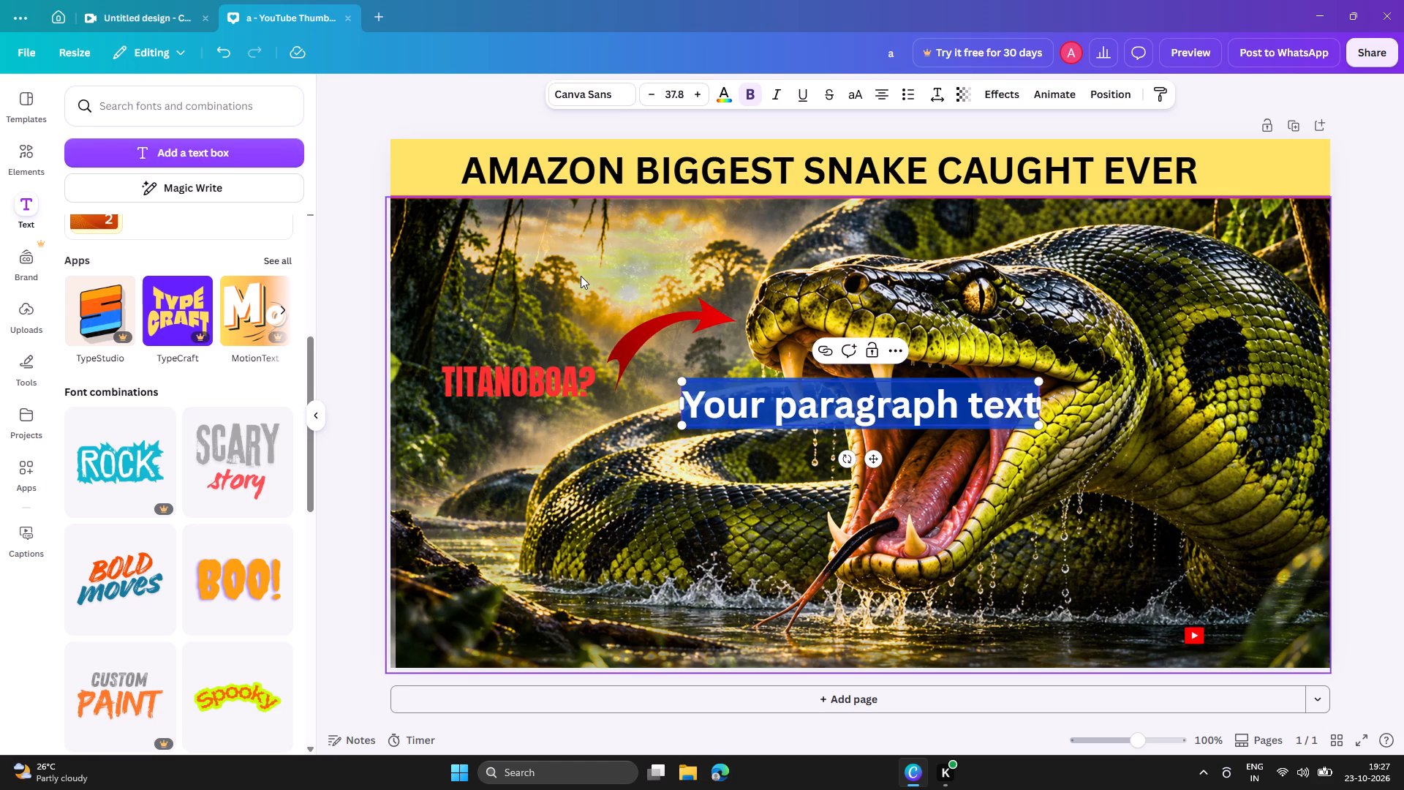
key(f)
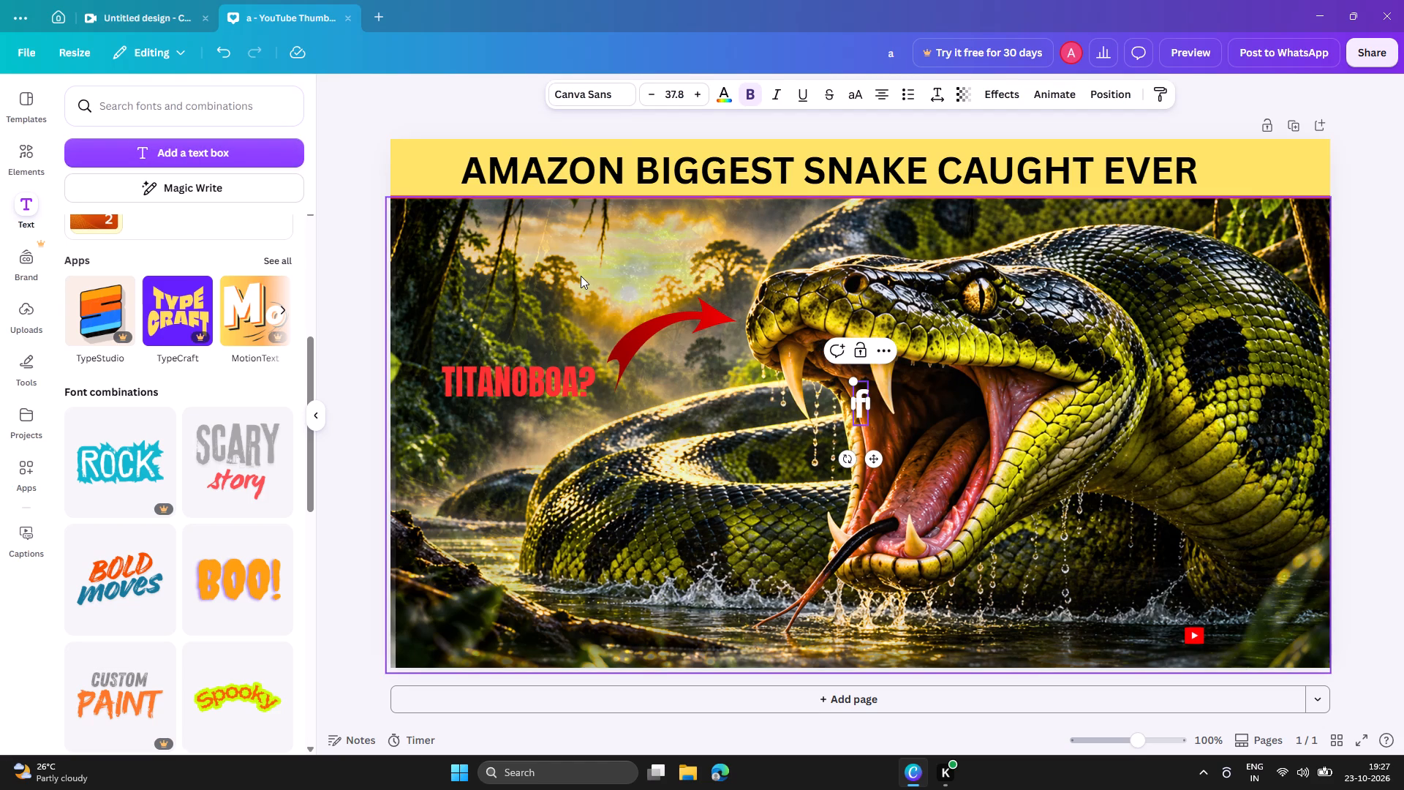
text(ac)
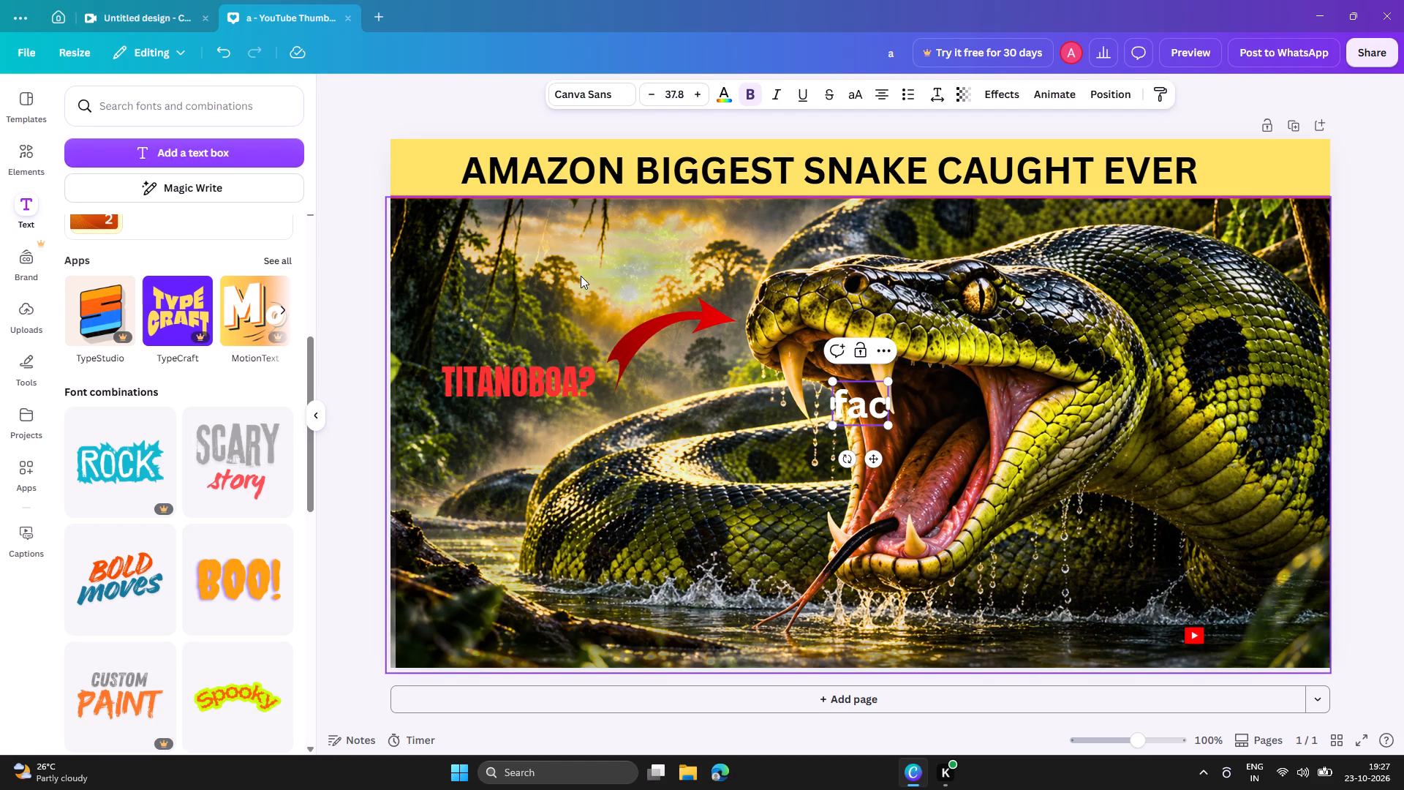
text(to z)
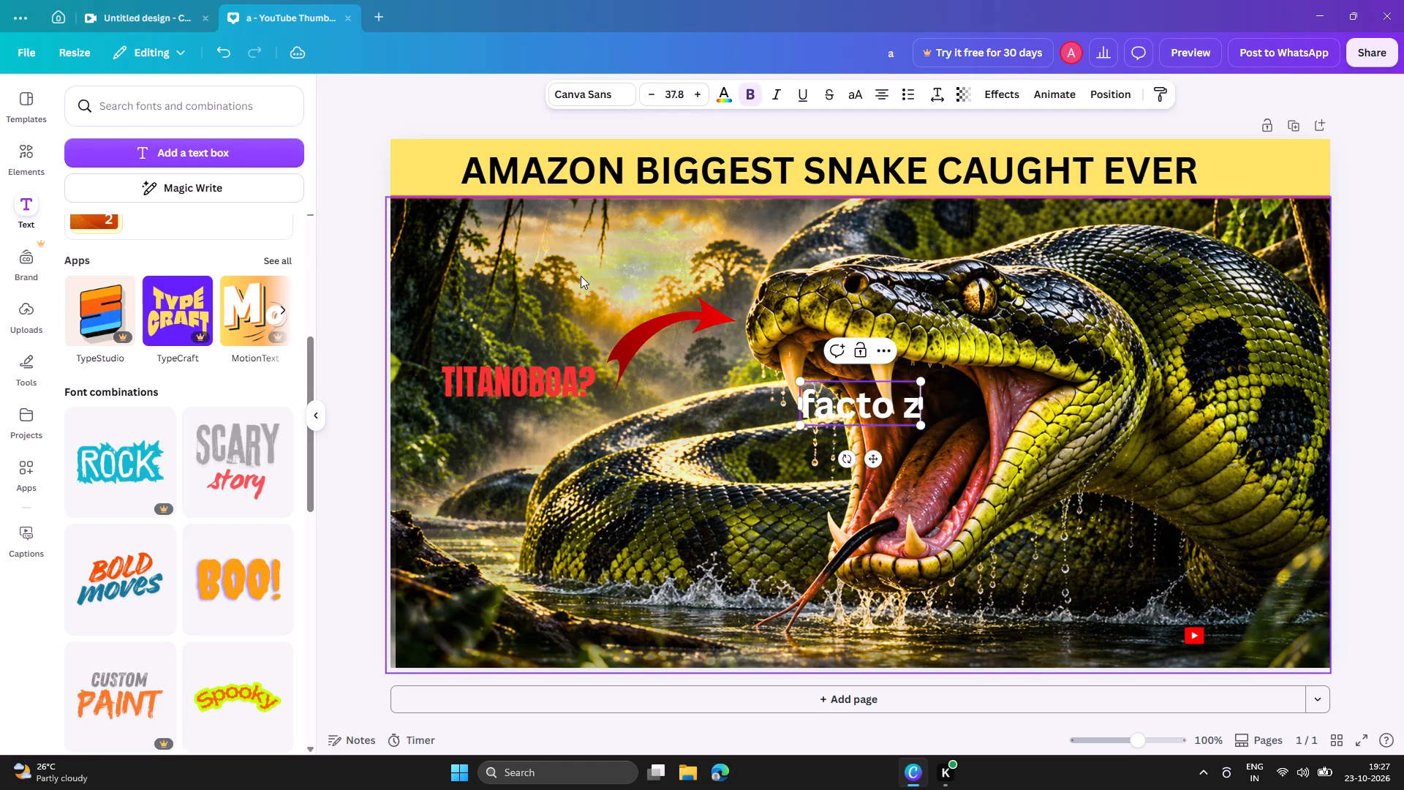
key(BackSpace)
key(a)
text(rmy)
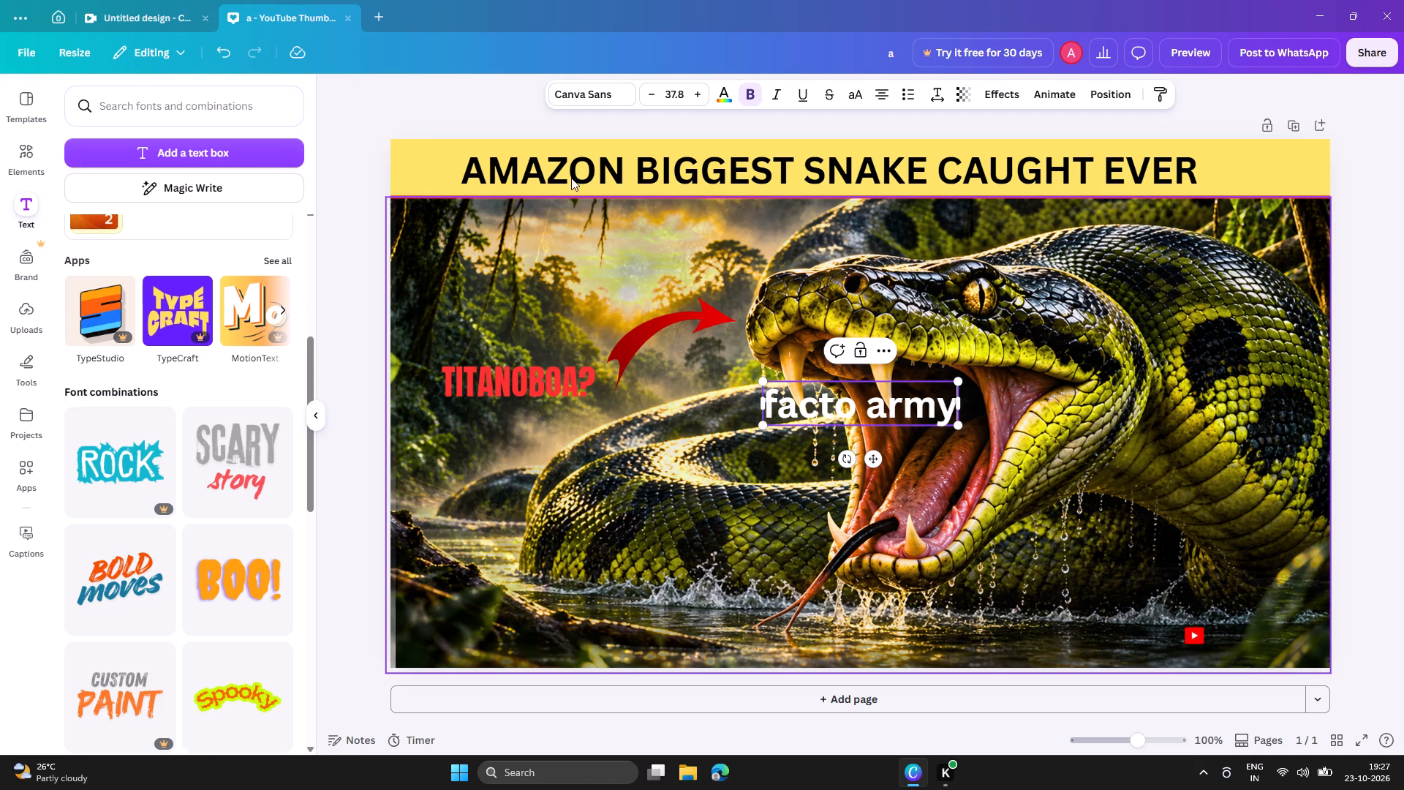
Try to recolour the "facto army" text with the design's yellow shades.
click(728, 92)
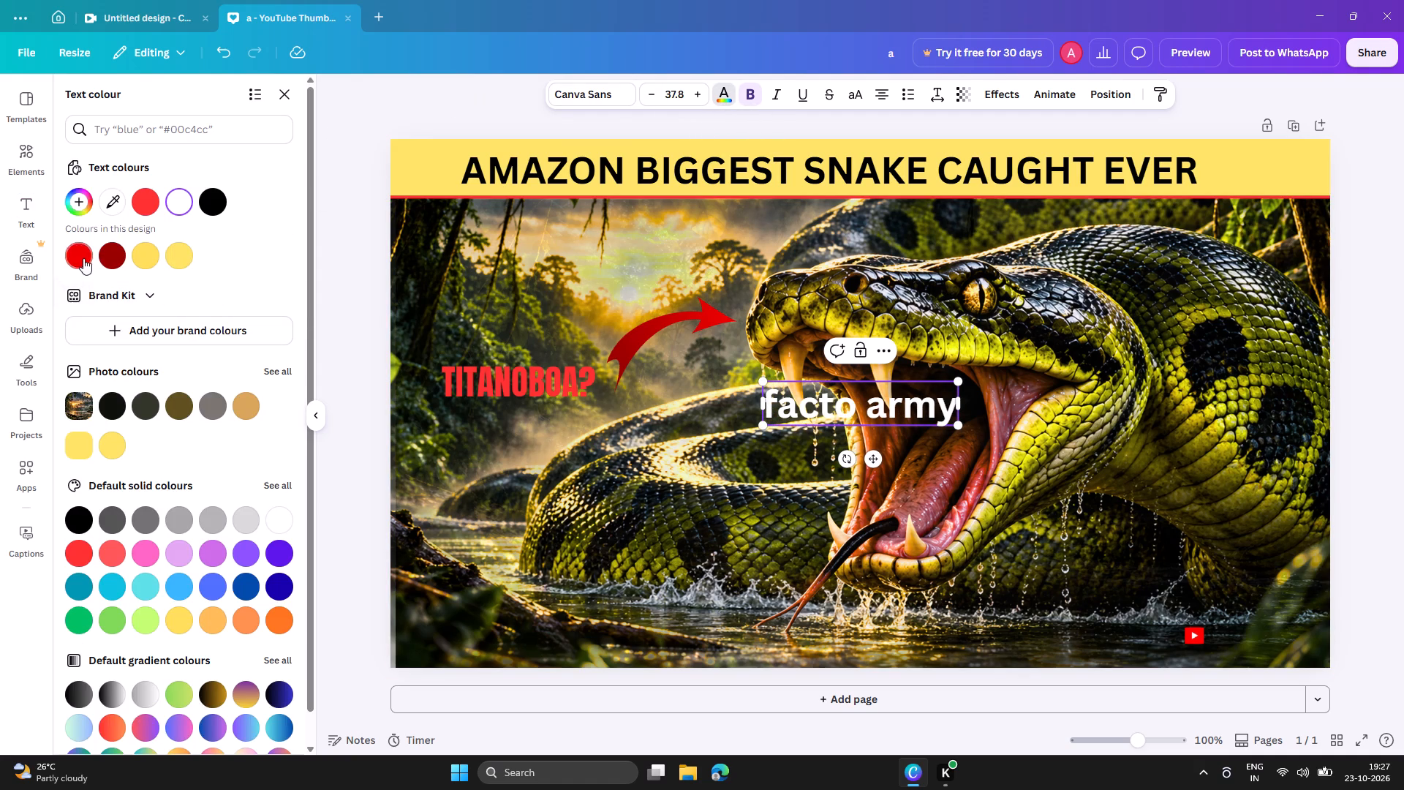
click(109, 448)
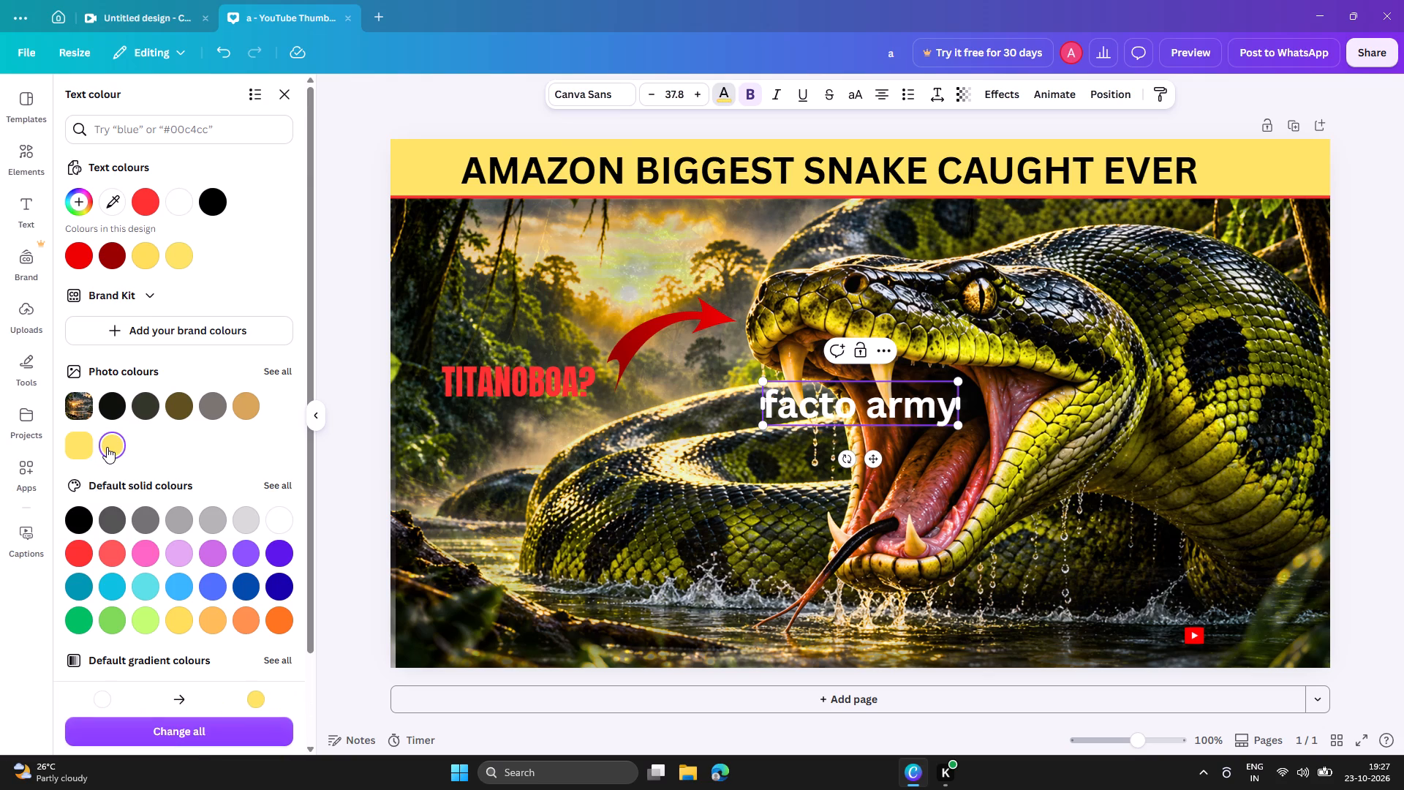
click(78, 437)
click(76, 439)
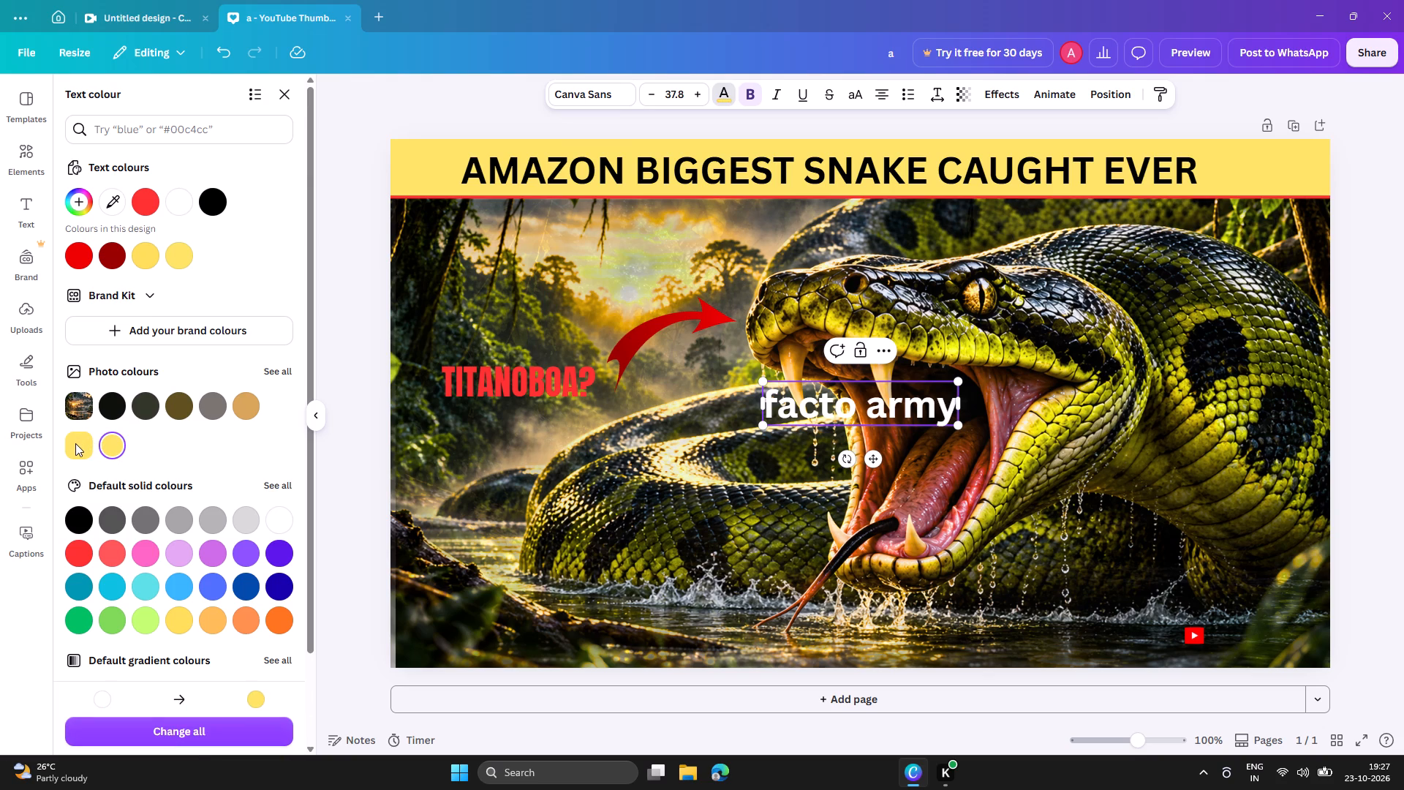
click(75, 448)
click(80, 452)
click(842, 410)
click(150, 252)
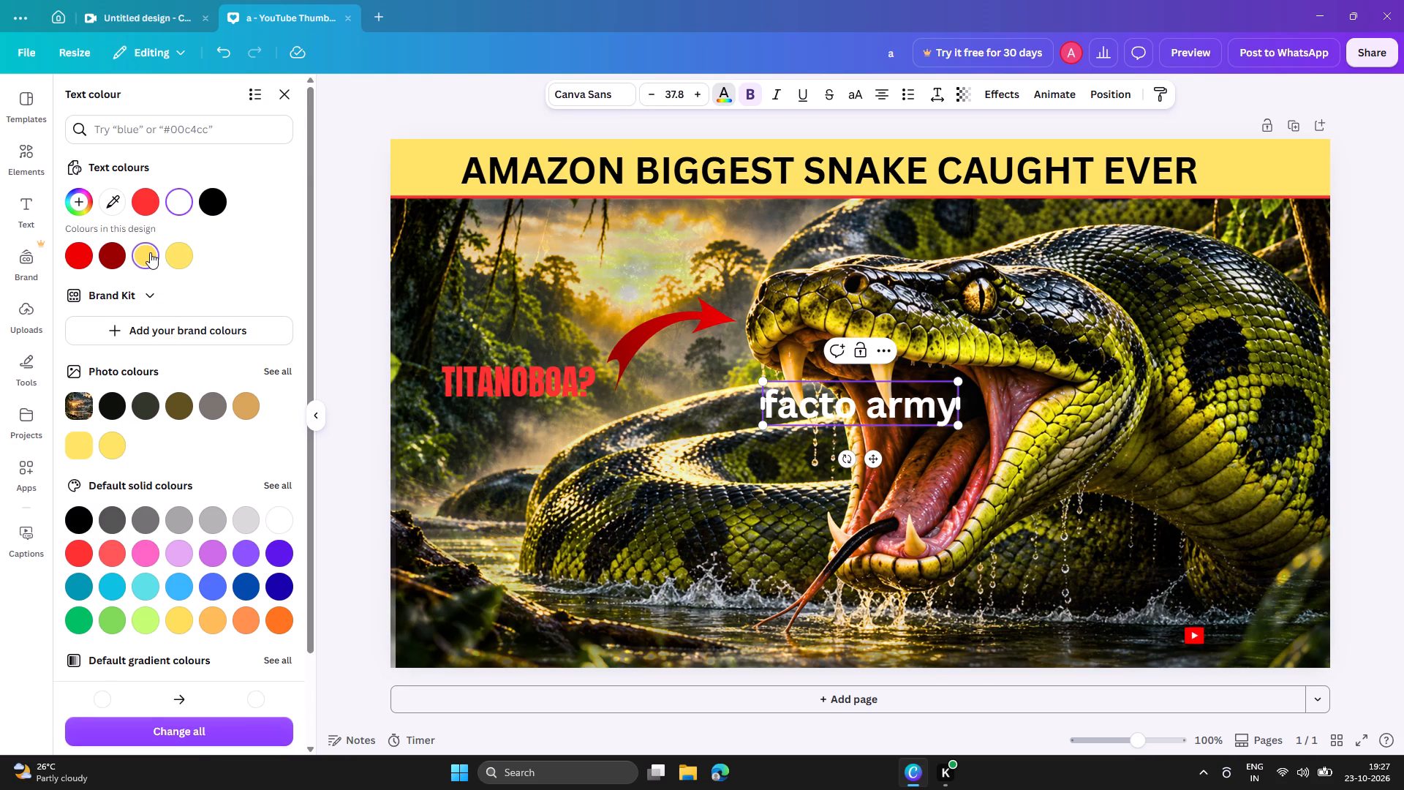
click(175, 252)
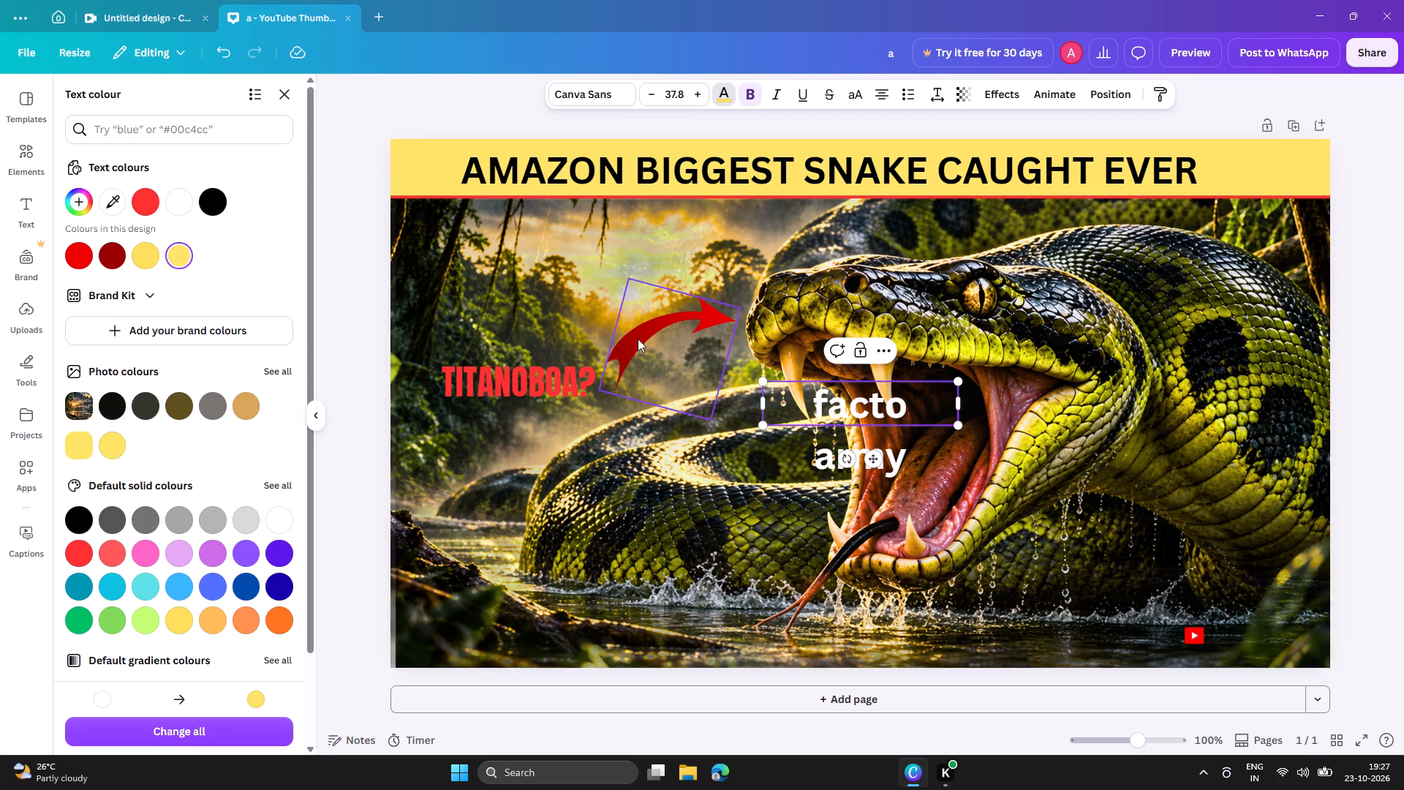
Move the "facto army" text to the photo's lower-right corner, just above the YouTube play icon.
drag(956, 407, 1037, 418)
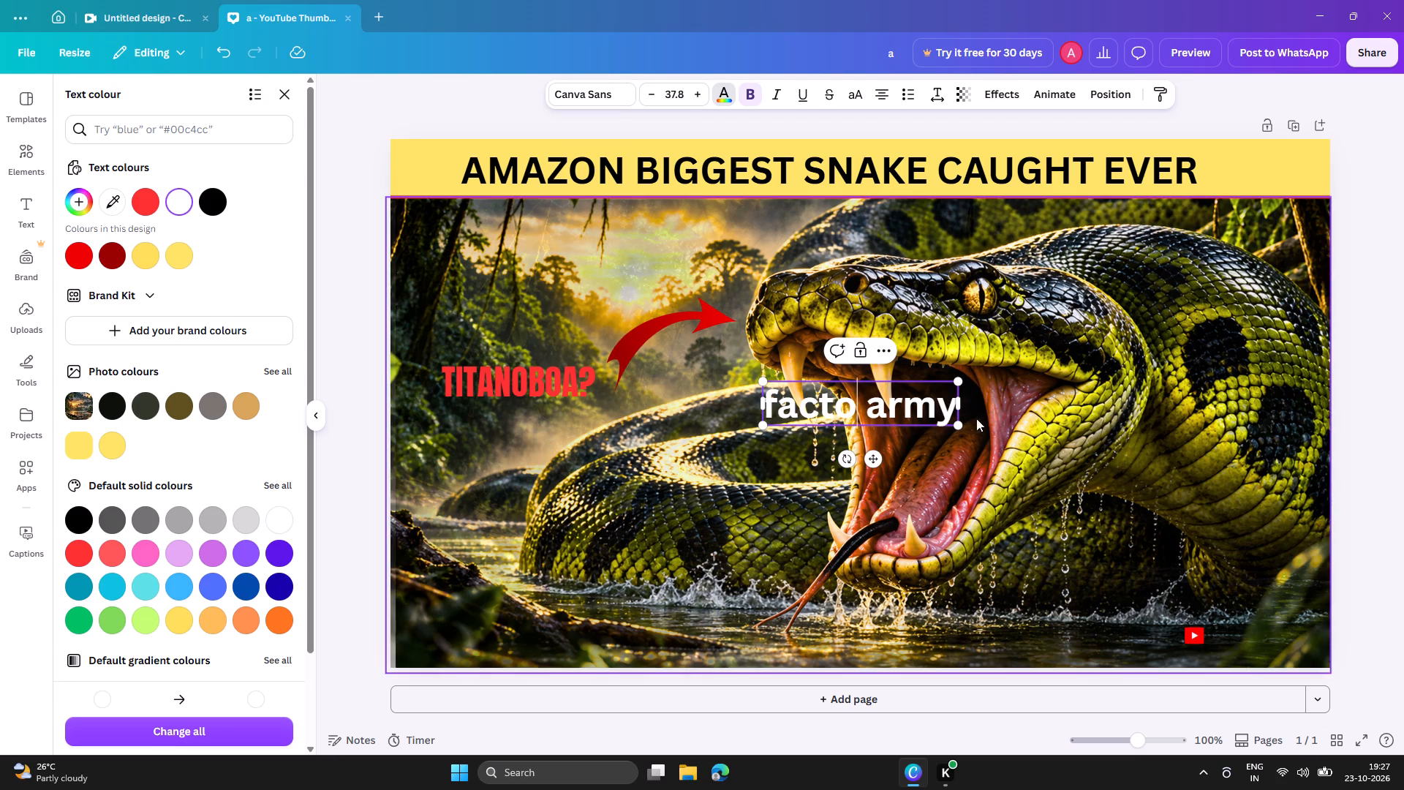
drag(907, 399, 902, 411)
drag(869, 457, 992, 519)
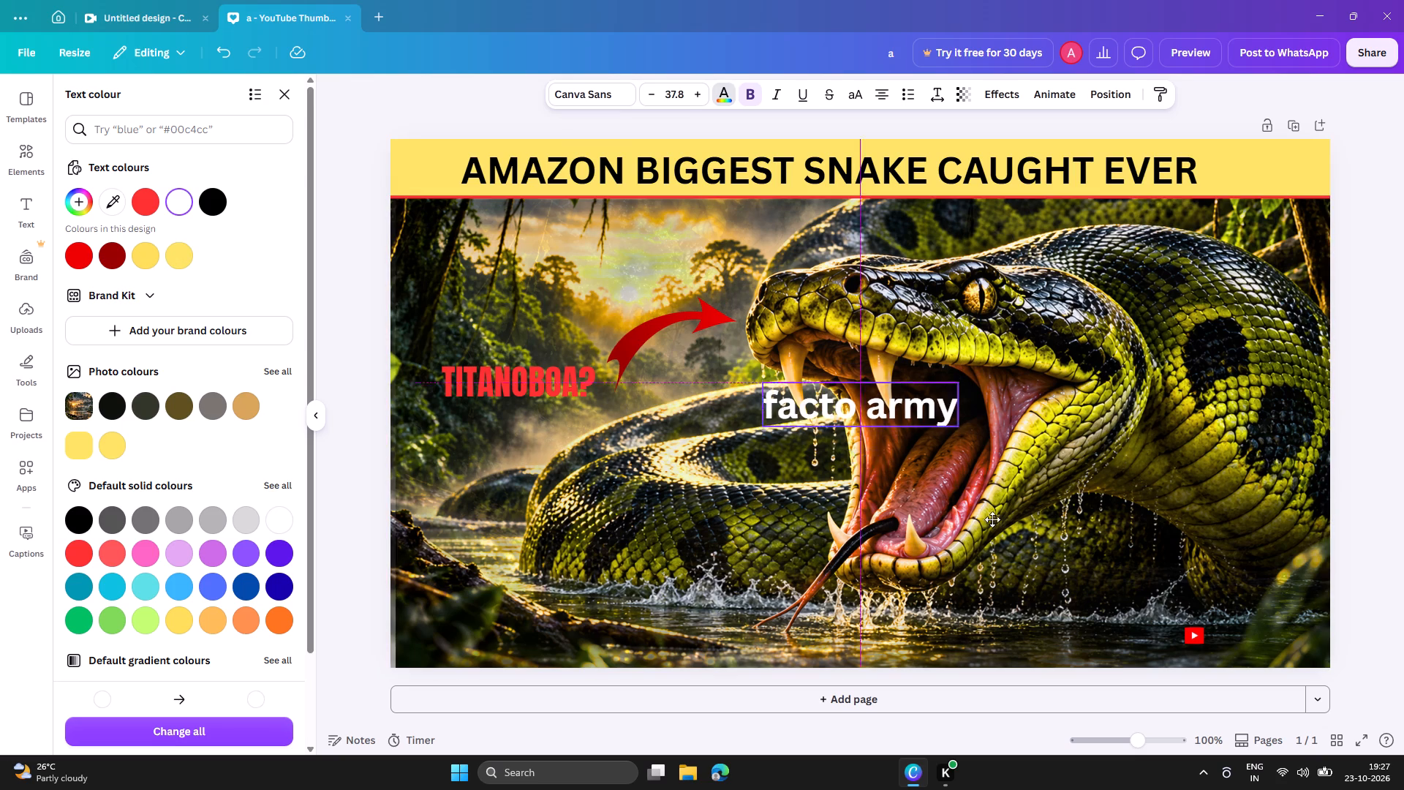
drag(992, 519, 1226, 646)
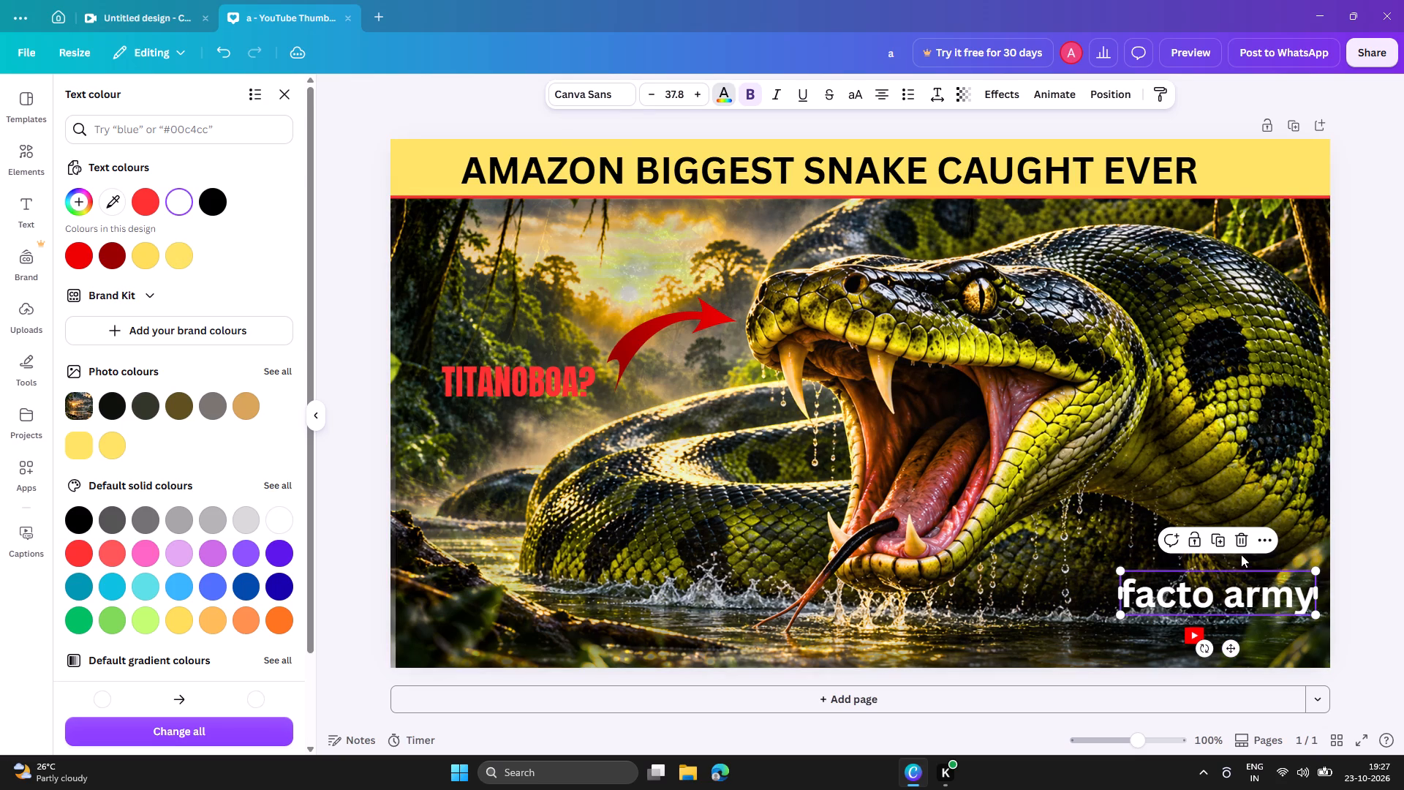
Try bright red, yellow and black on the "facto army" text, settling on the design's pure red.
click(722, 93)
click(728, 85)
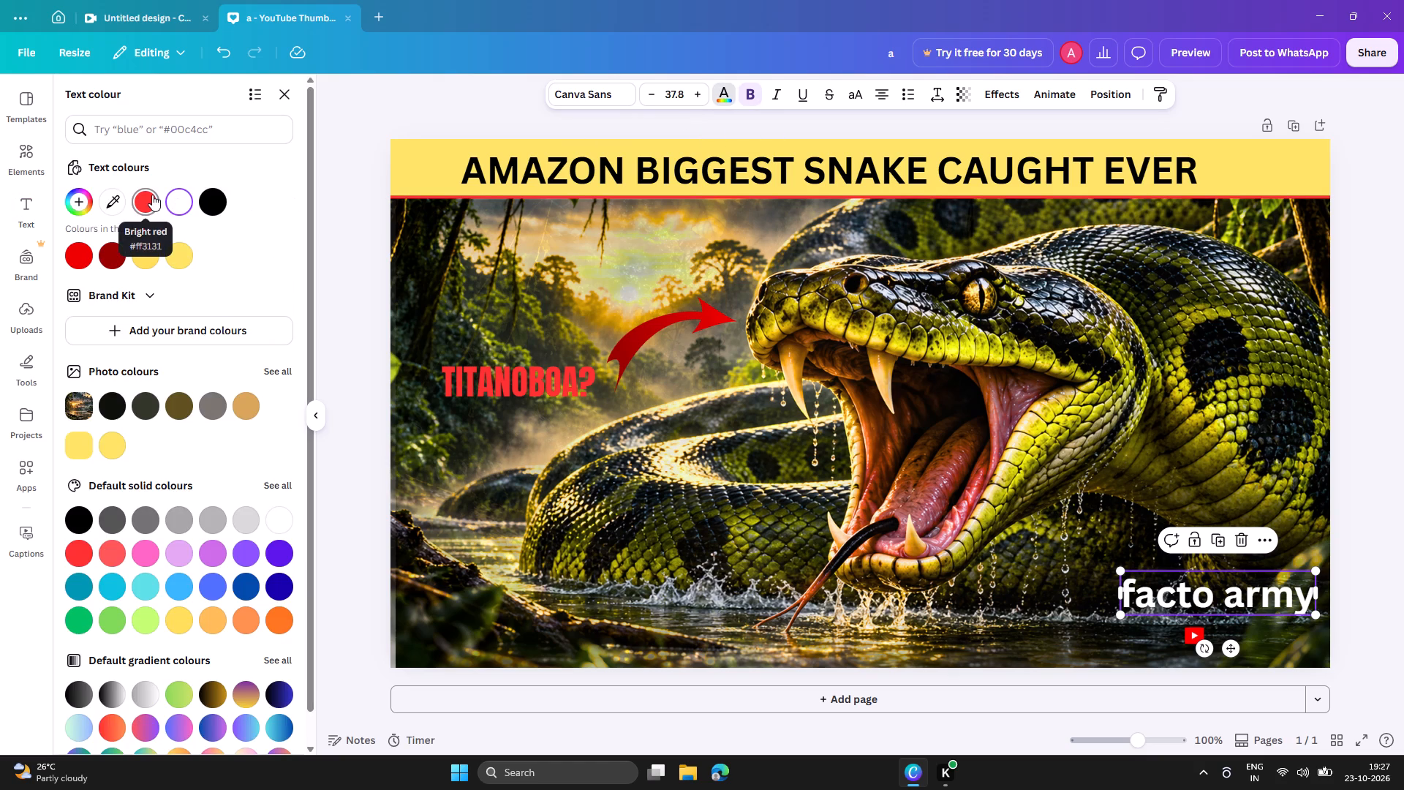
click(151, 195)
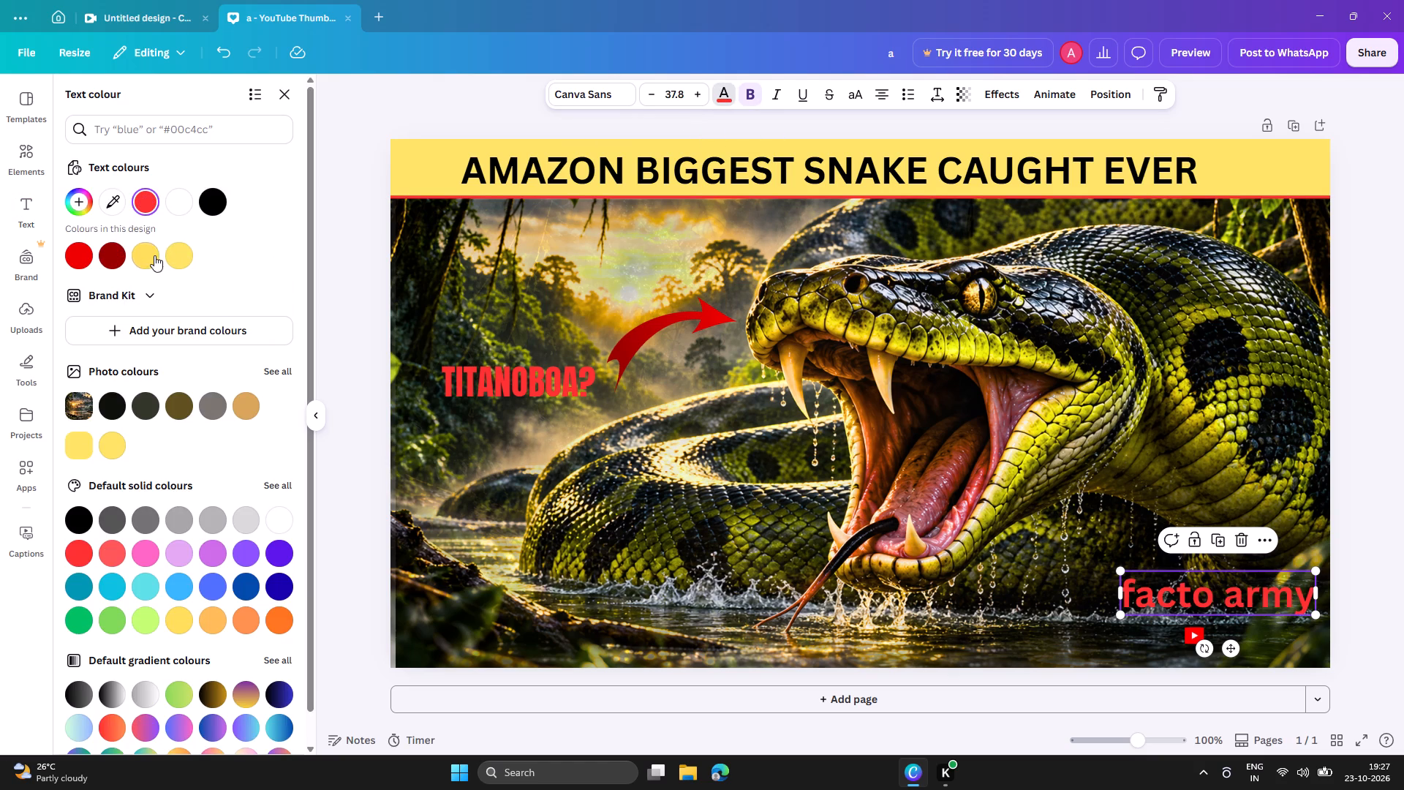
click(153, 255)
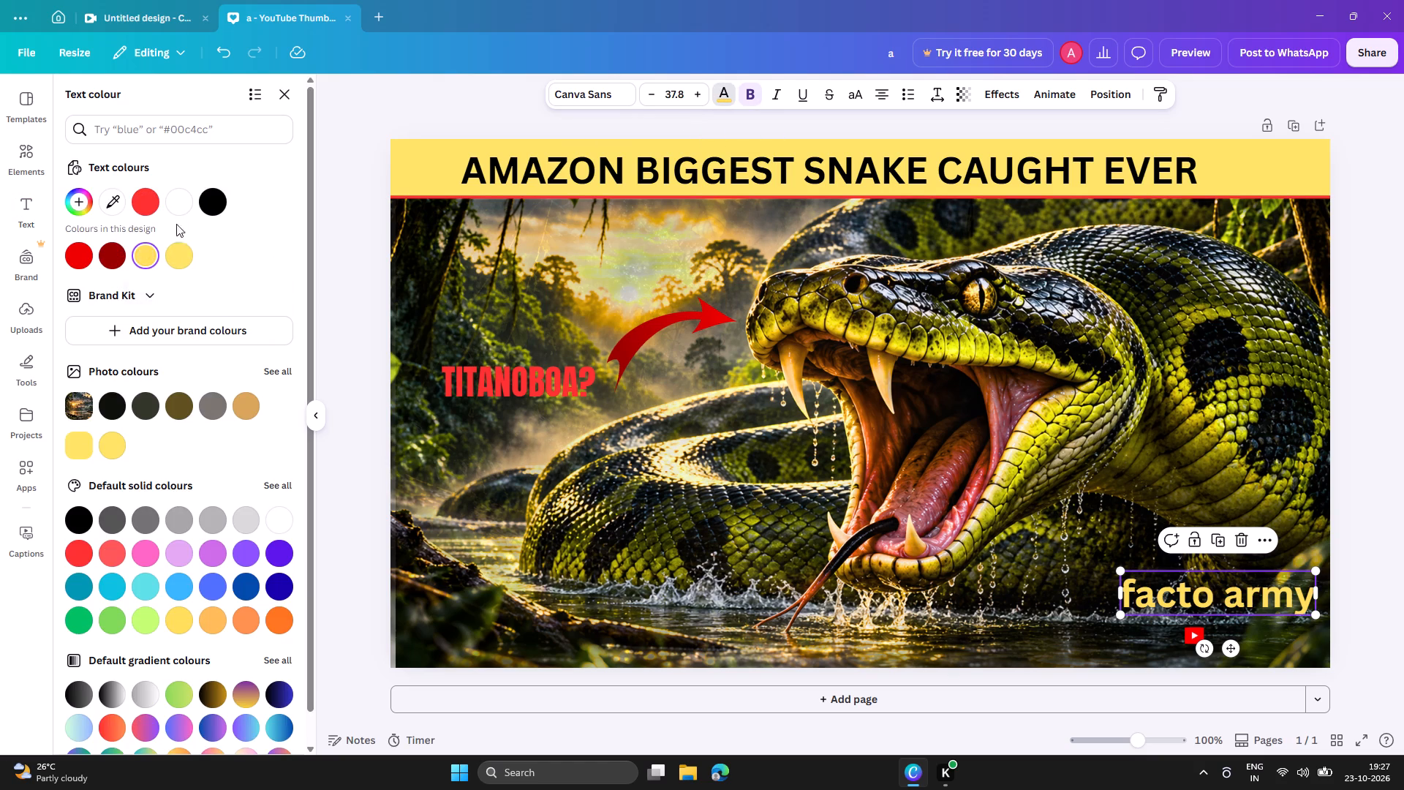
click(220, 203)
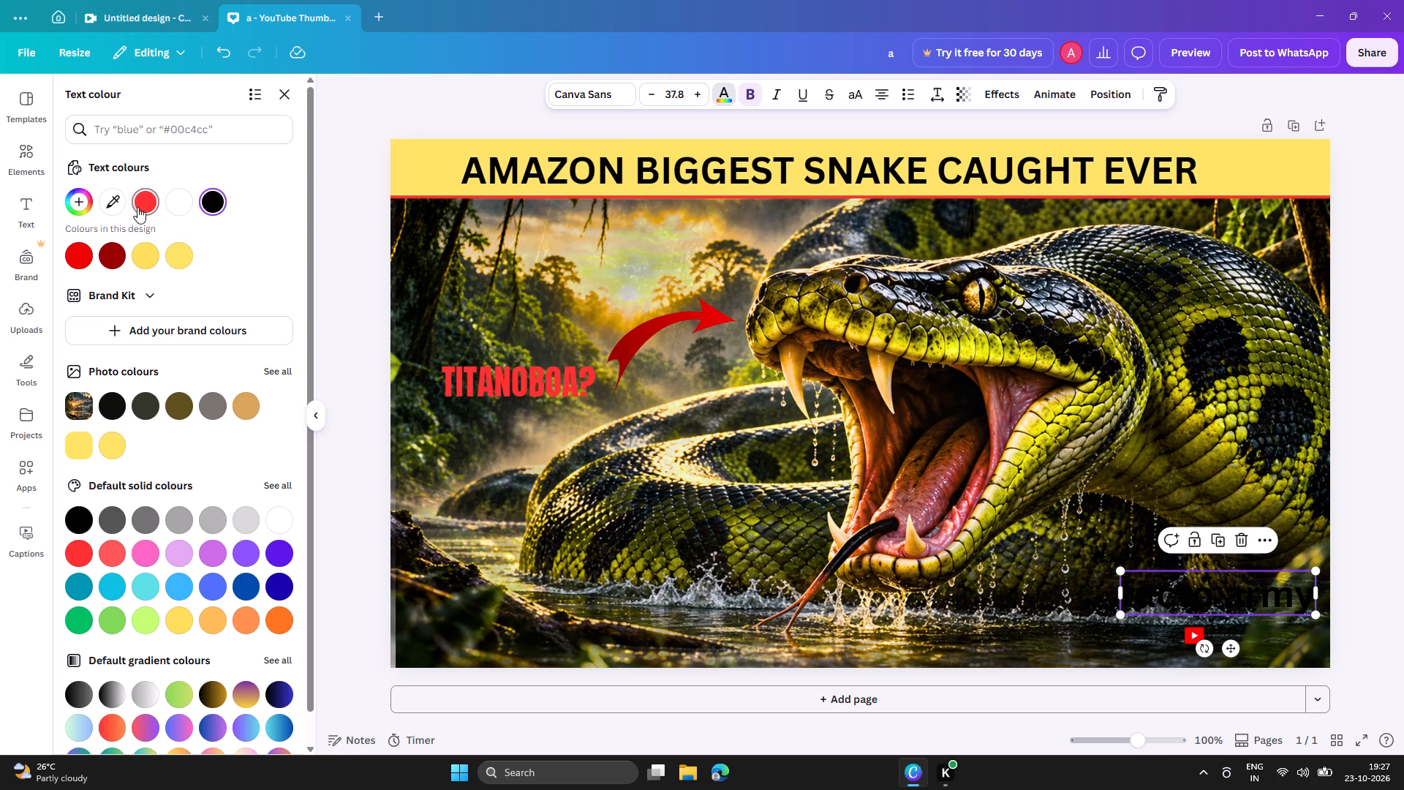
click(75, 257)
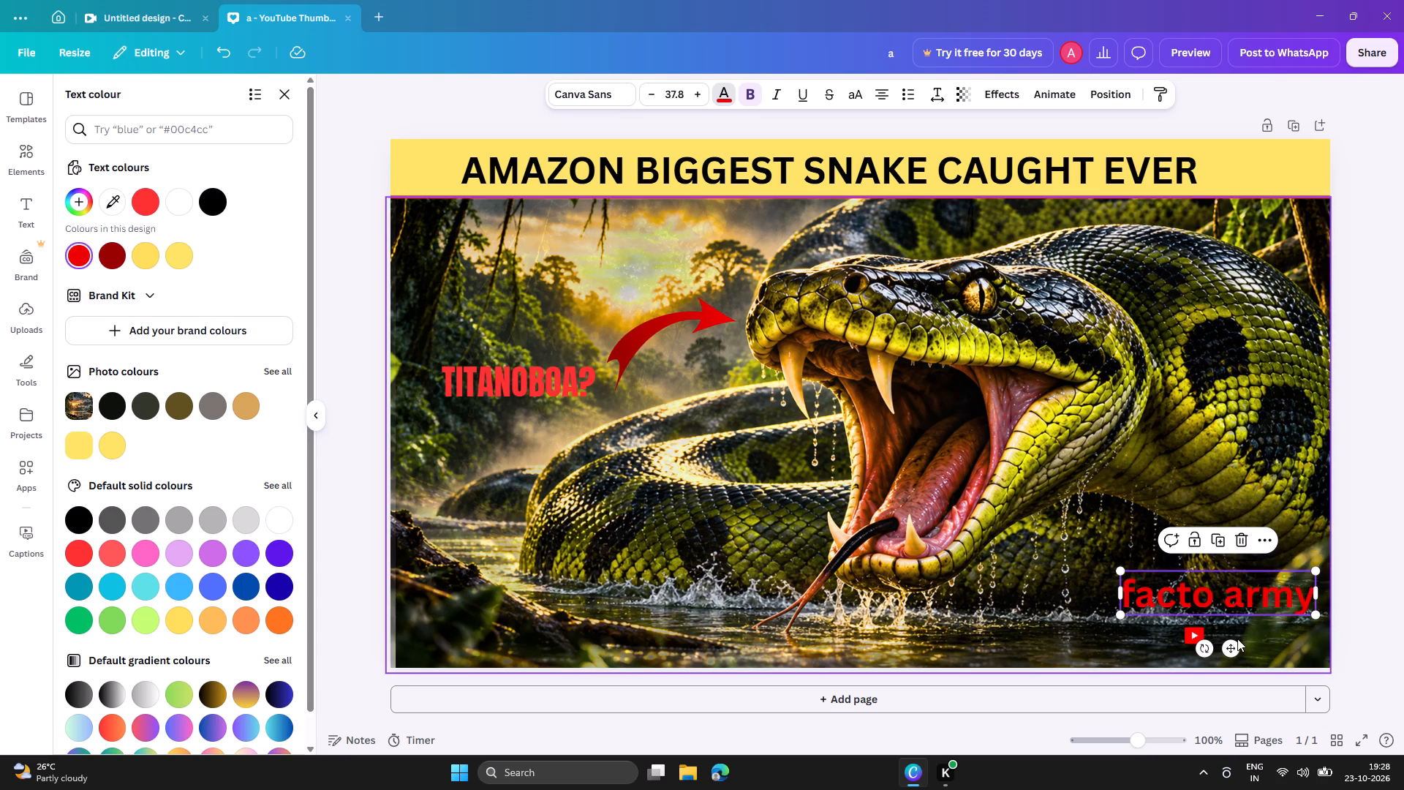
Shrink the "facto army" text to size 16.8 and place it directly to the right of the YouTube play icon.
drag(1235, 647, 1120, 639)
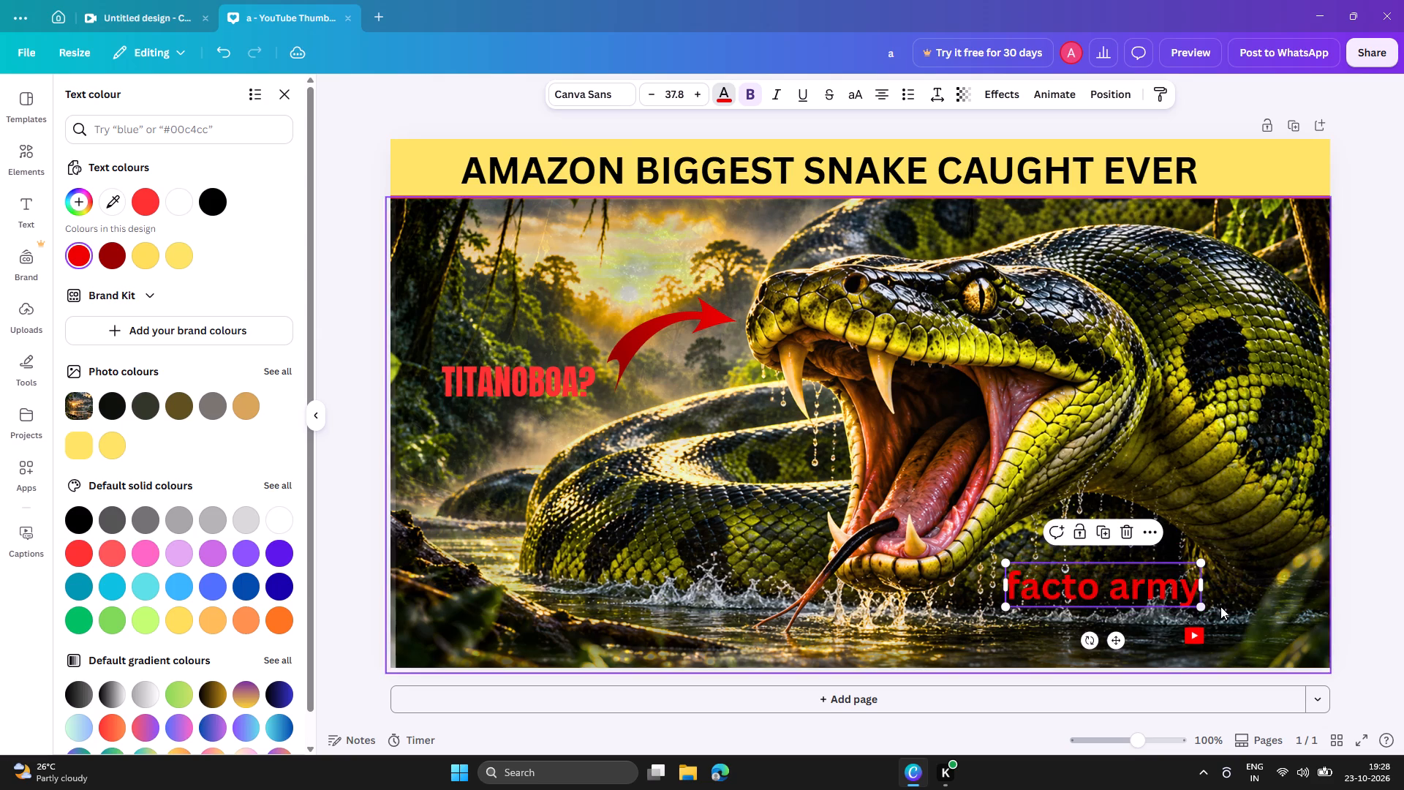
drag(1204, 606, 1128, 572)
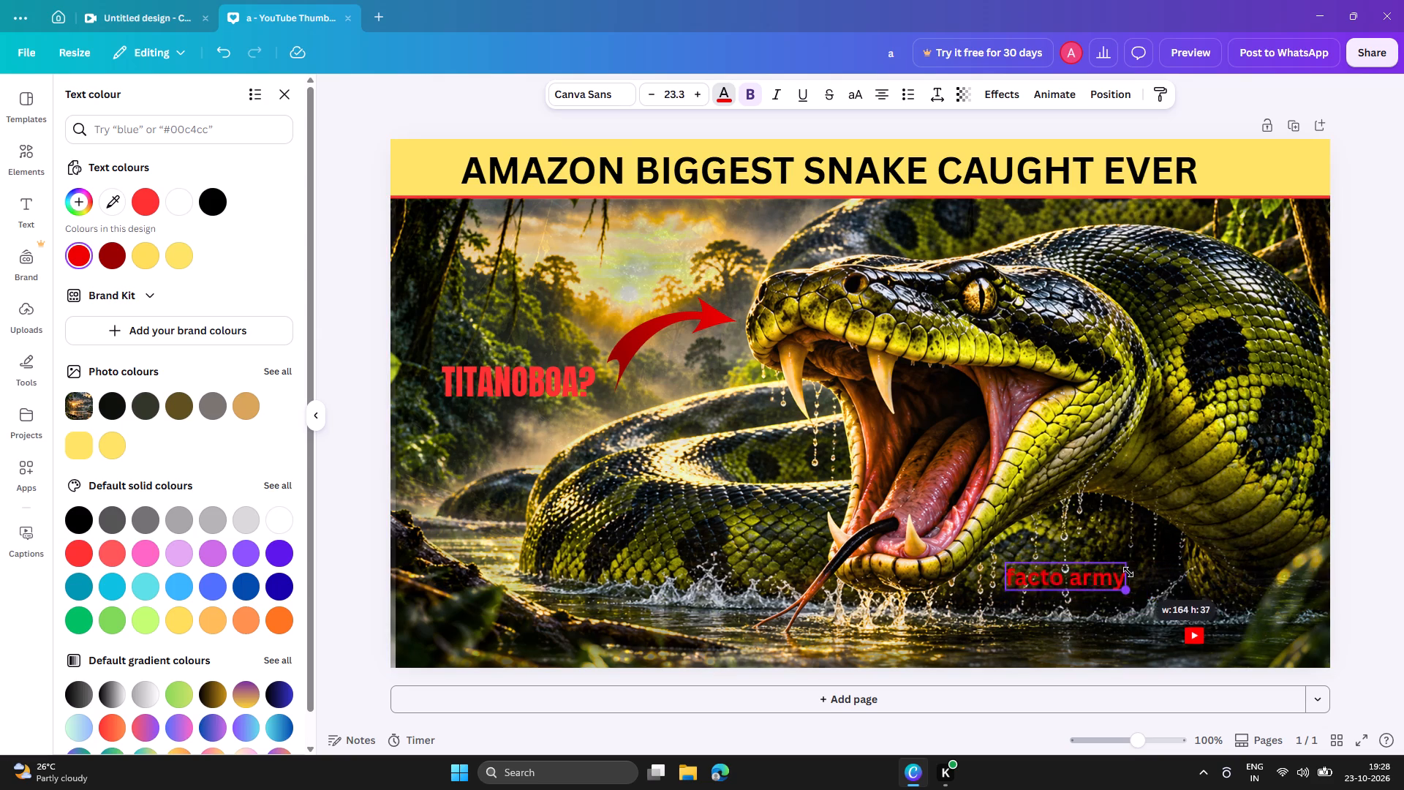
drag(1128, 572, 1099, 566)
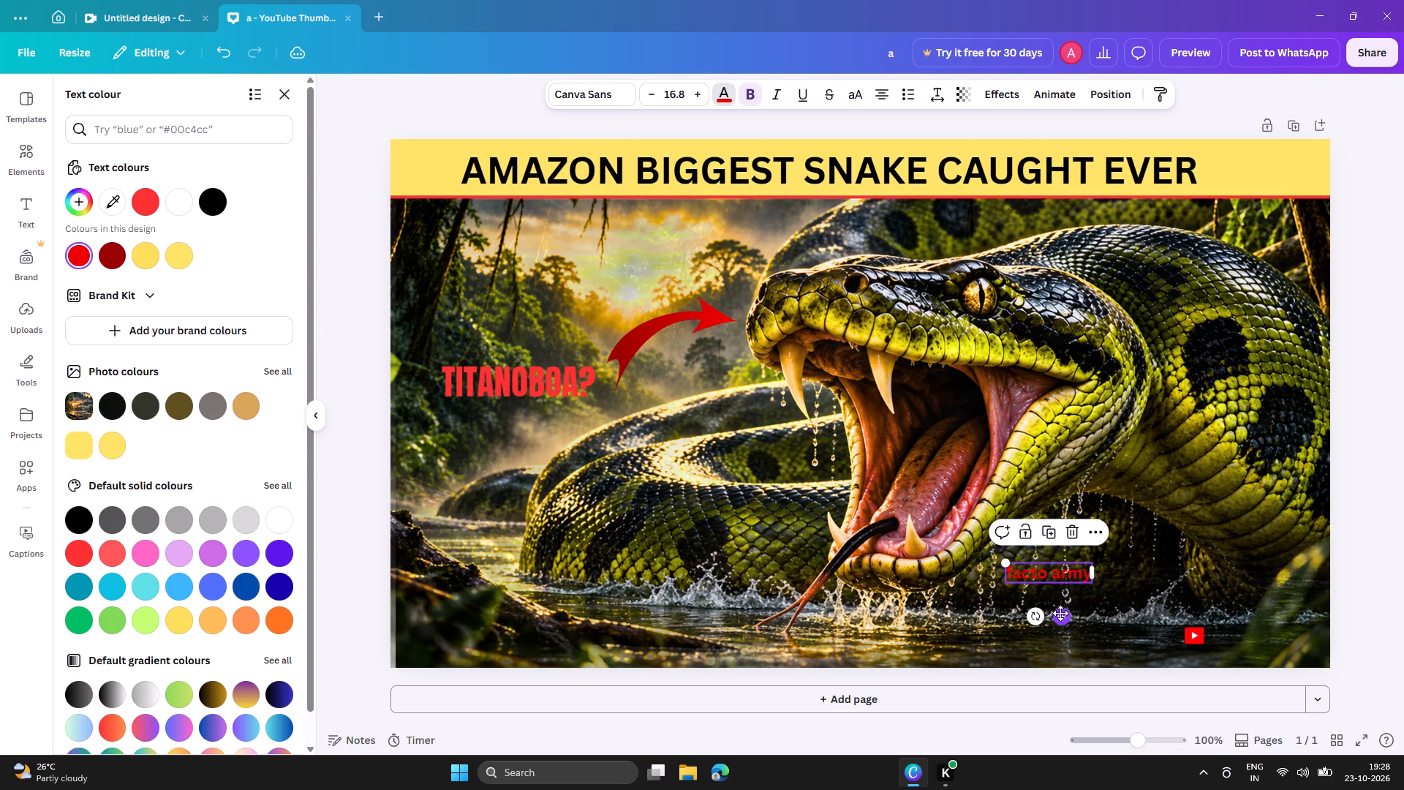
drag(1060, 613, 1264, 673)
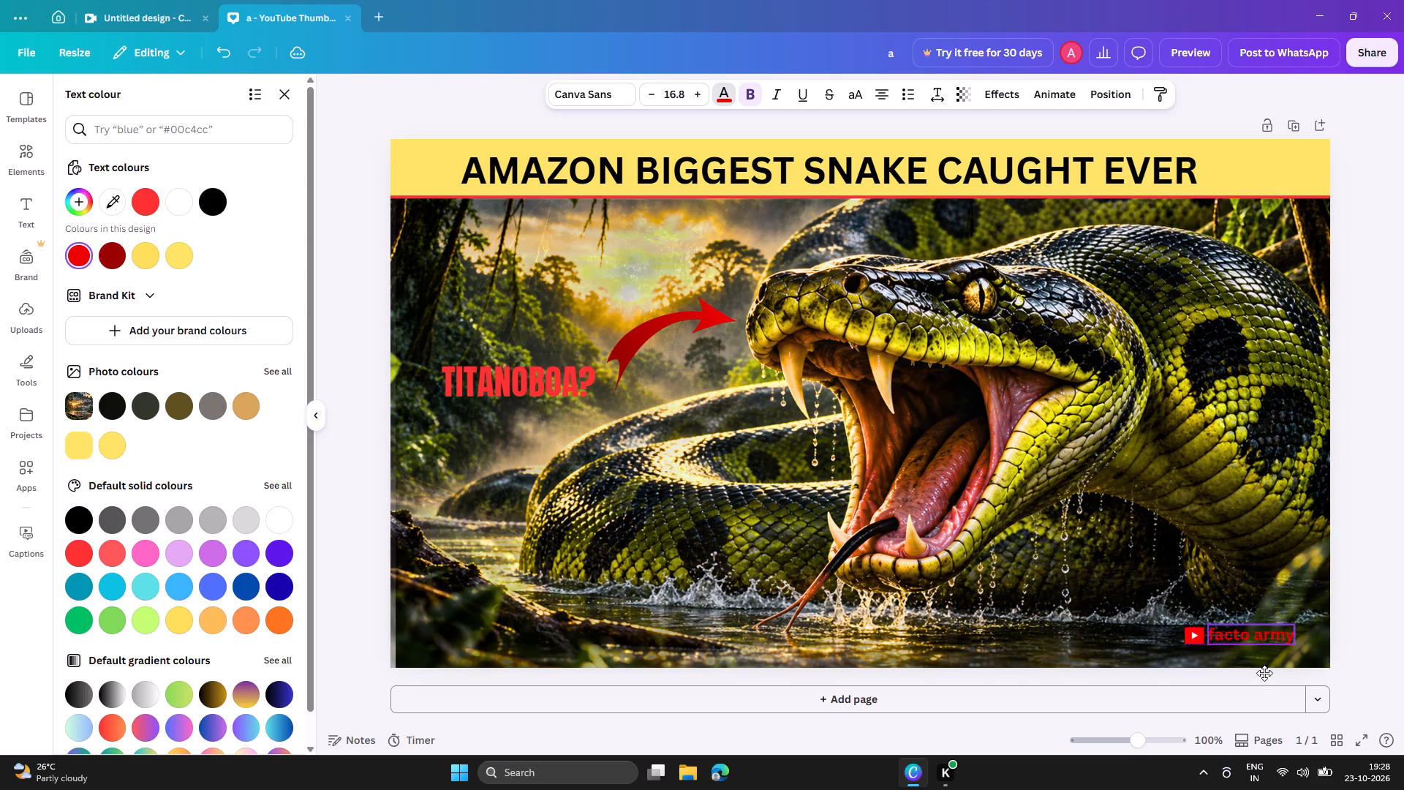
drag(1264, 673, 1265, 672)
click(1337, 612)
click(1361, 554)
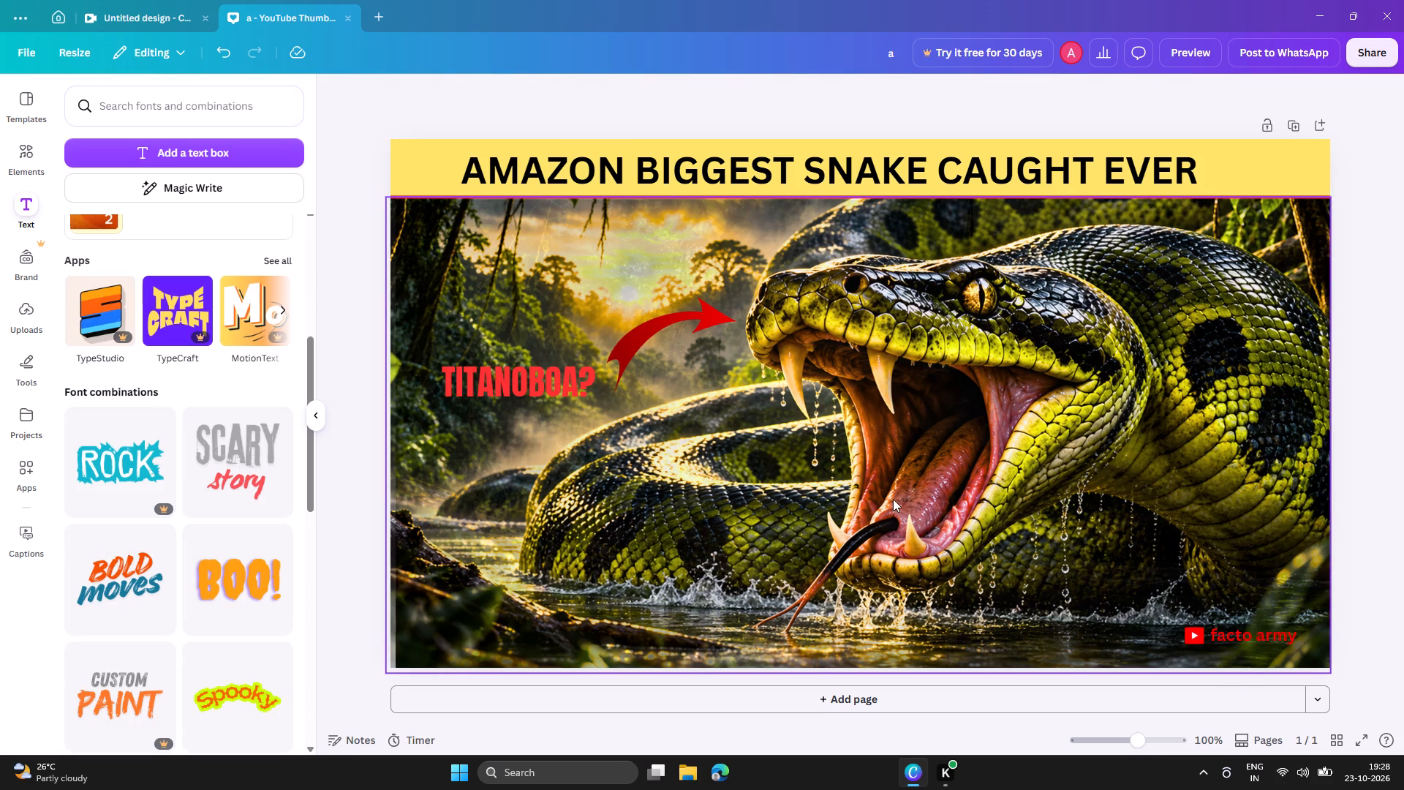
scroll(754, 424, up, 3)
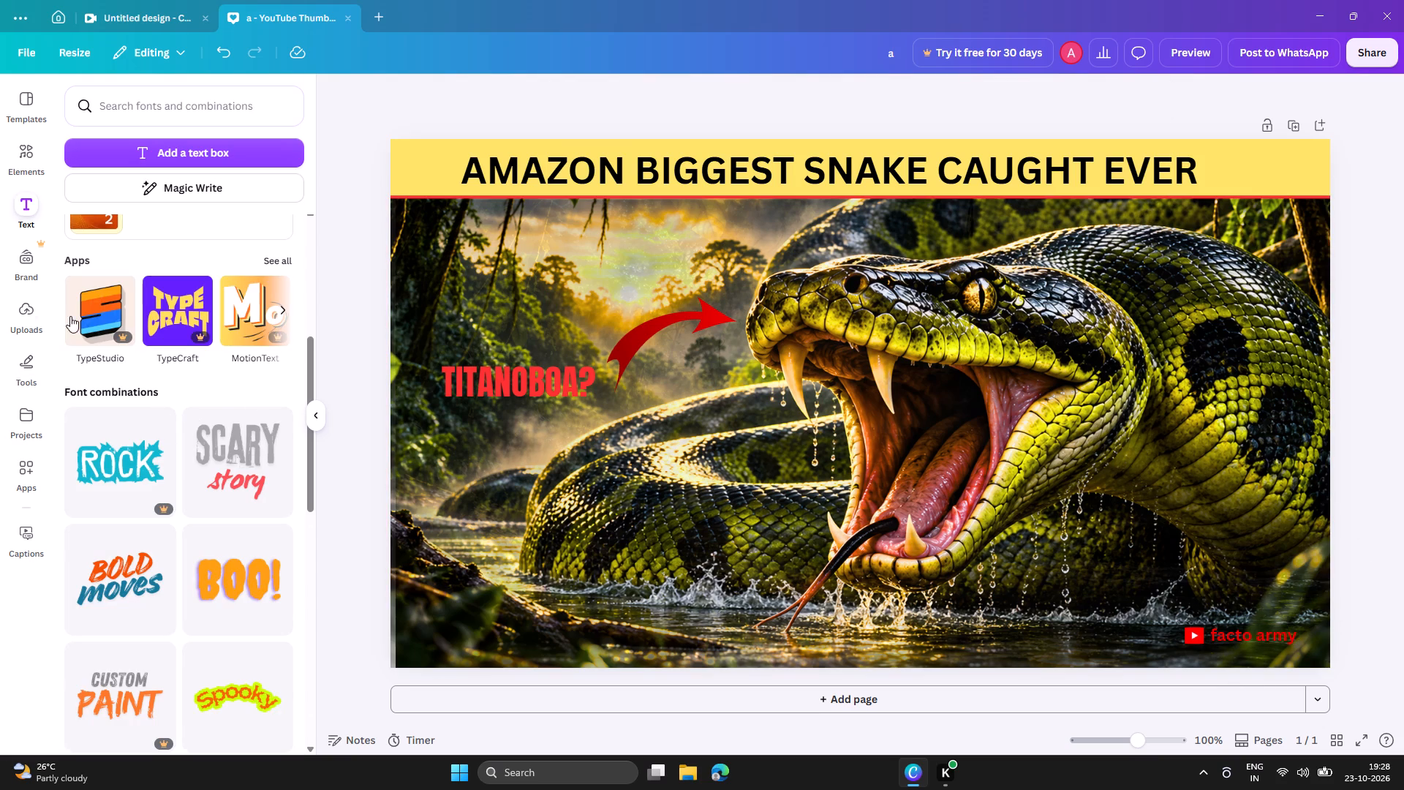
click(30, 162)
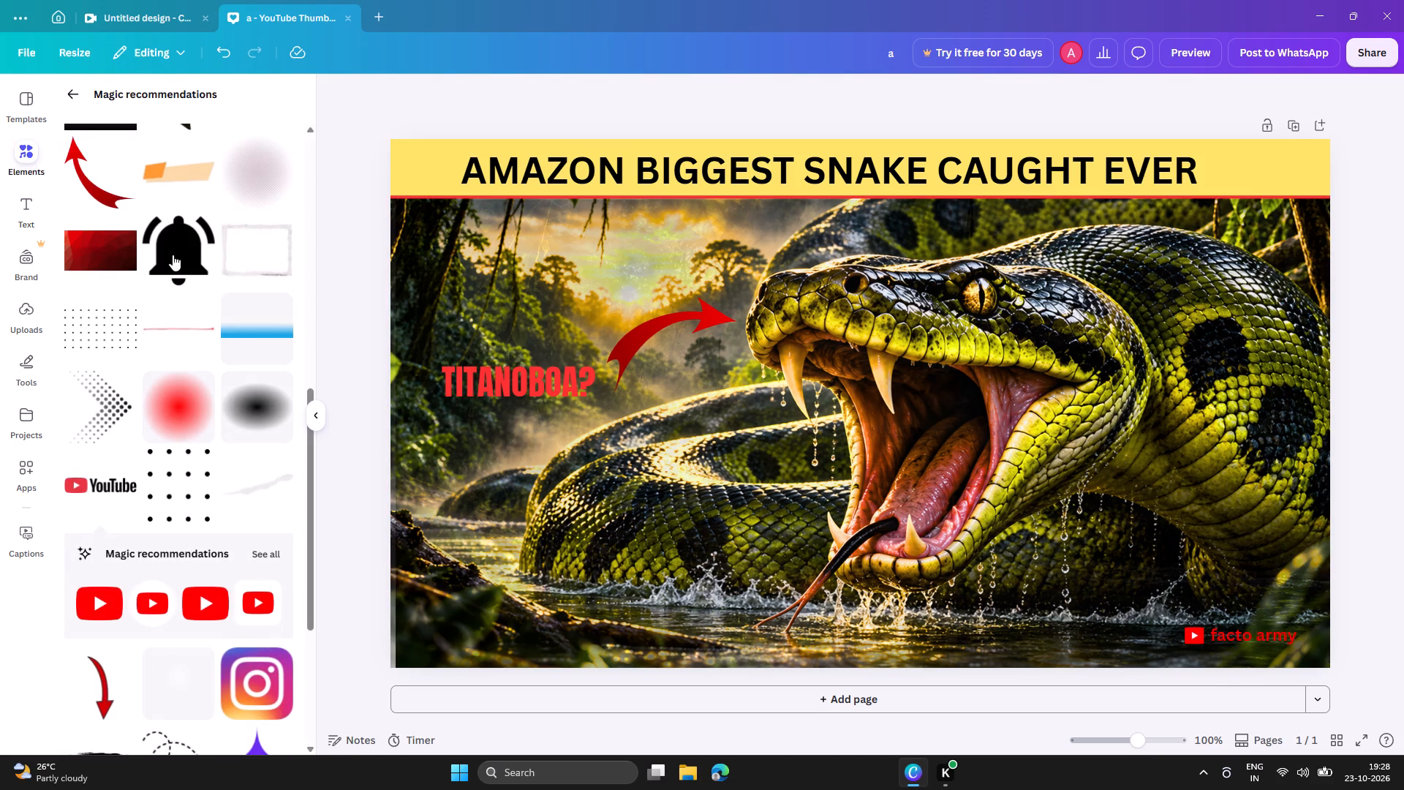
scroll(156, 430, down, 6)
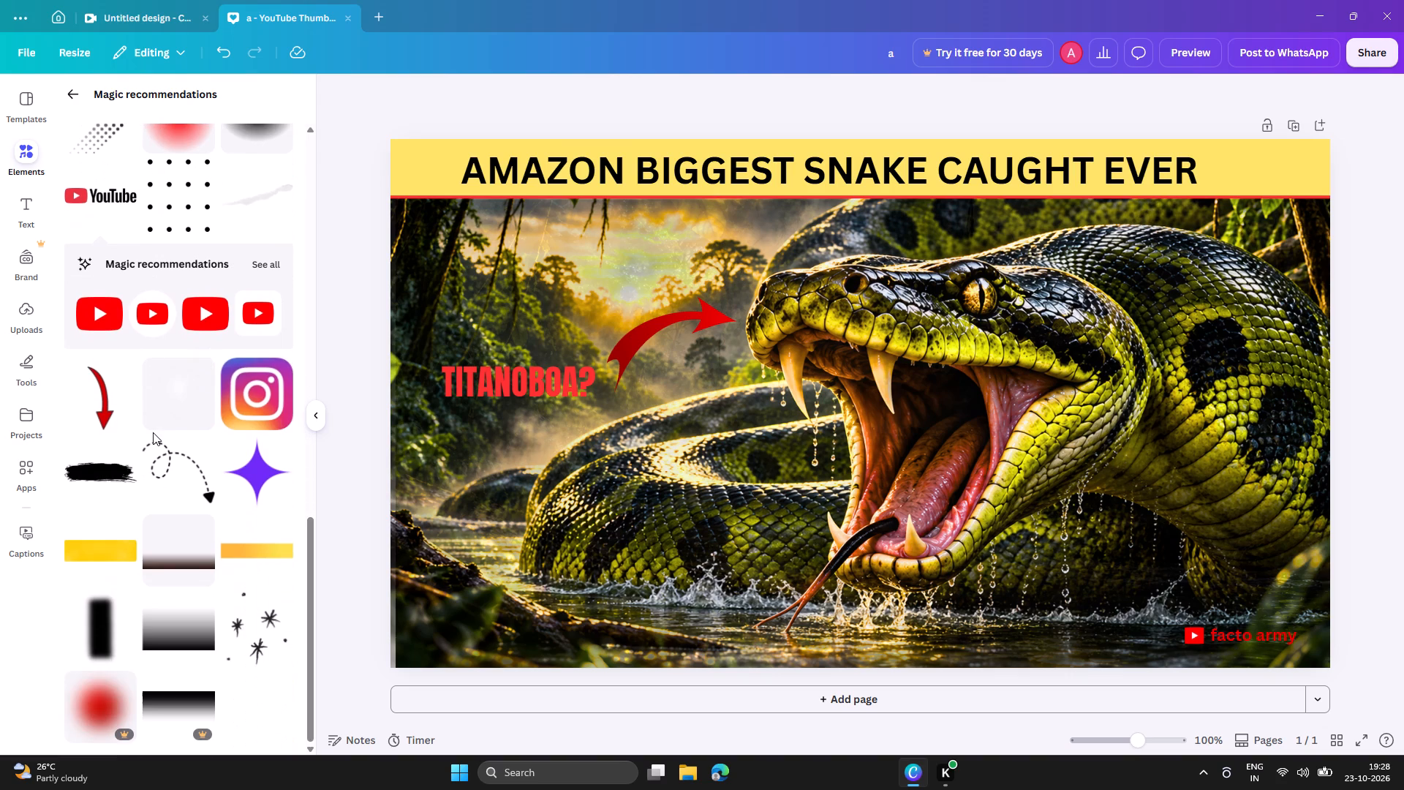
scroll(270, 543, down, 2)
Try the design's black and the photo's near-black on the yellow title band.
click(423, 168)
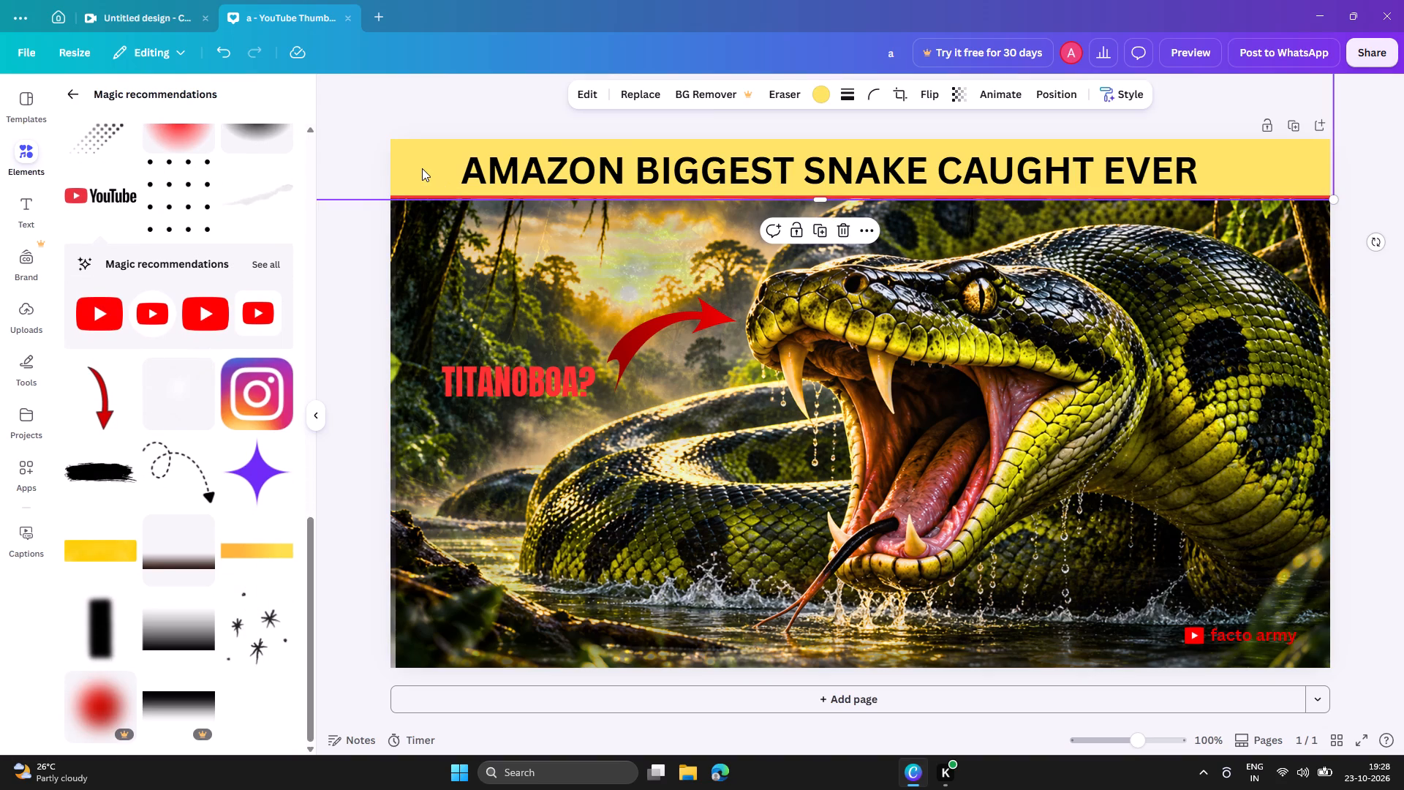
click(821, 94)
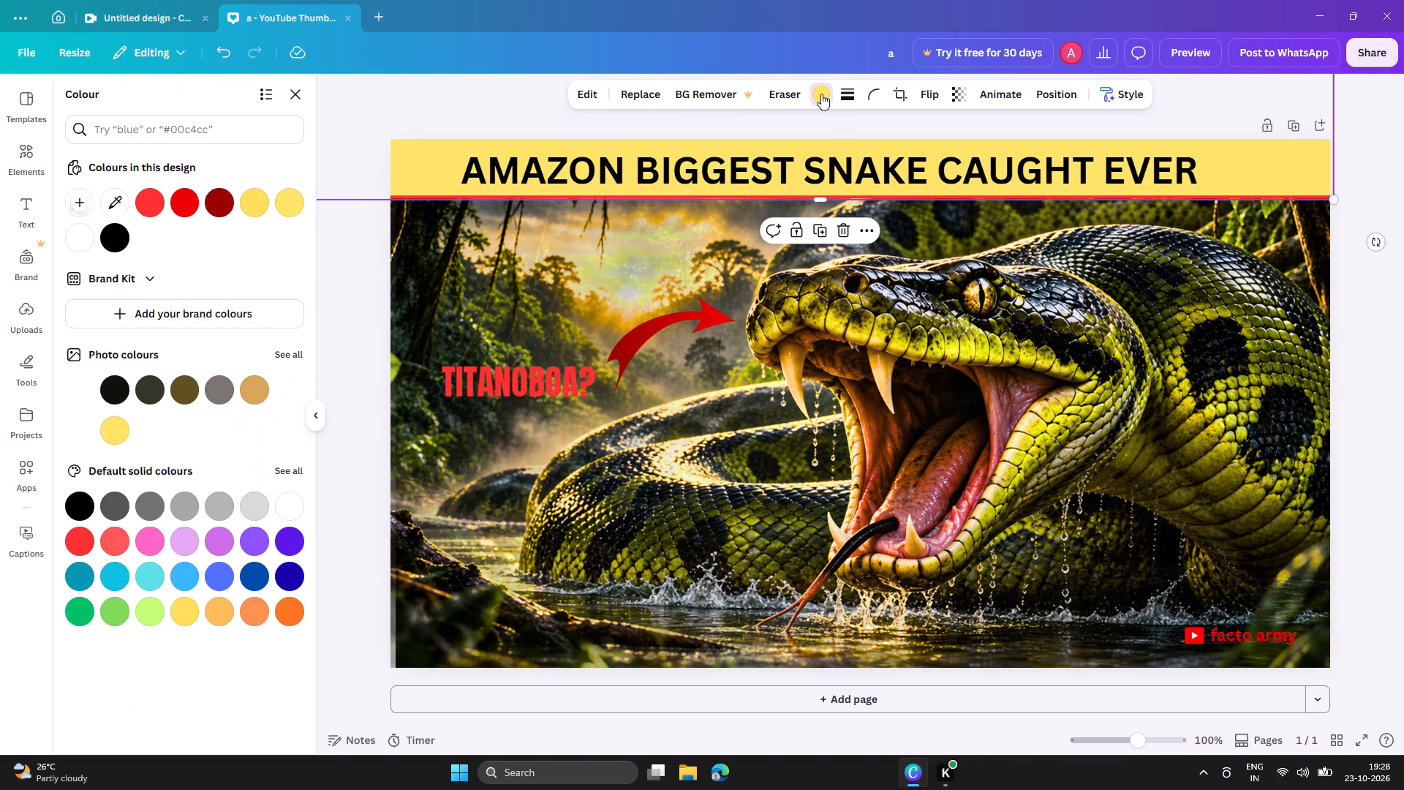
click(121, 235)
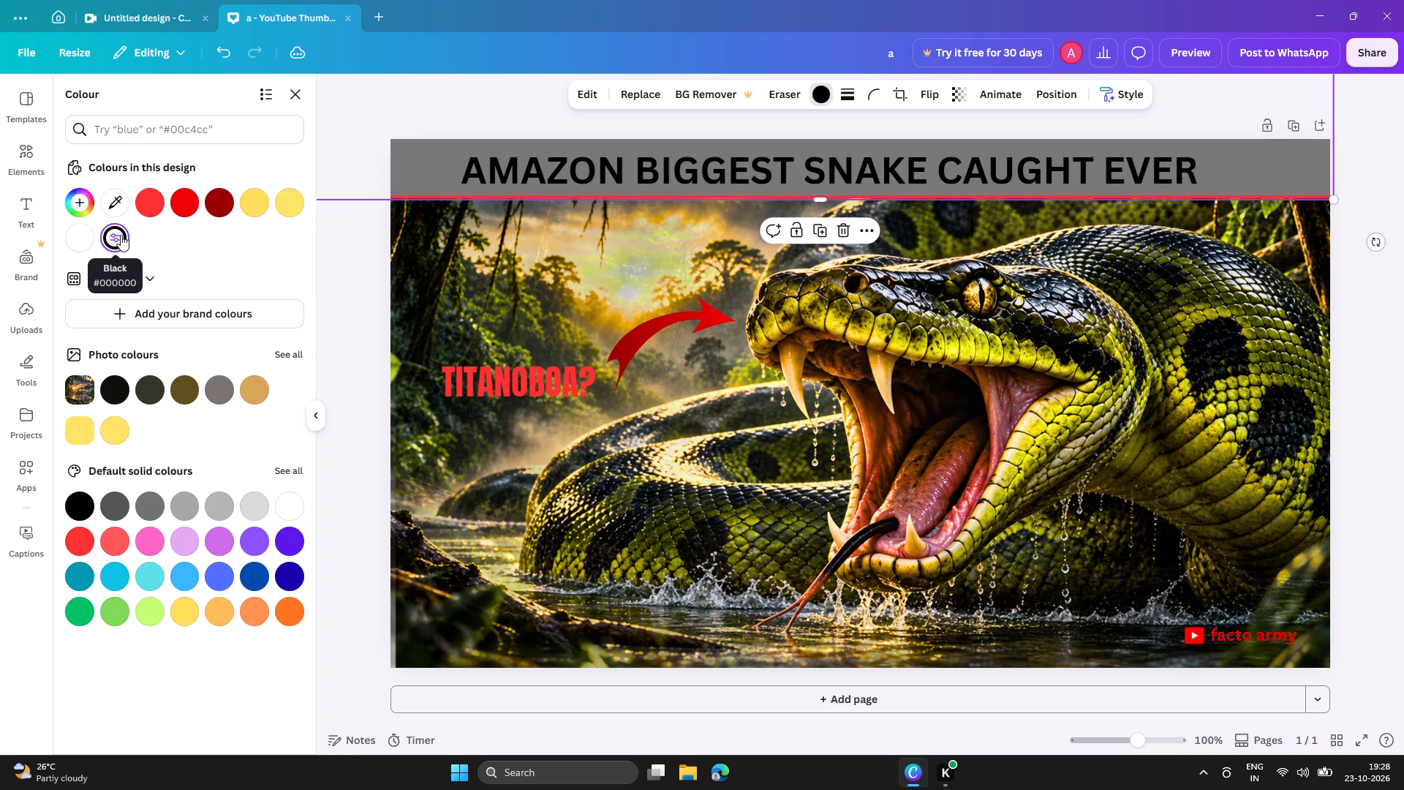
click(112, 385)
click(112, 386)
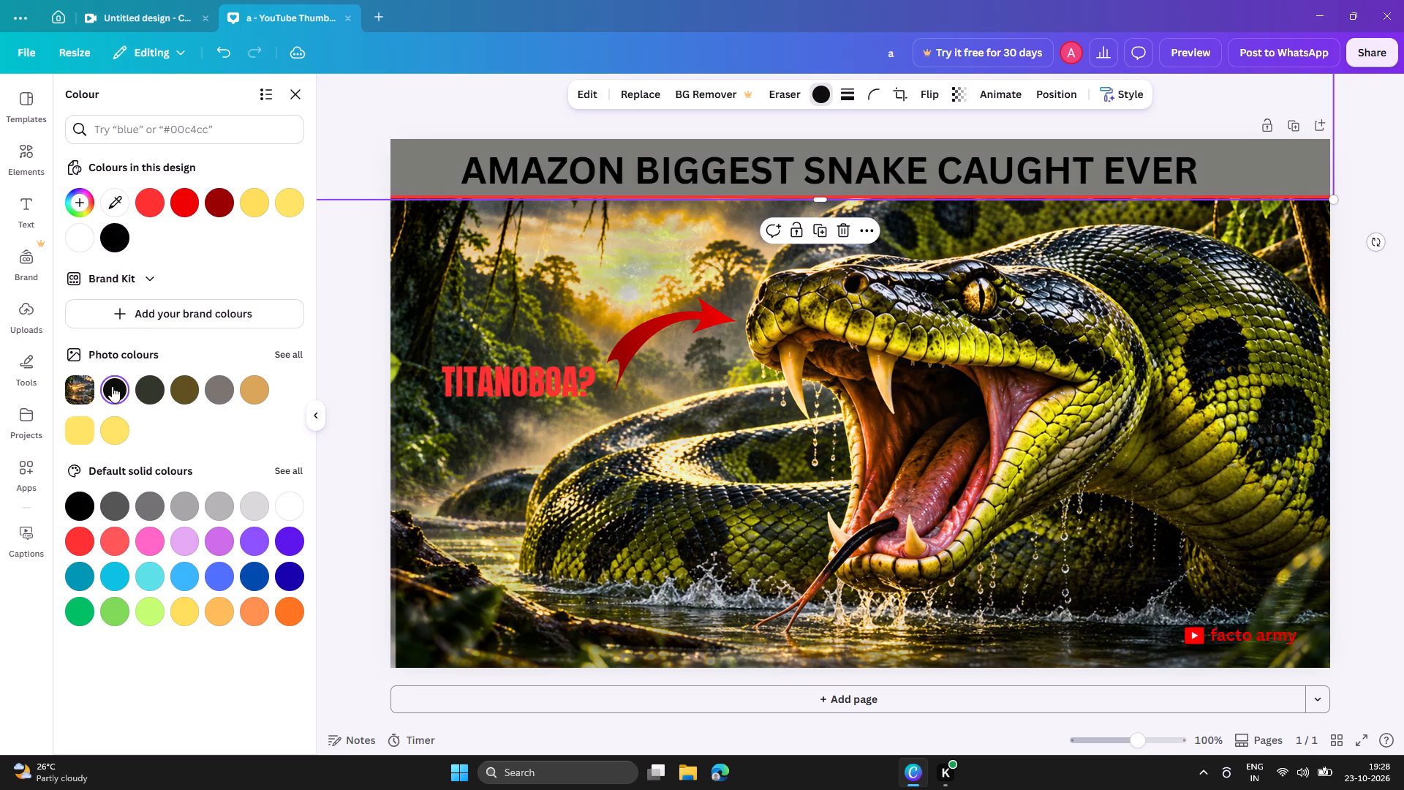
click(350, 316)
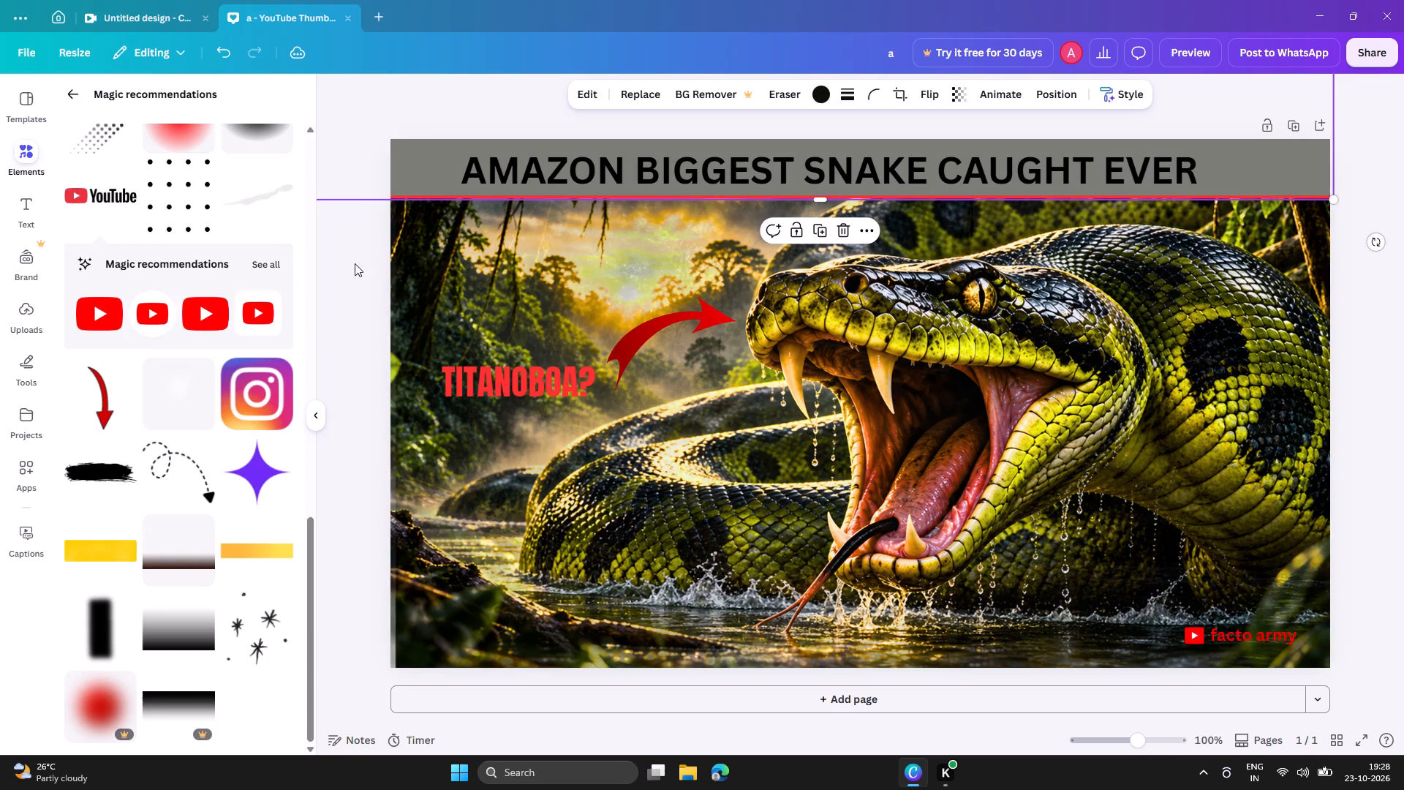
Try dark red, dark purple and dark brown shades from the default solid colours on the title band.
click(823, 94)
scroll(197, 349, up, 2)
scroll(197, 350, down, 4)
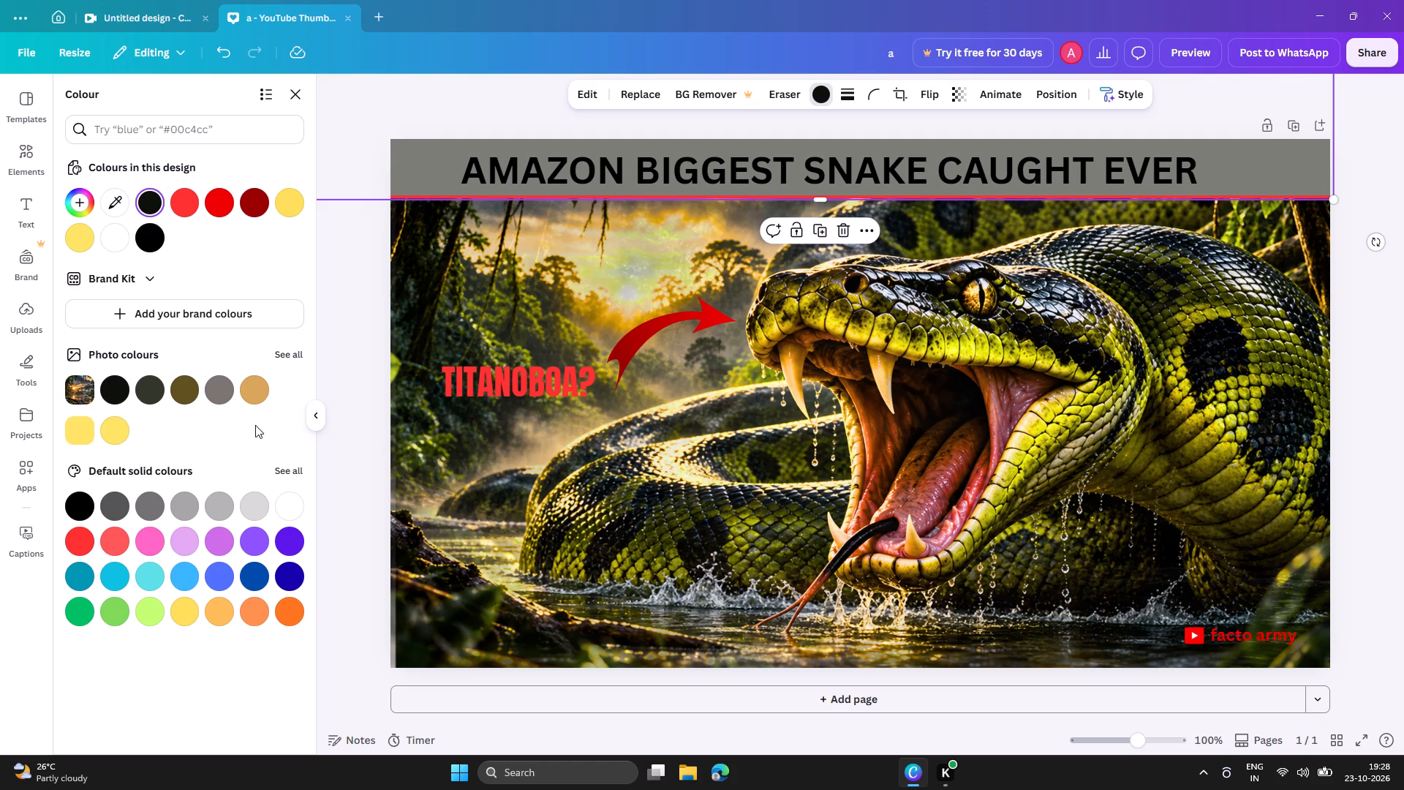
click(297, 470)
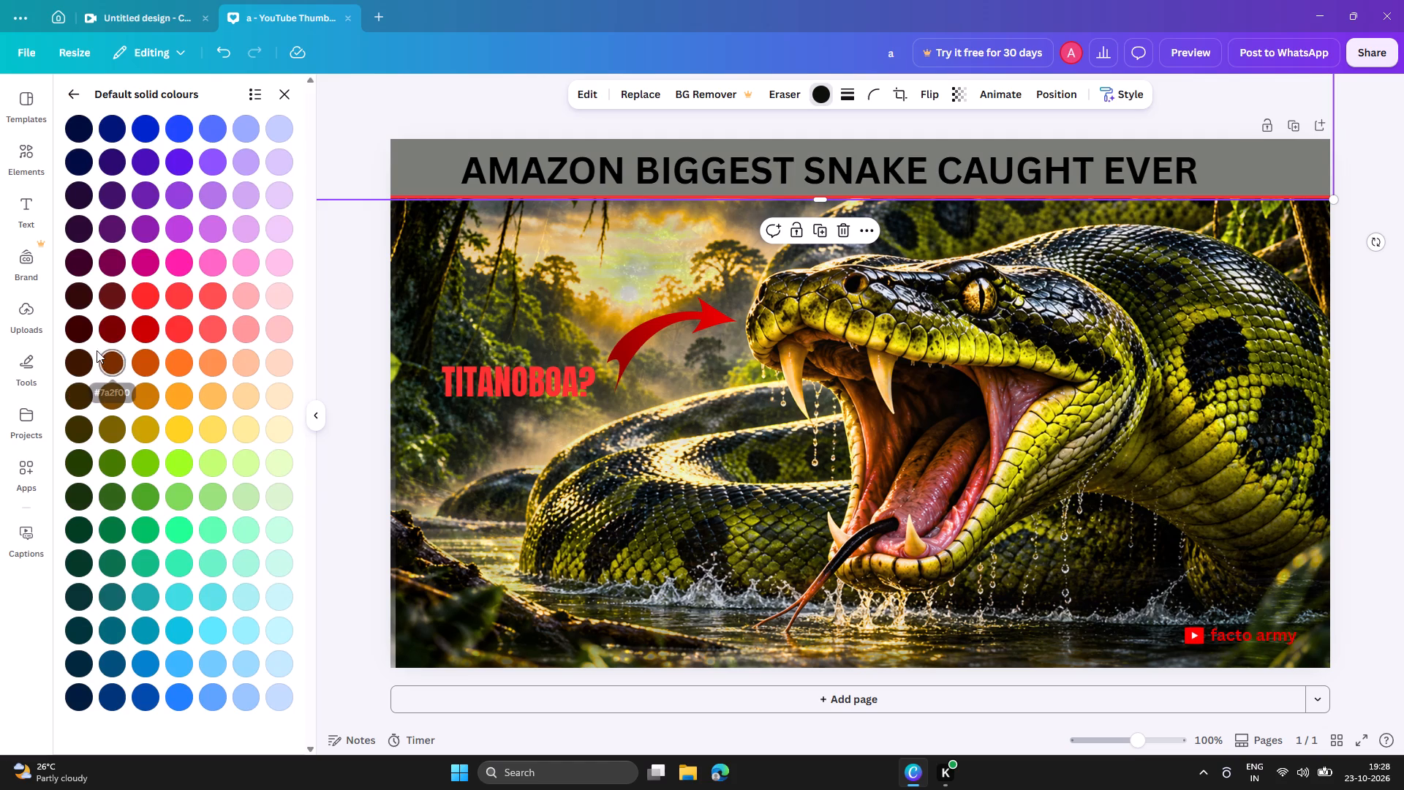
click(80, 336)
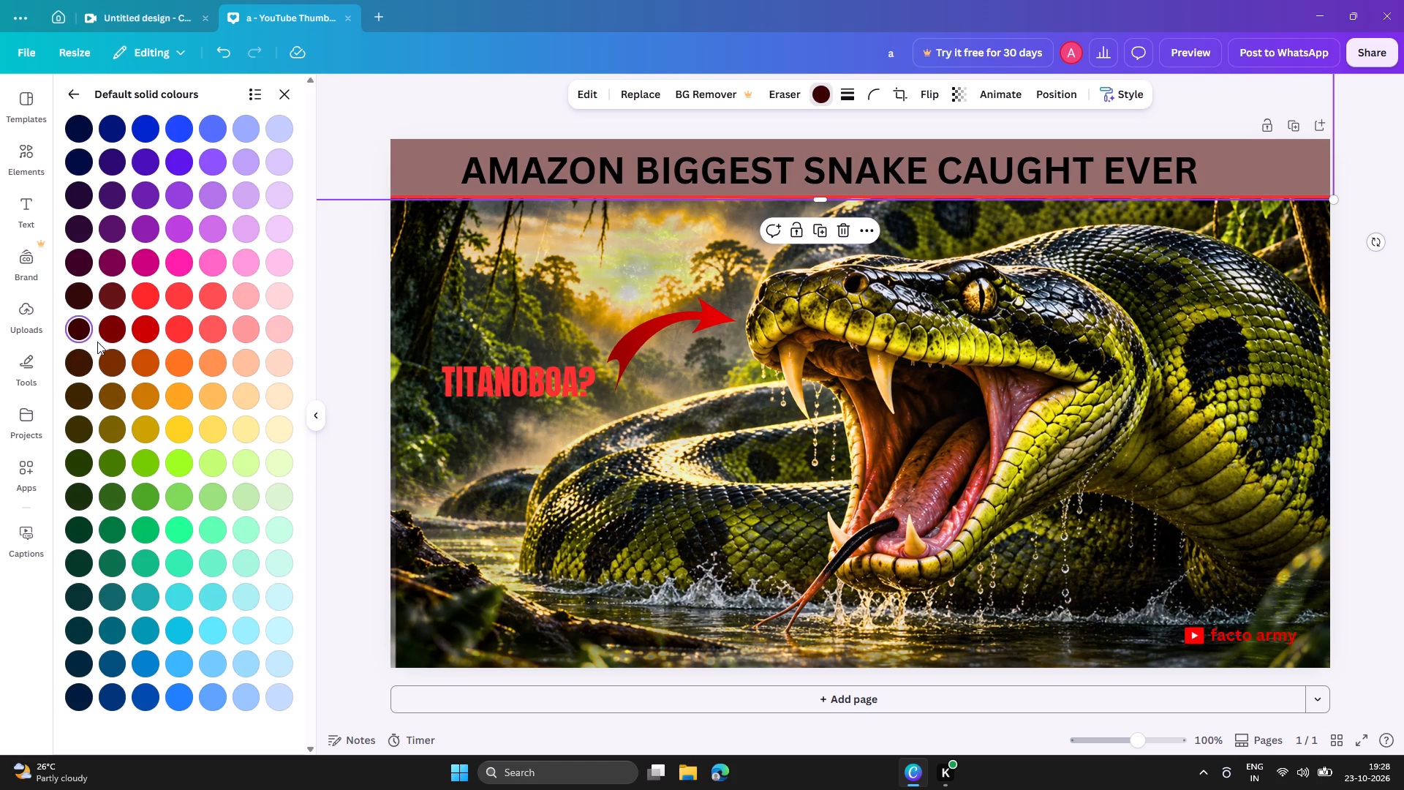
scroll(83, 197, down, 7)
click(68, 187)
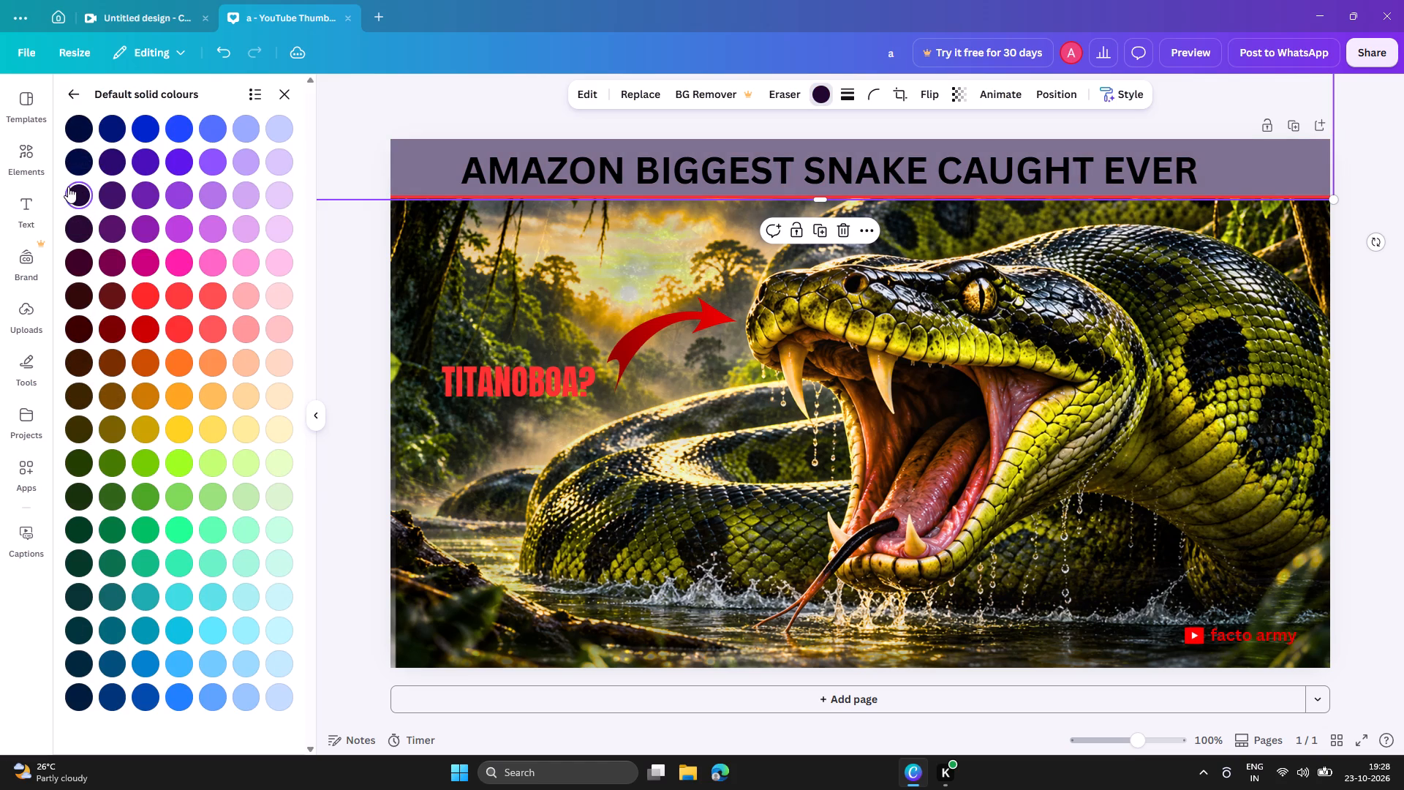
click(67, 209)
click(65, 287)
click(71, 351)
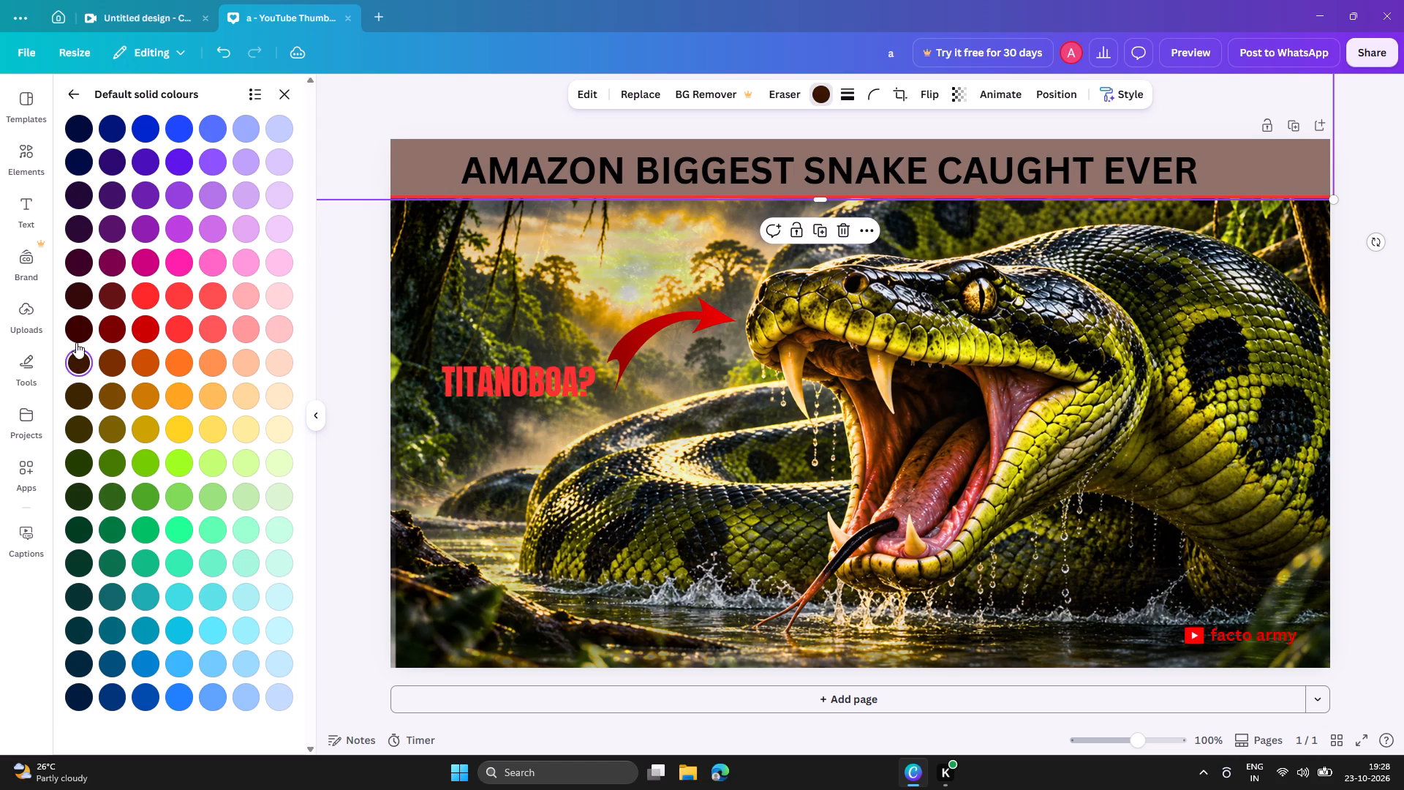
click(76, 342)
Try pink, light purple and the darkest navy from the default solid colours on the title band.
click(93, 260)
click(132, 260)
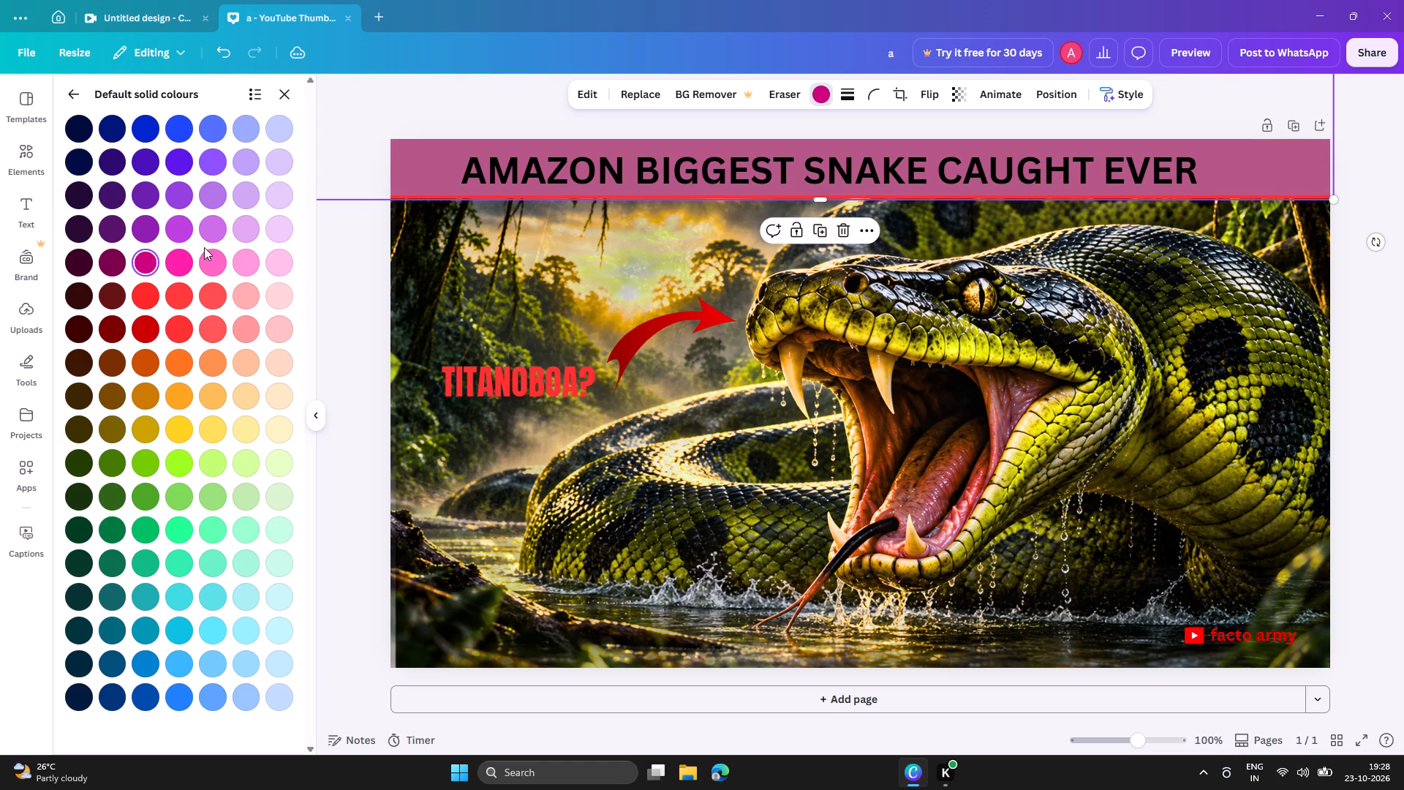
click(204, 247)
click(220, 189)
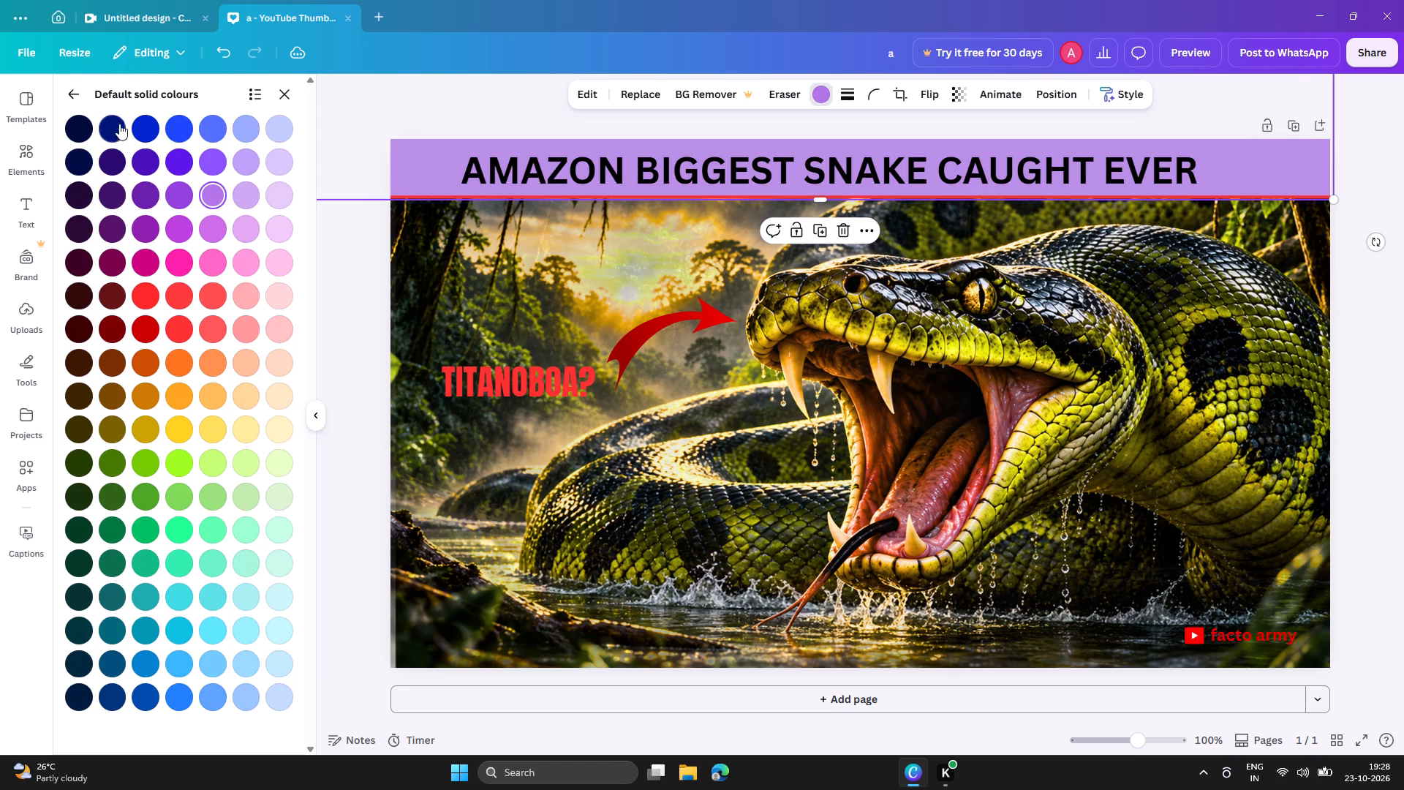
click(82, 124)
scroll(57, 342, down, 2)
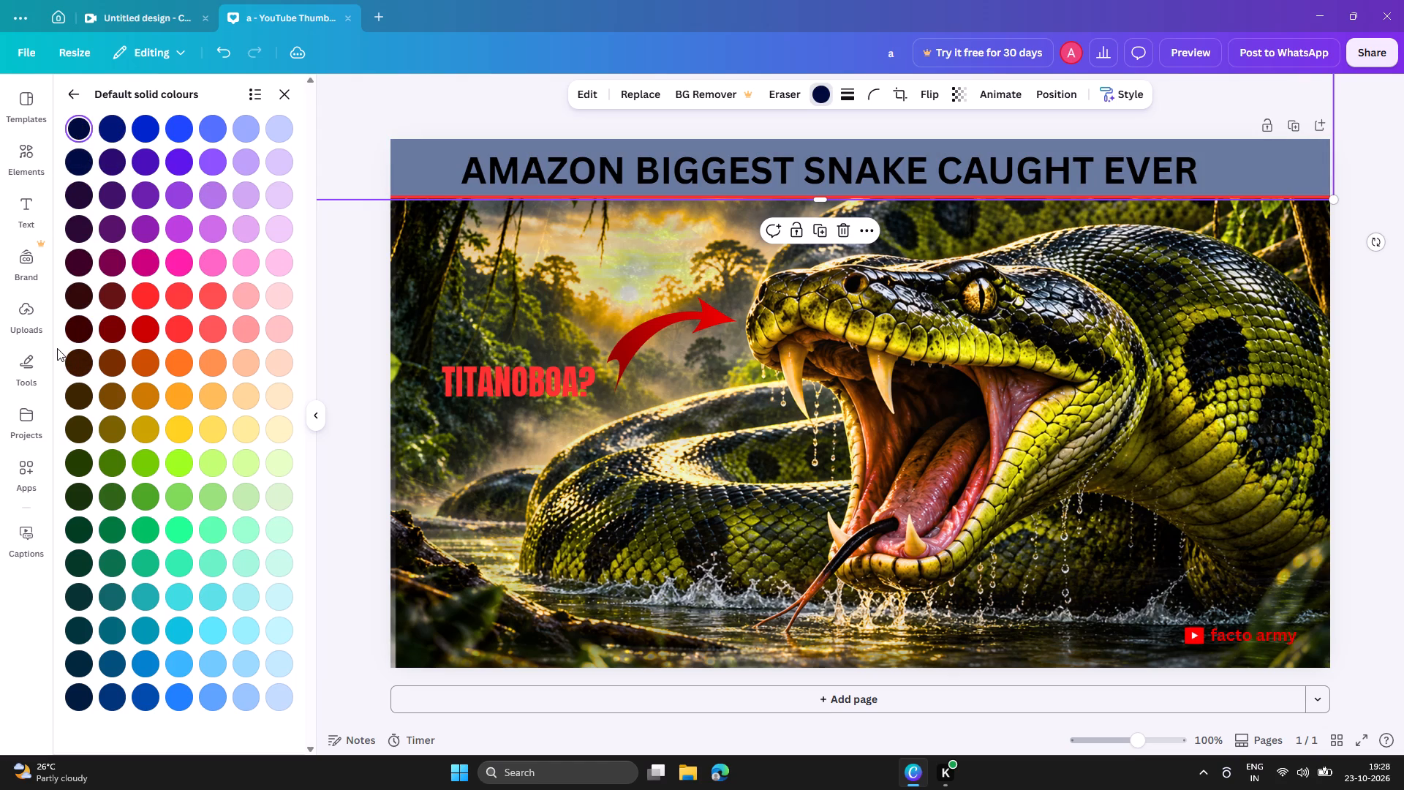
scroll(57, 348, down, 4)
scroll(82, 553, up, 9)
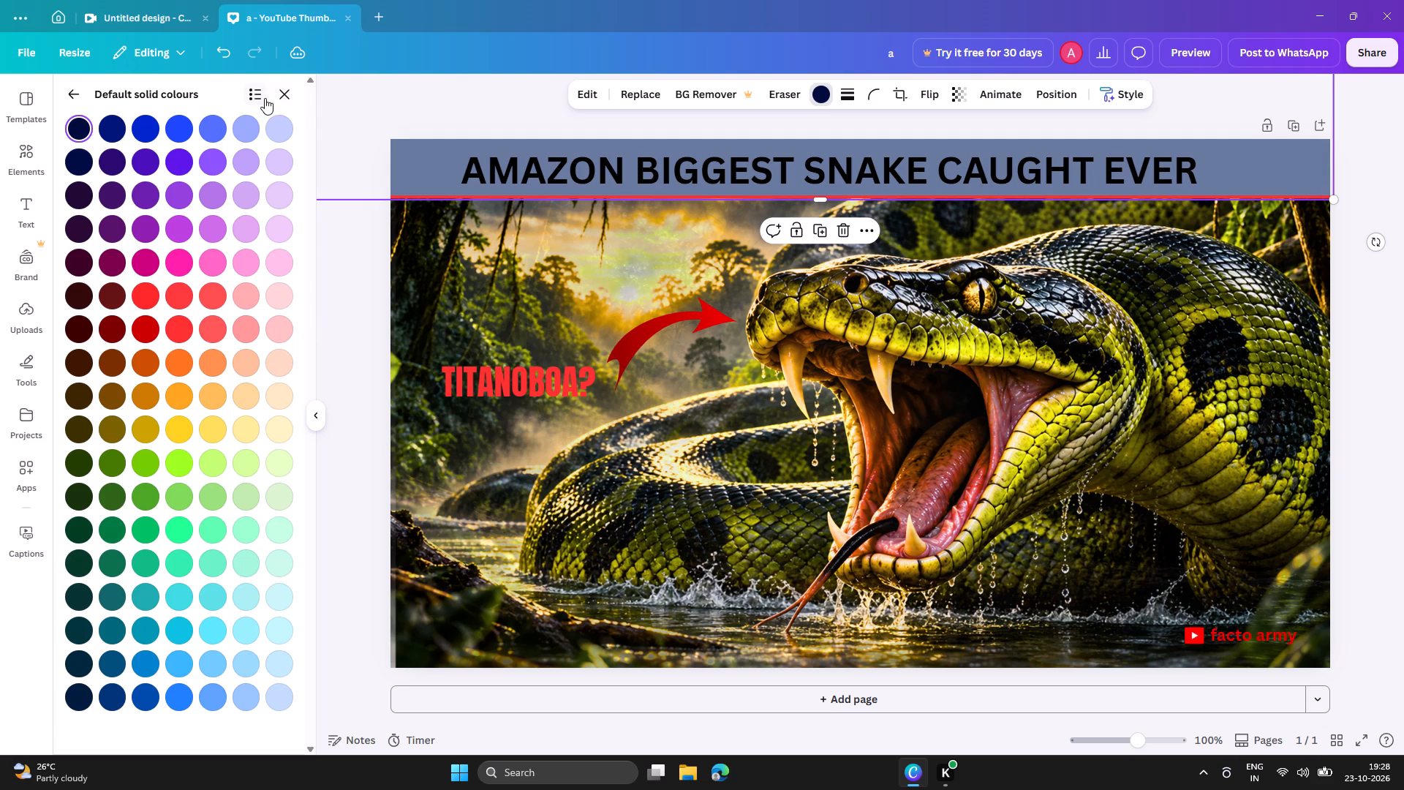
Look through the default solid colours by name for a suitable title band shade.
click(264, 98)
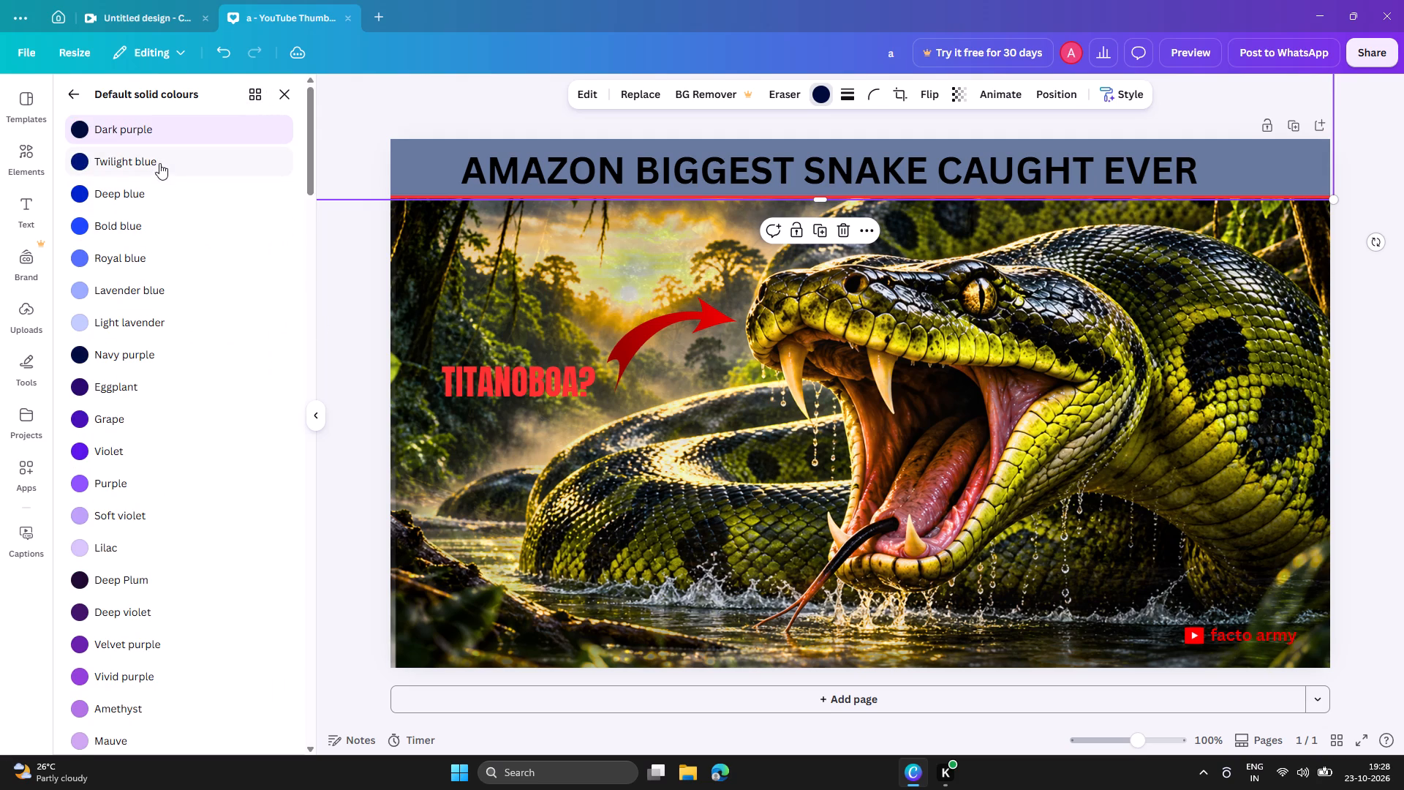
scroll(109, 355, down, 3)
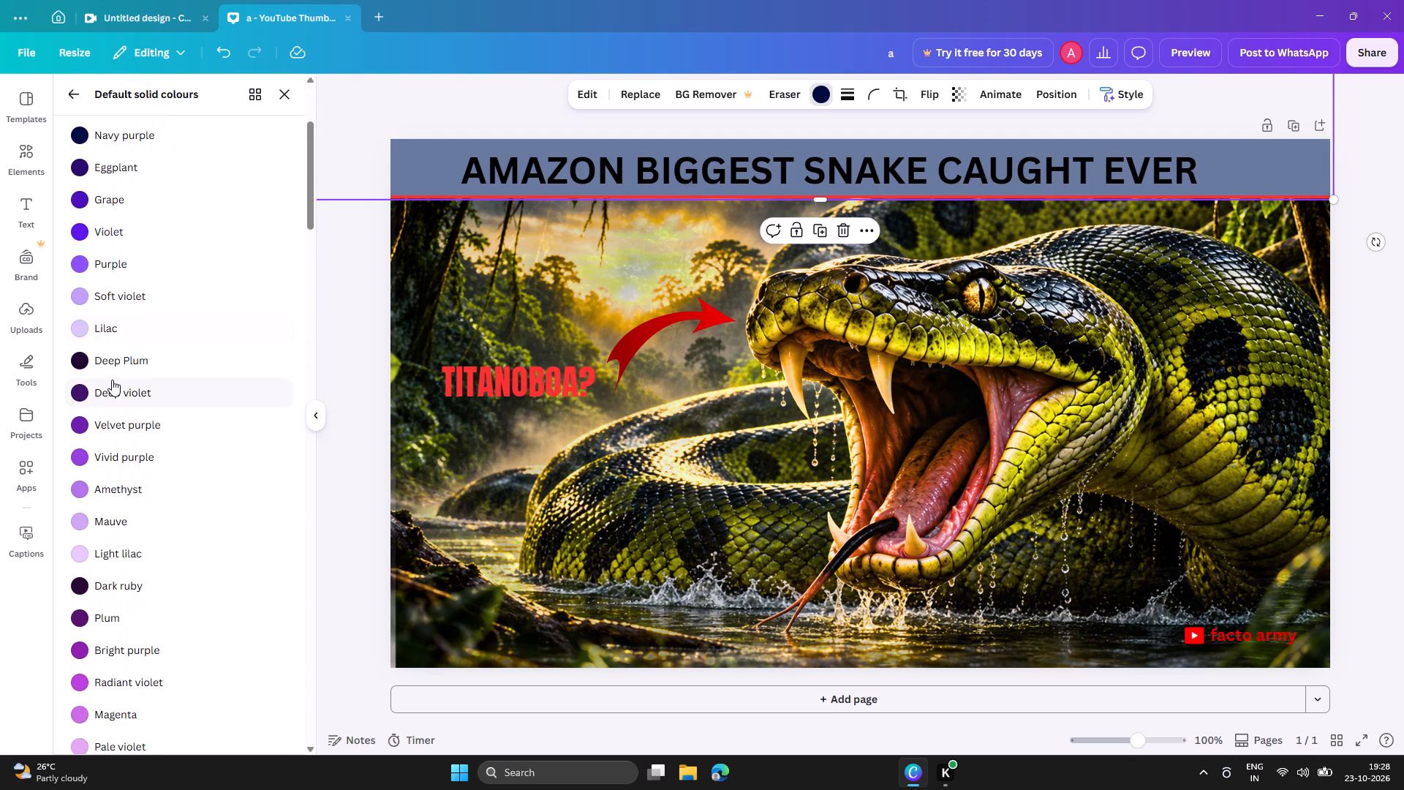
scroll(116, 380, down, 5)
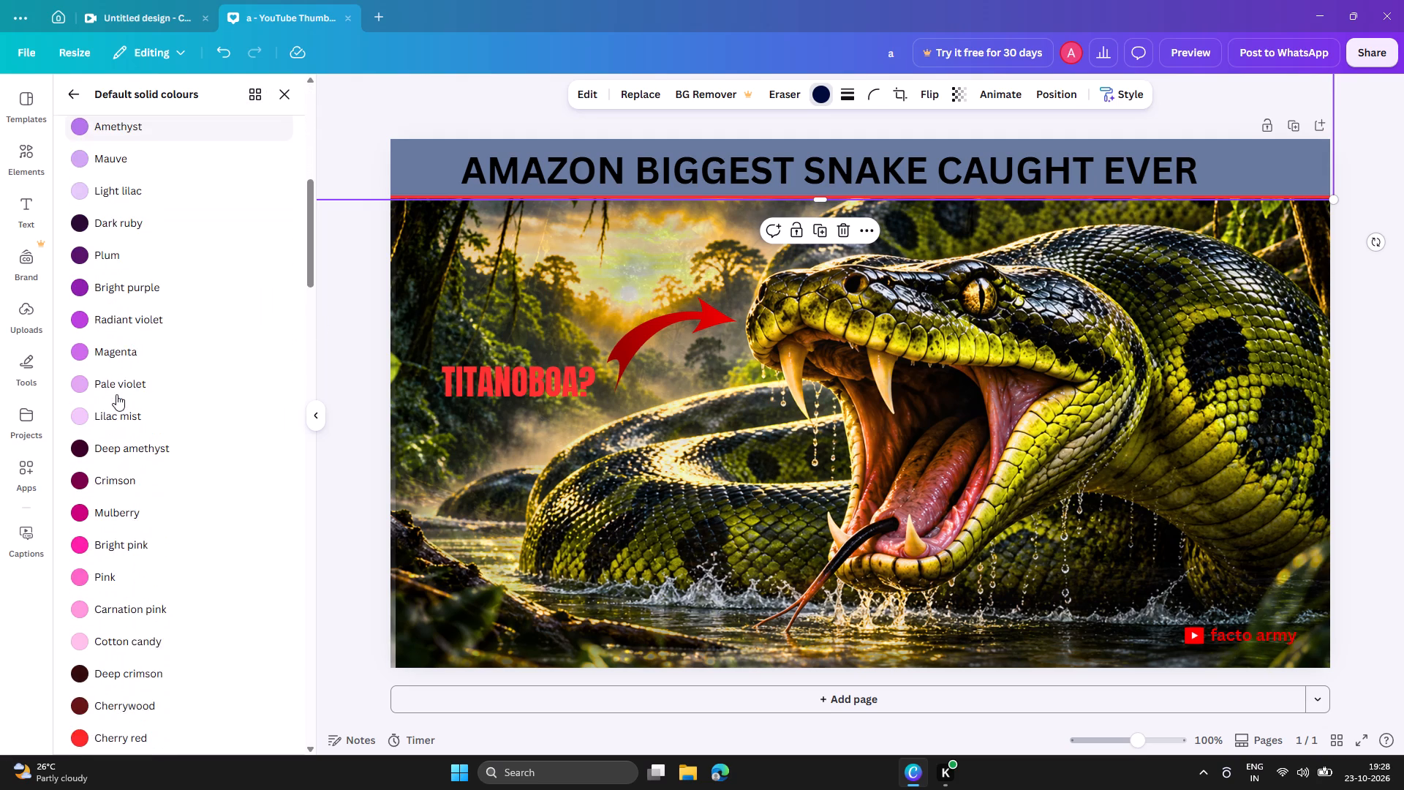
scroll(116, 394, down, 8)
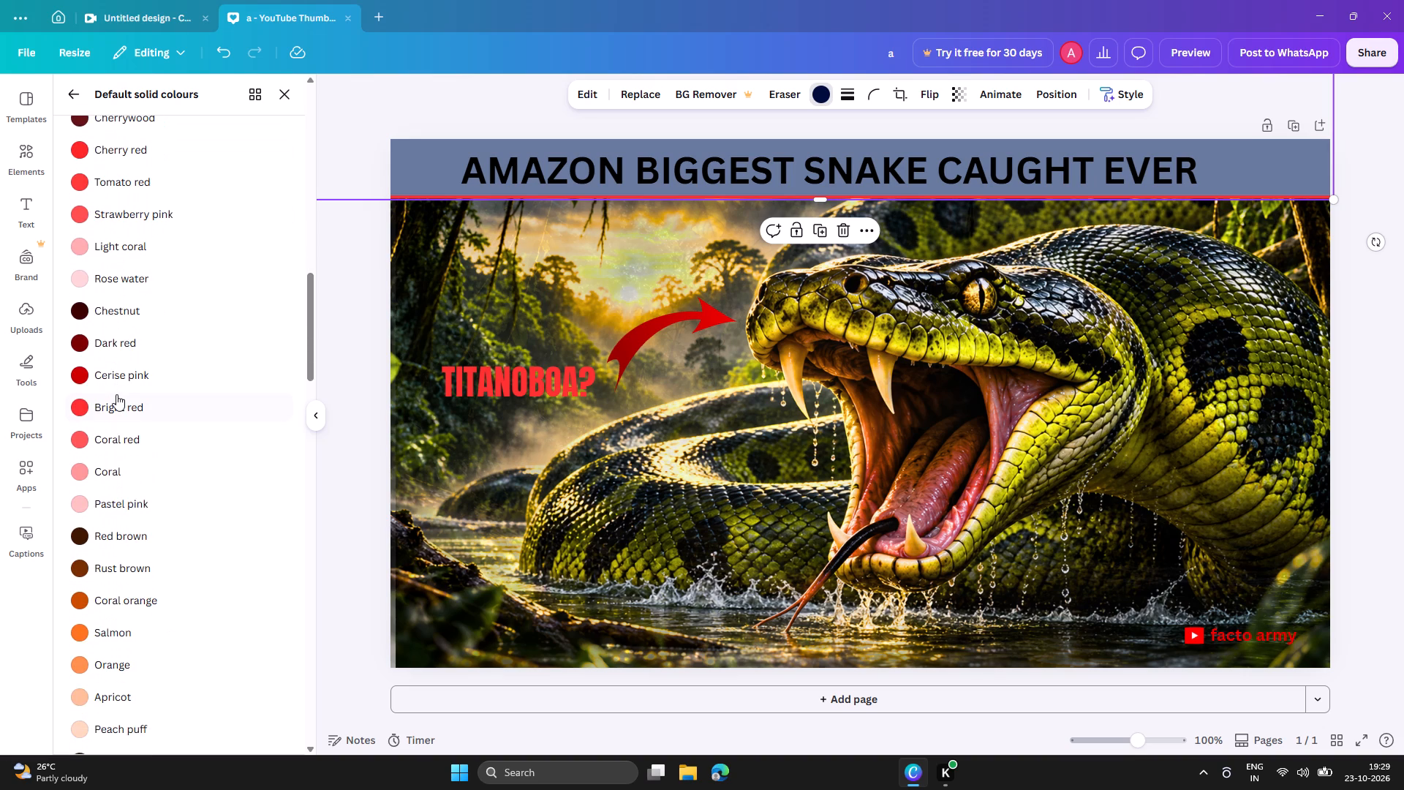
scroll(116, 394, down, 3)
scroll(117, 471, down, 9)
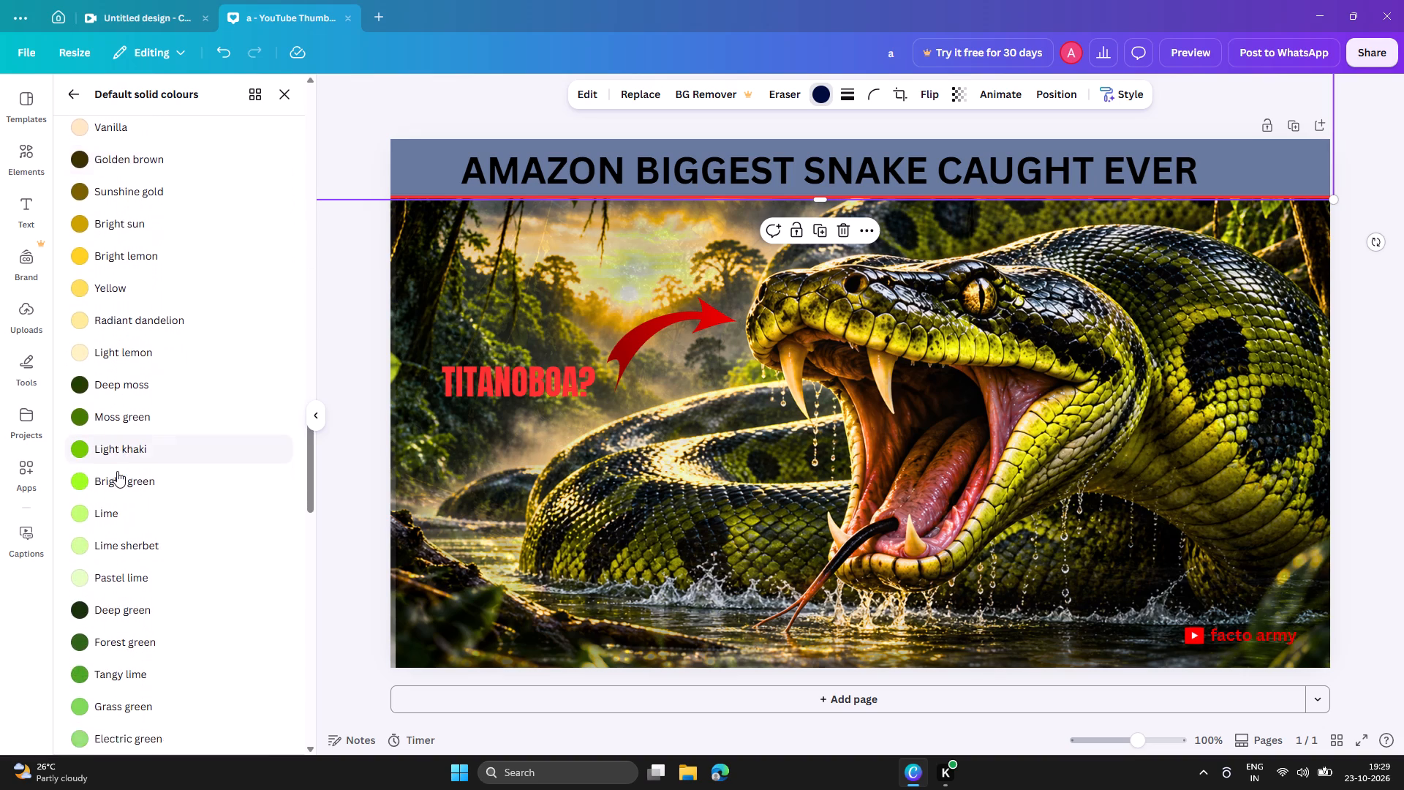
scroll(117, 471, down, 7)
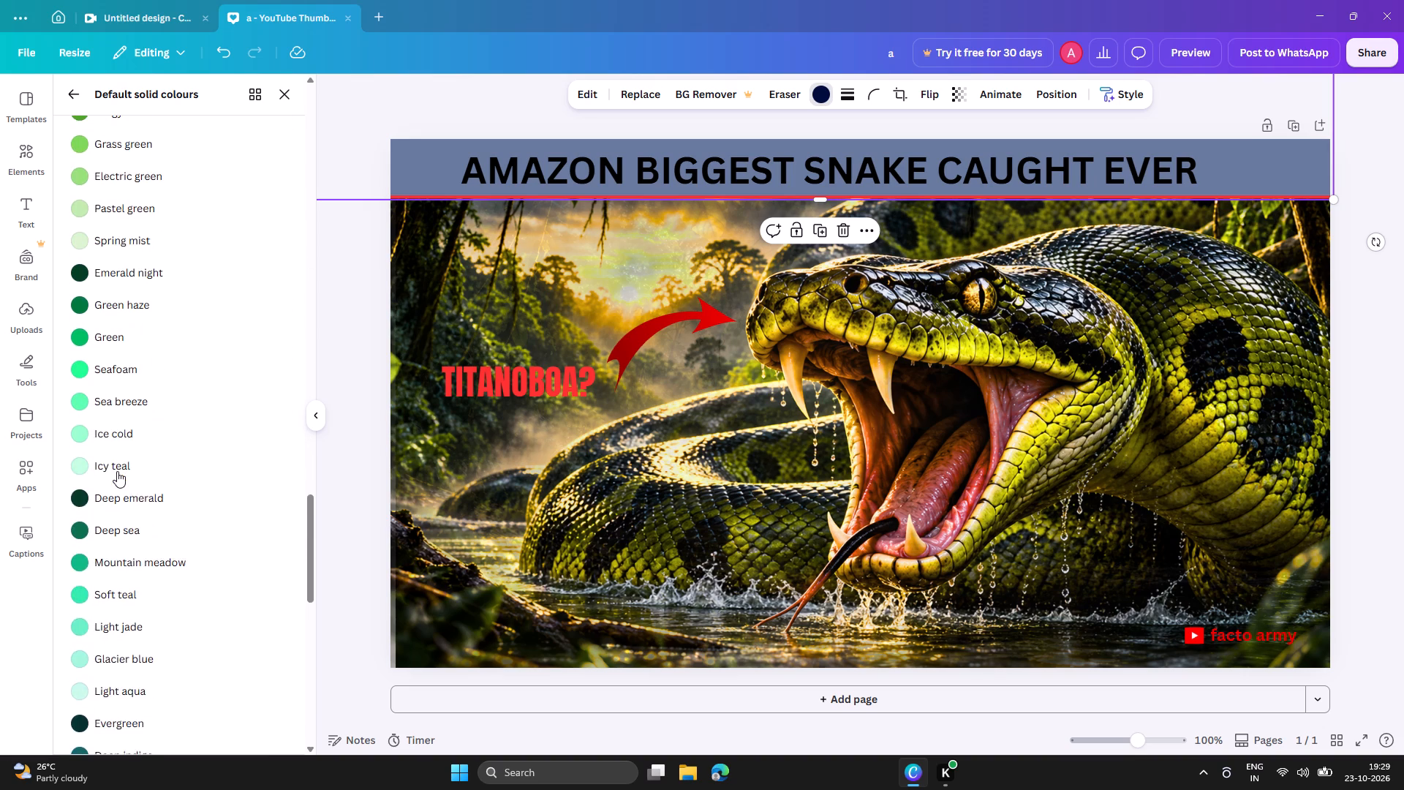
scroll(117, 471, down, 9)
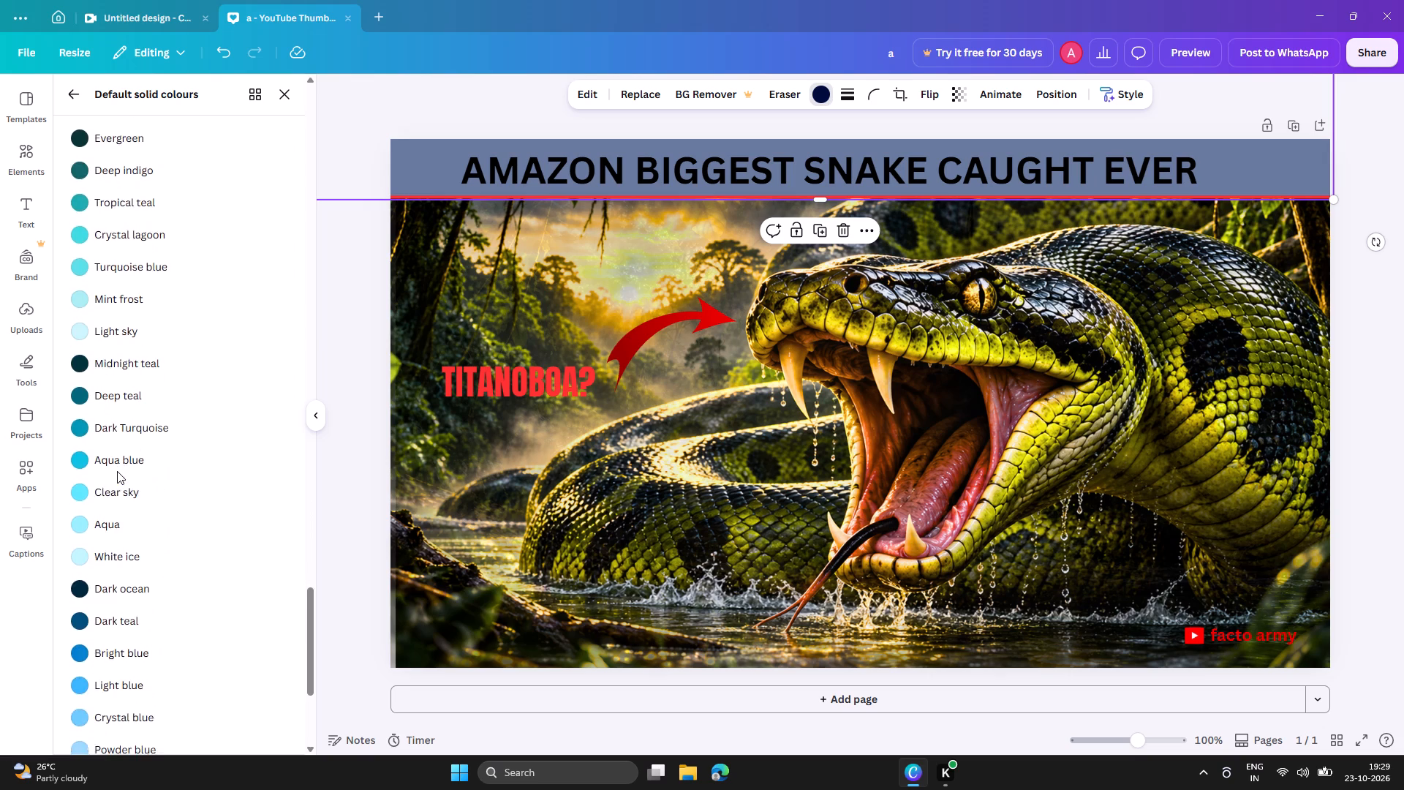
scroll(117, 471, down, 11)
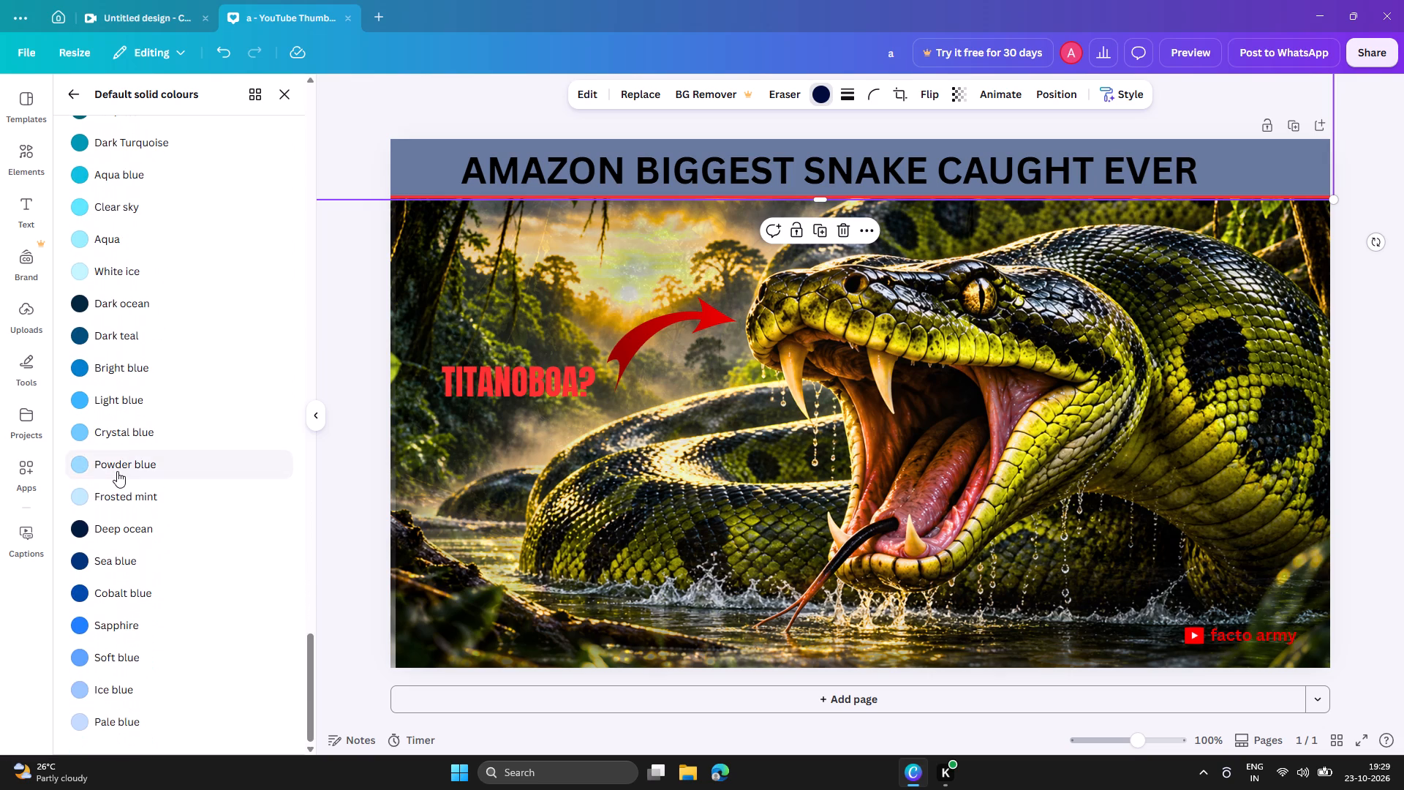
scroll(117, 471, up, 7)
scroll(117, 471, down, 1)
scroll(117, 471, up, 20)
scroll(117, 471, up, 17)
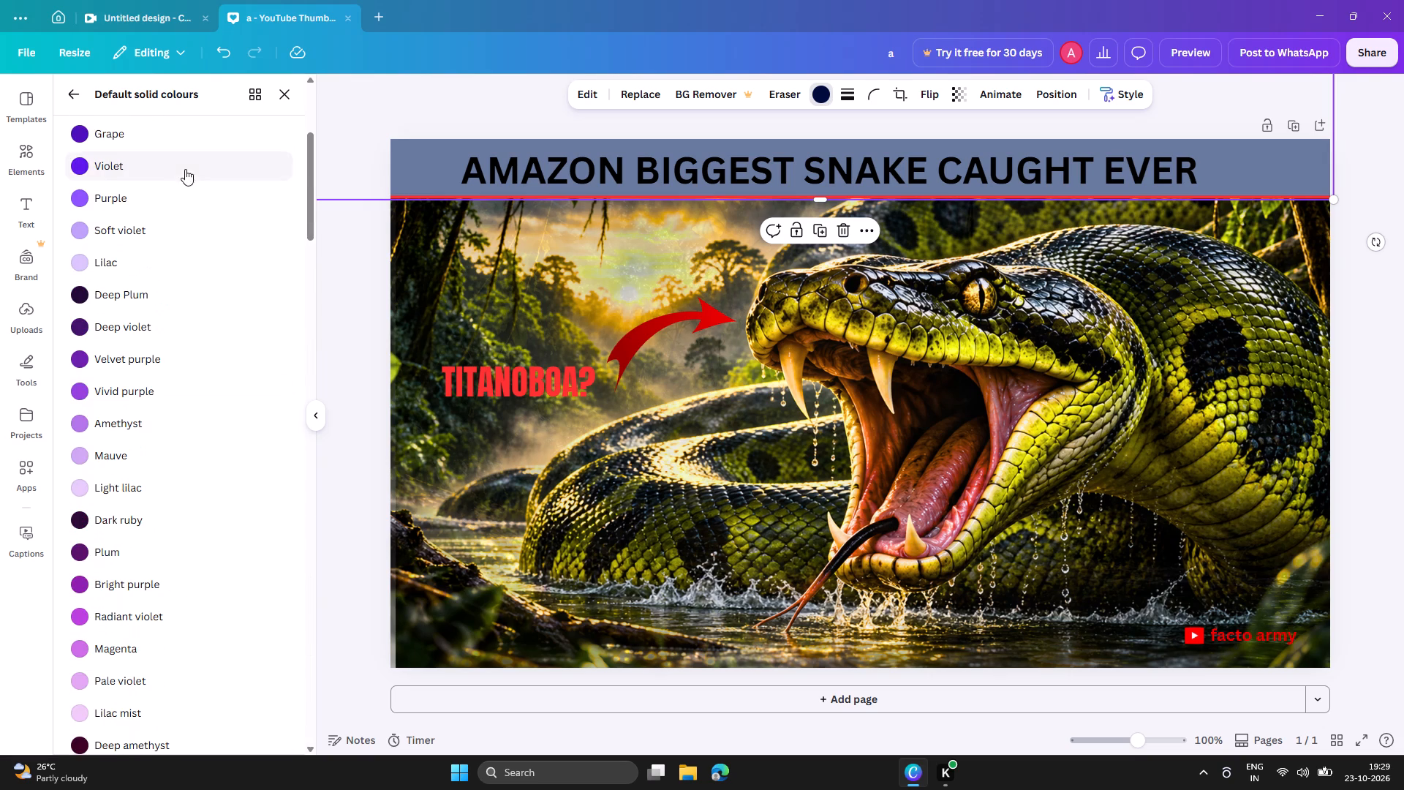
click(257, 101)
click(291, 93)
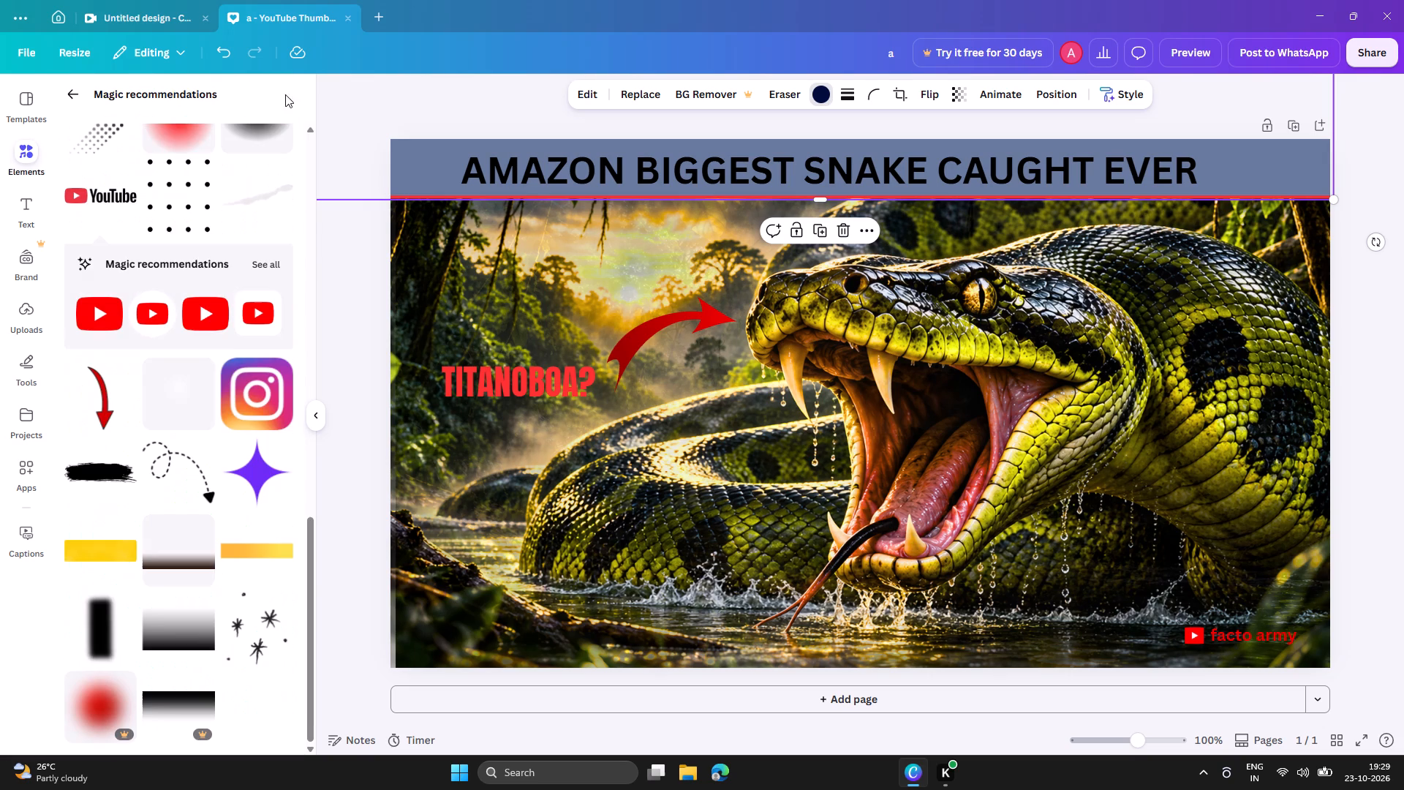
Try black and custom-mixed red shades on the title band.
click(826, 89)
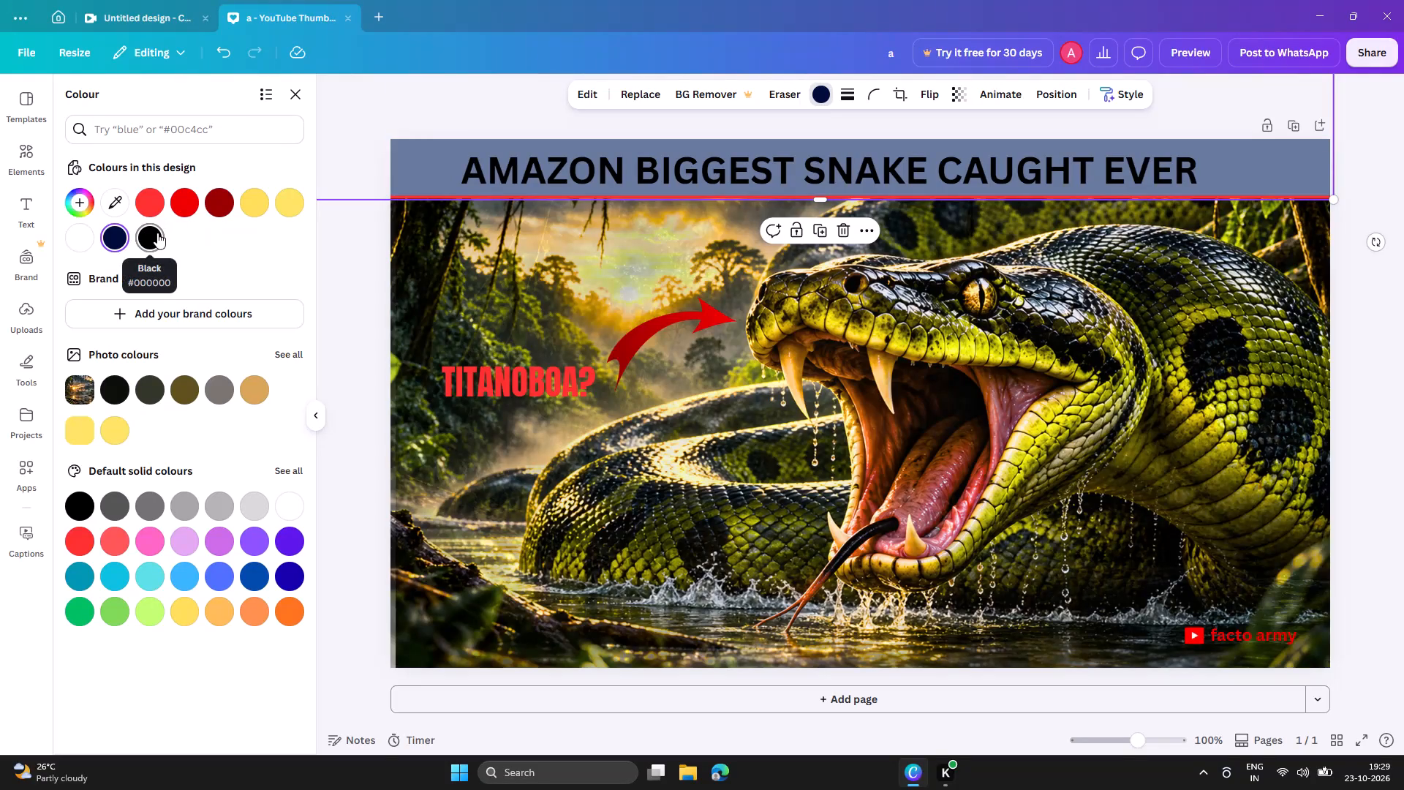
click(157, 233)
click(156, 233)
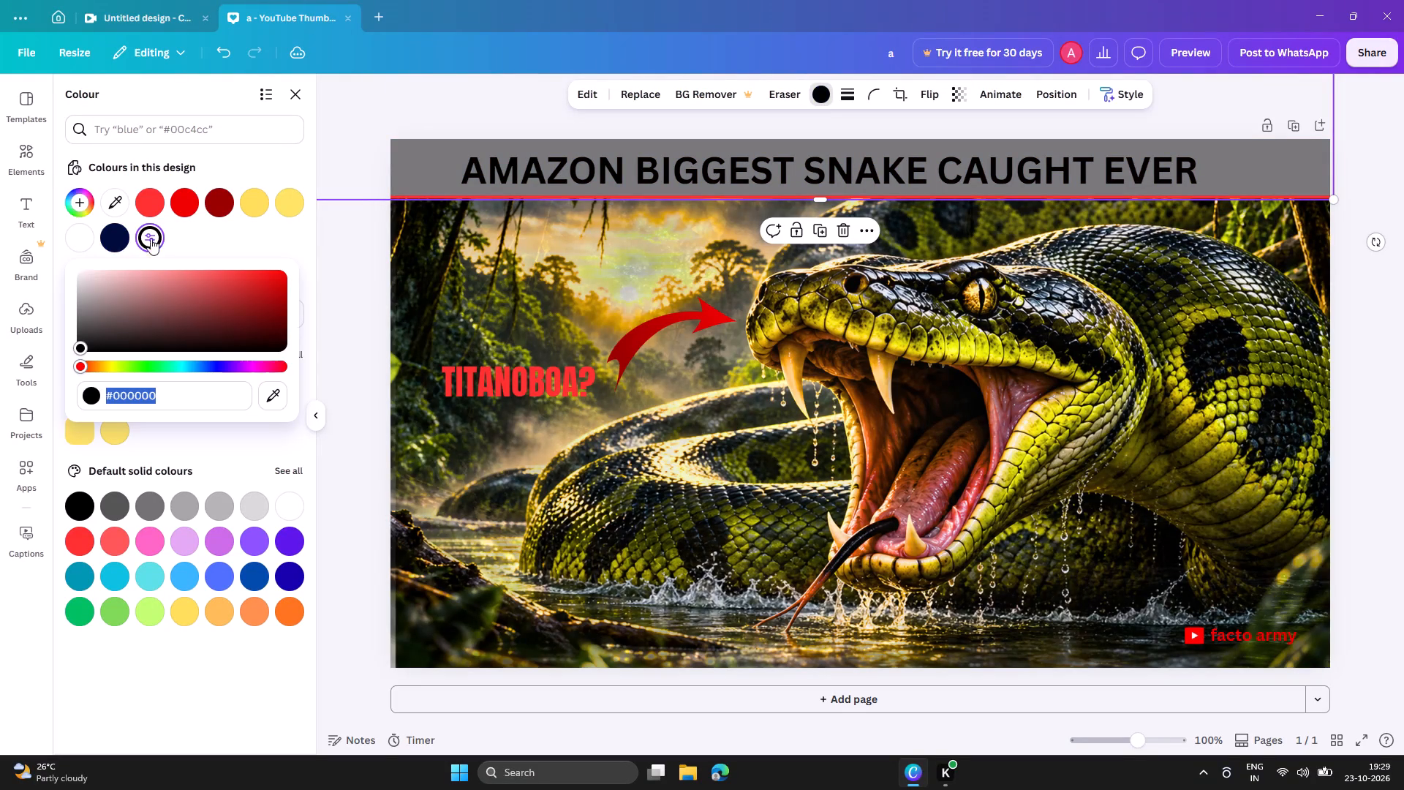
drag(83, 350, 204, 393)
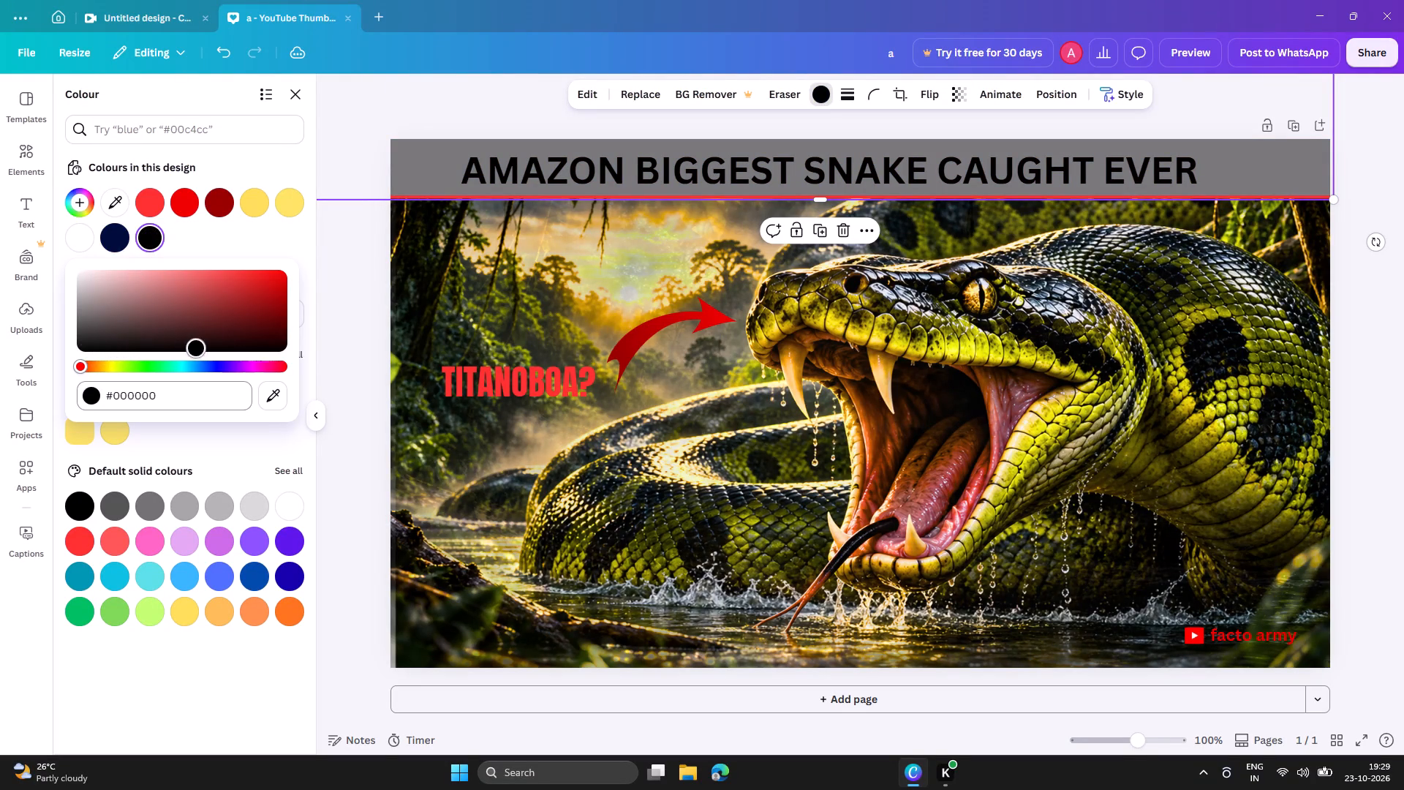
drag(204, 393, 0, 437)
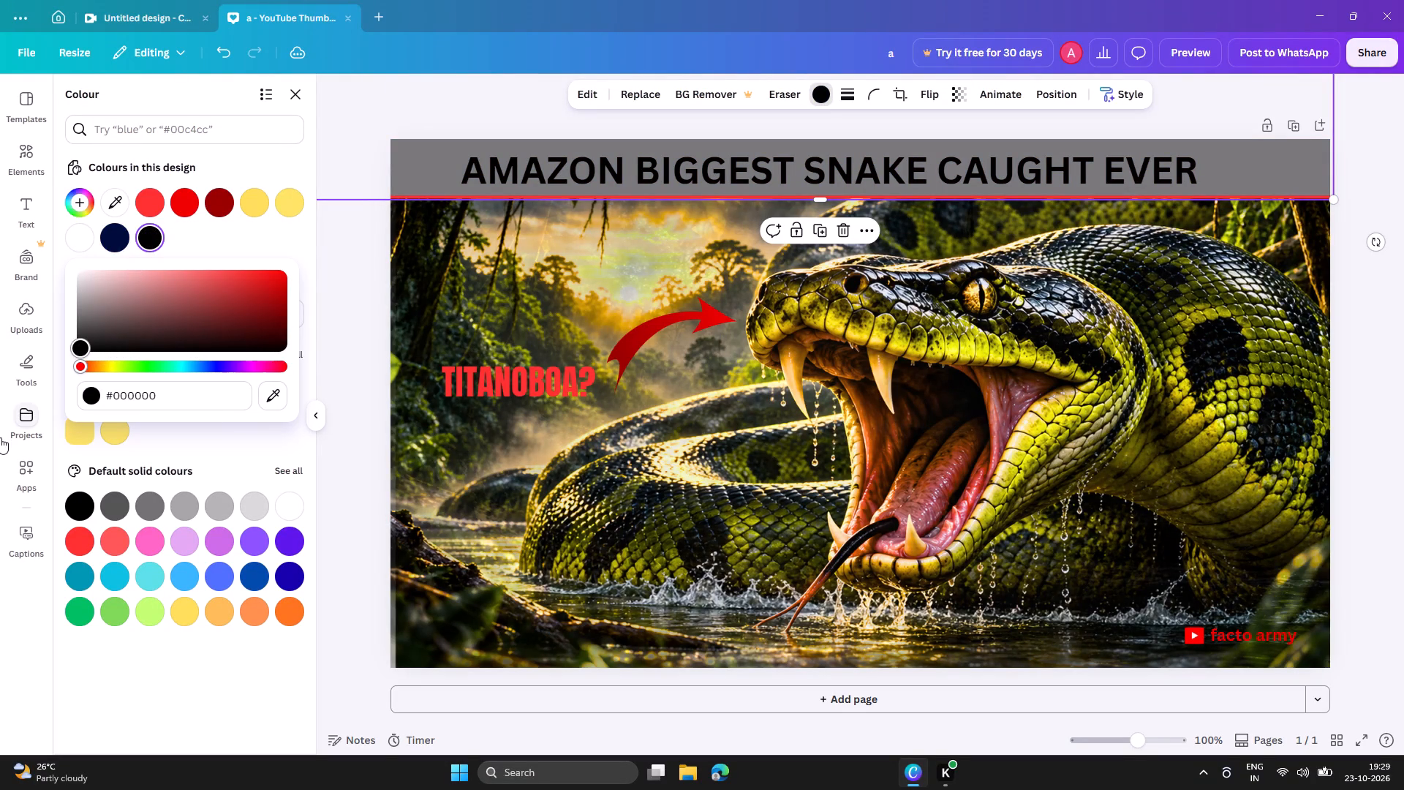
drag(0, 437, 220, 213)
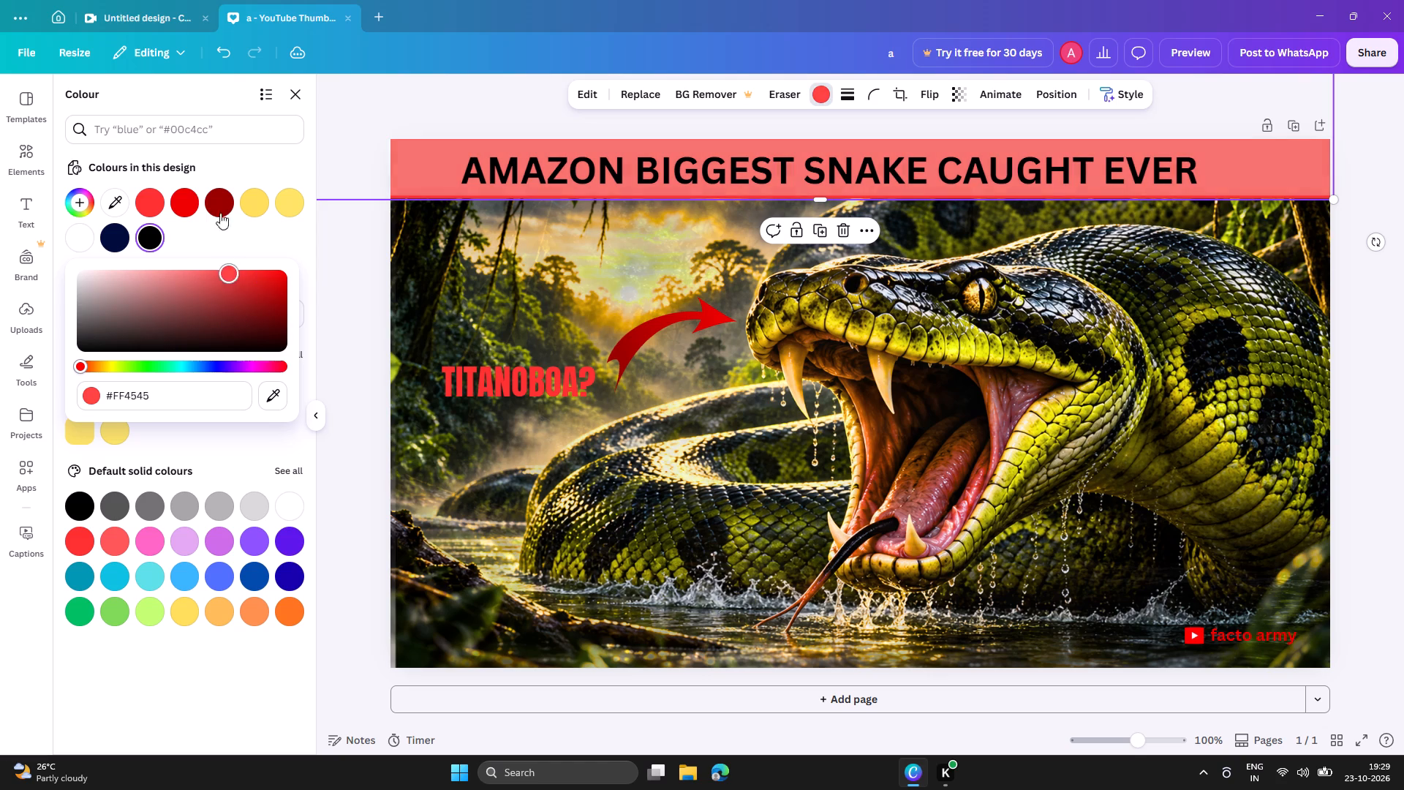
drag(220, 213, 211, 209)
Recolour the title band with the design's yellow #ffde59 and deepen it to a more saturated golden yellow.
click(256, 210)
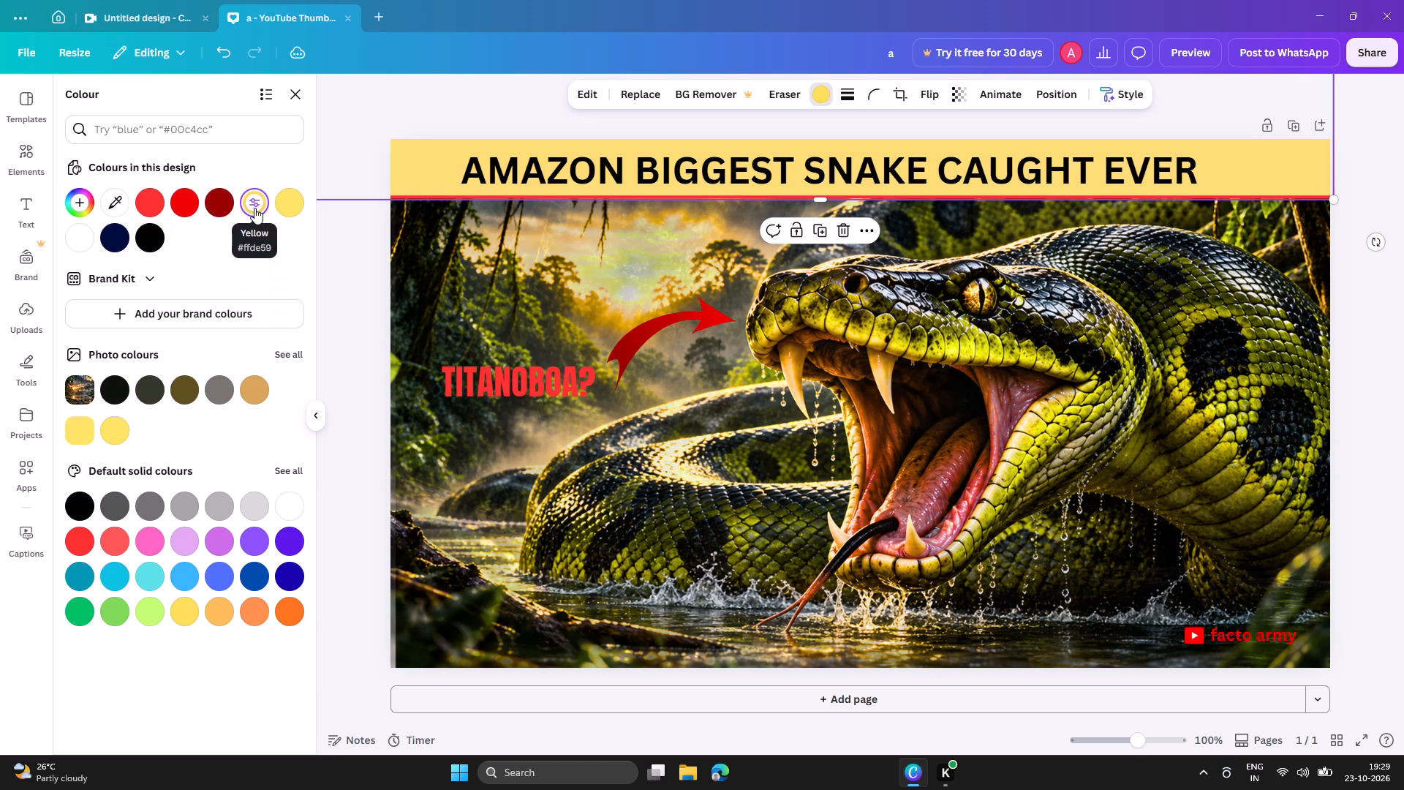
click(254, 208)
drag(211, 235, 225, 237)
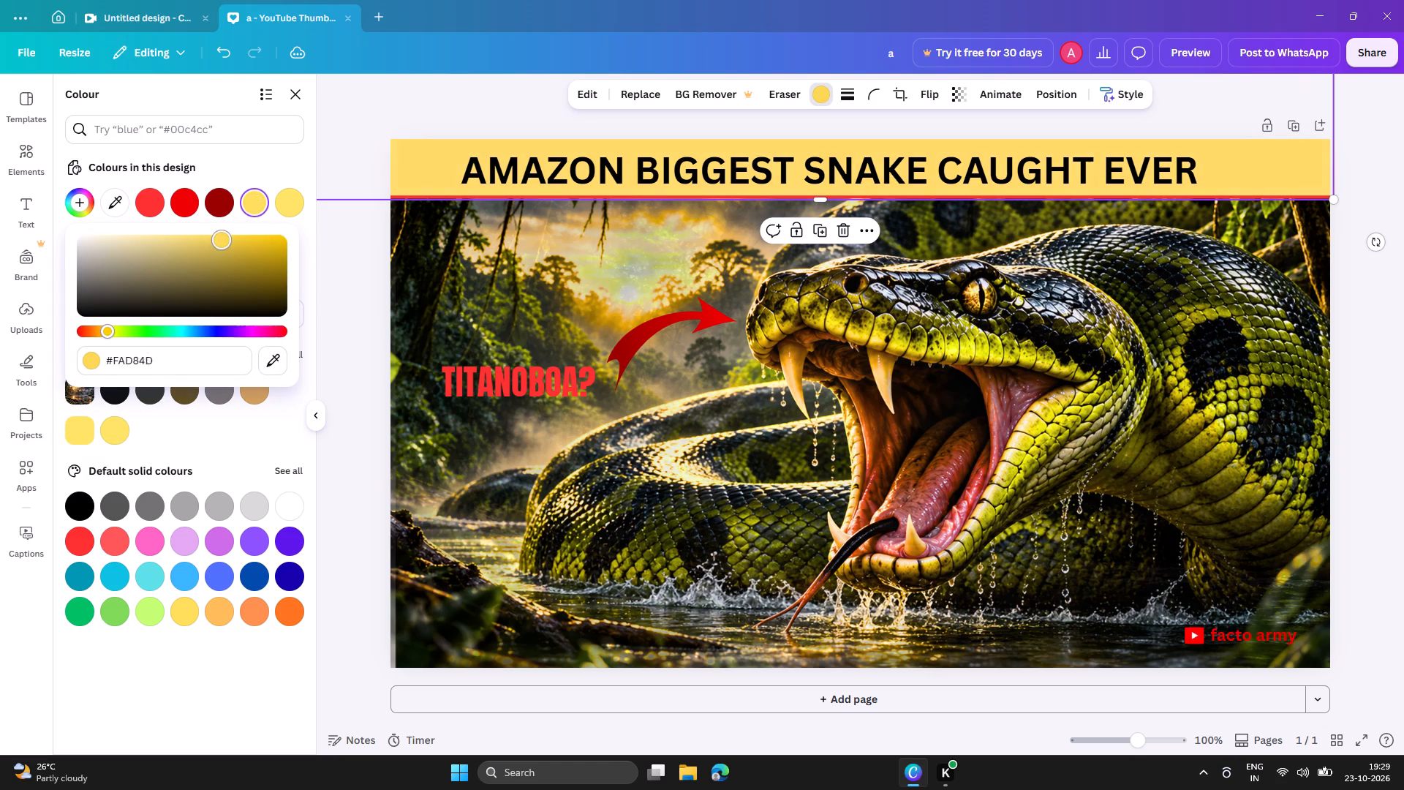
drag(225, 237, 275, 236)
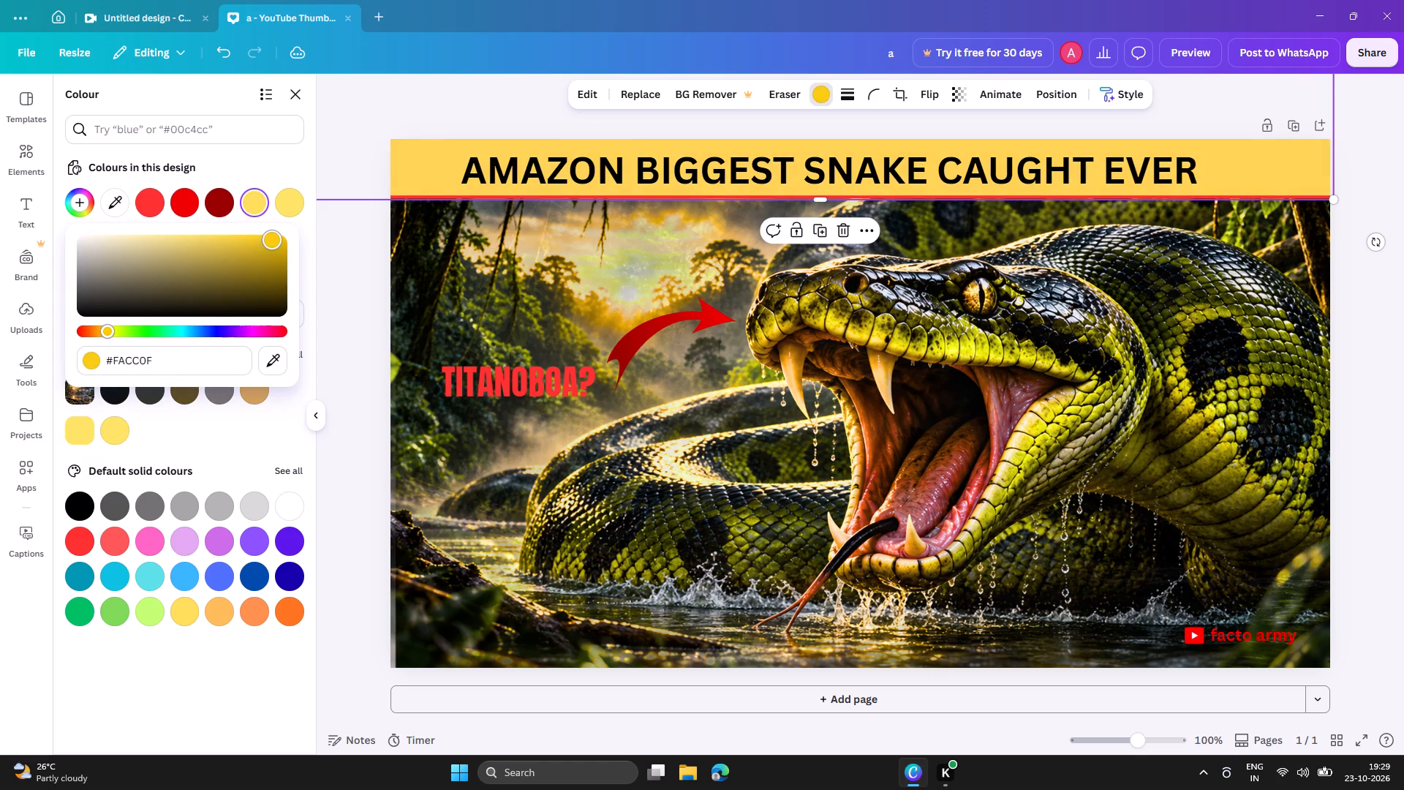
drag(275, 236, 288, 233)
Change the font of the "AMAZON BIGGEST SNAKE CAUGHT EVER" title to League Spartan.
click(548, 173)
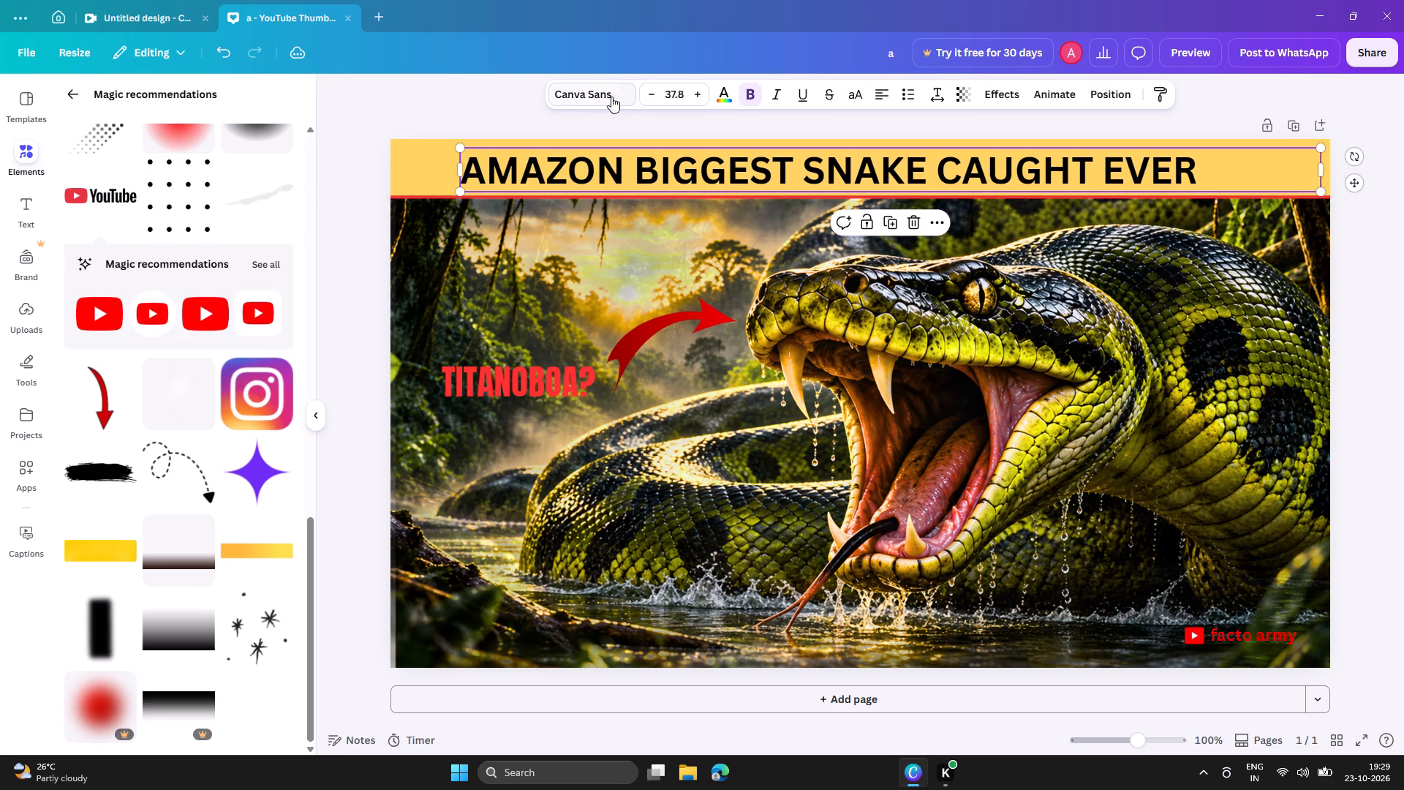
click(608, 94)
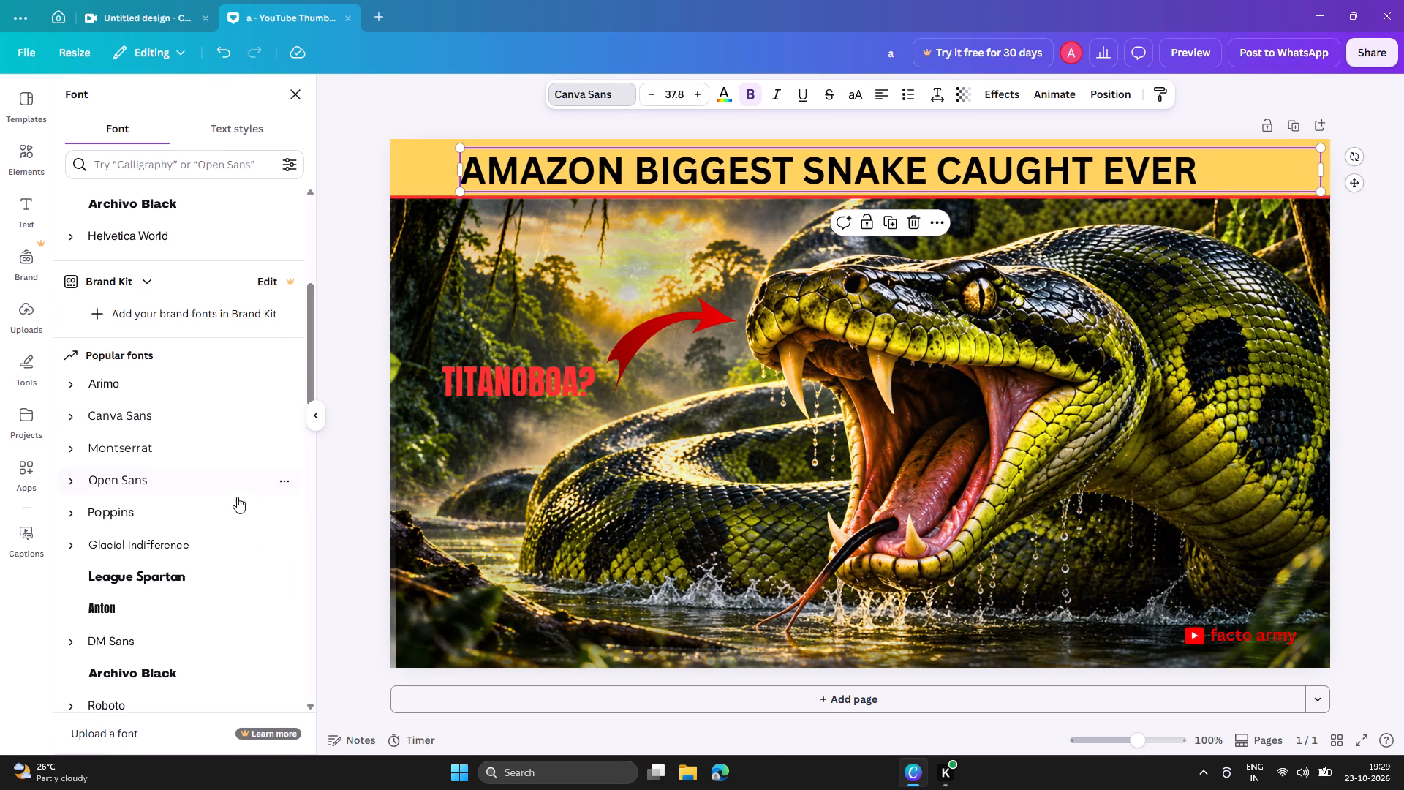
click(231, 570)
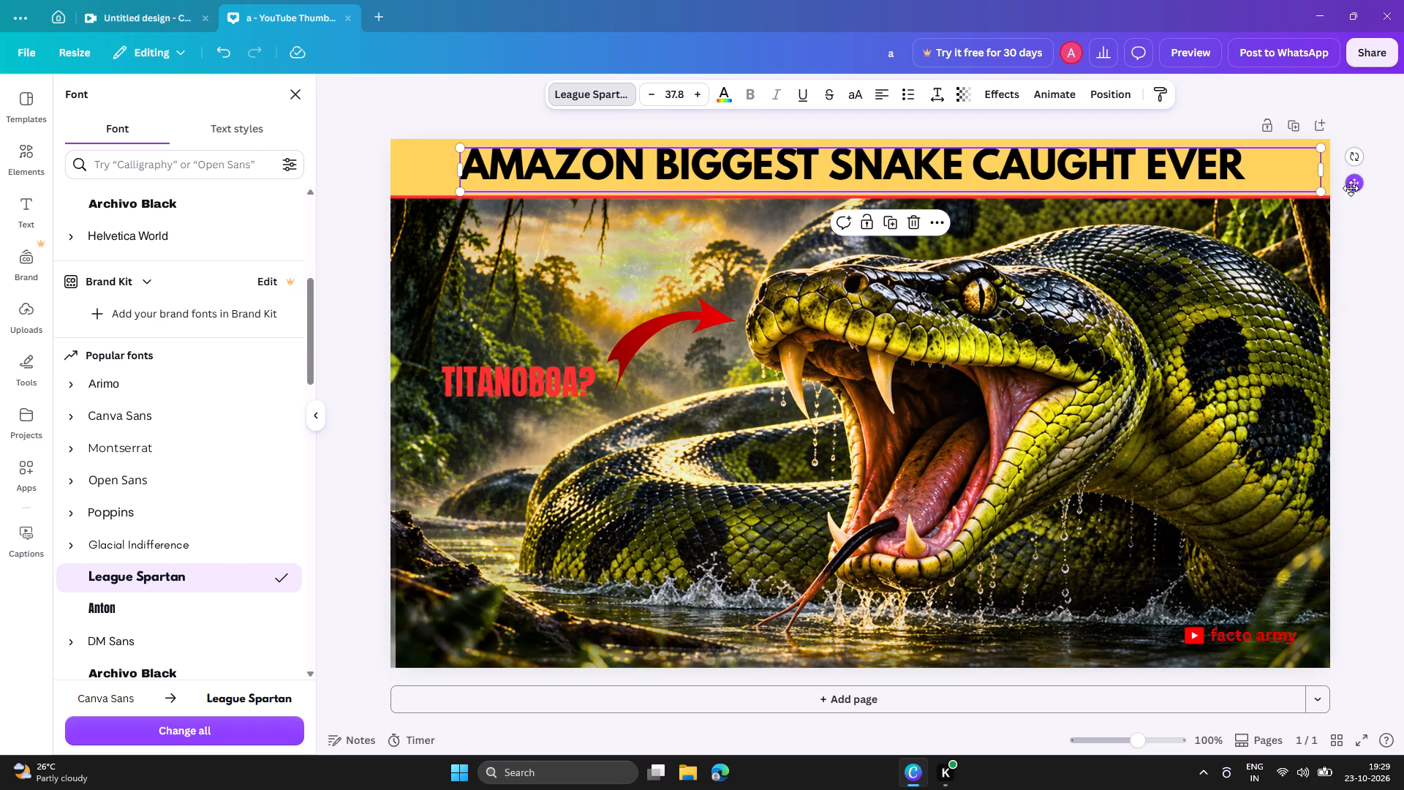
Shrink the title text to size 35.1 and reposition it centrally within the yellow band.
drag(1323, 193, 1289, 183)
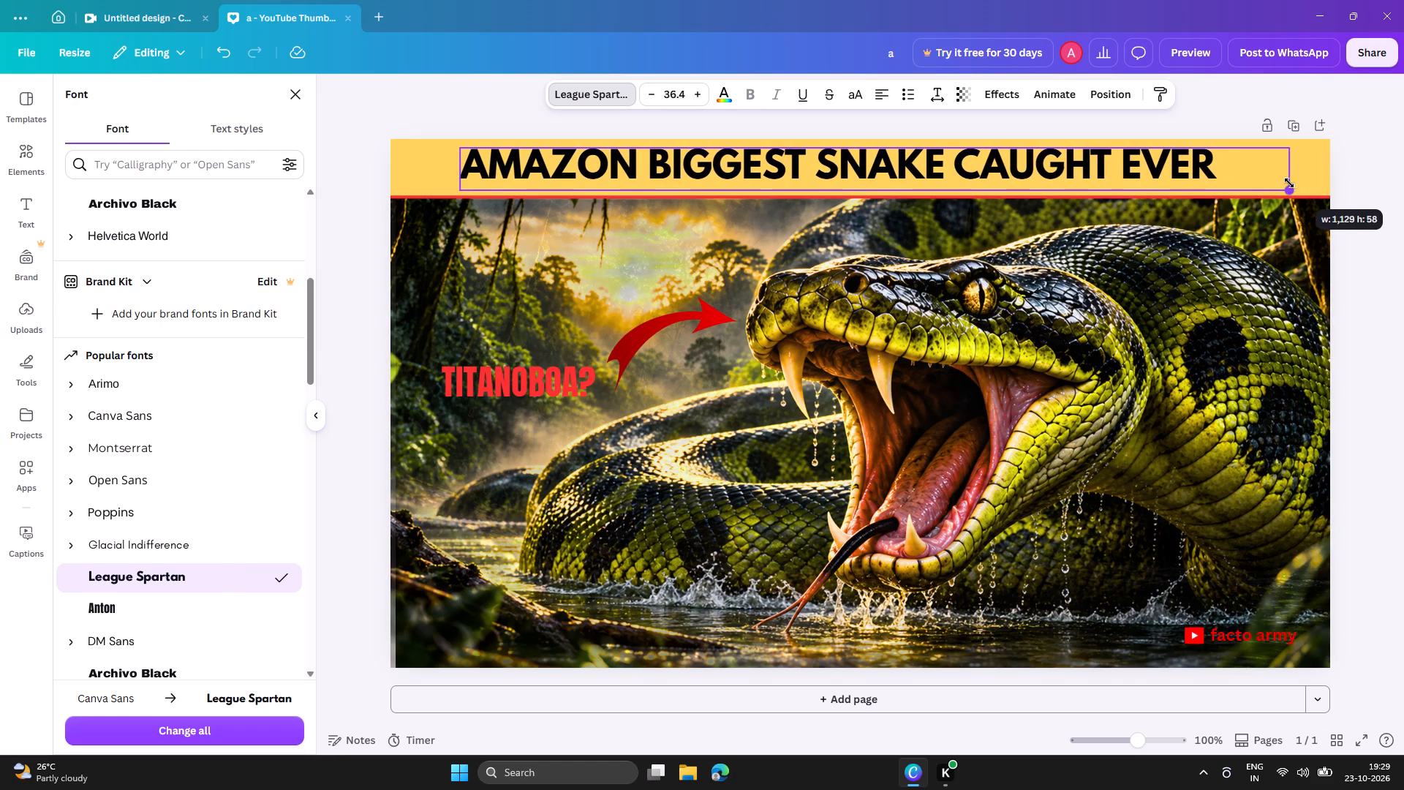
drag(1289, 183, 1262, 183)
drag(1298, 184, 1309, 183)
click(1362, 252)
click(1403, 216)
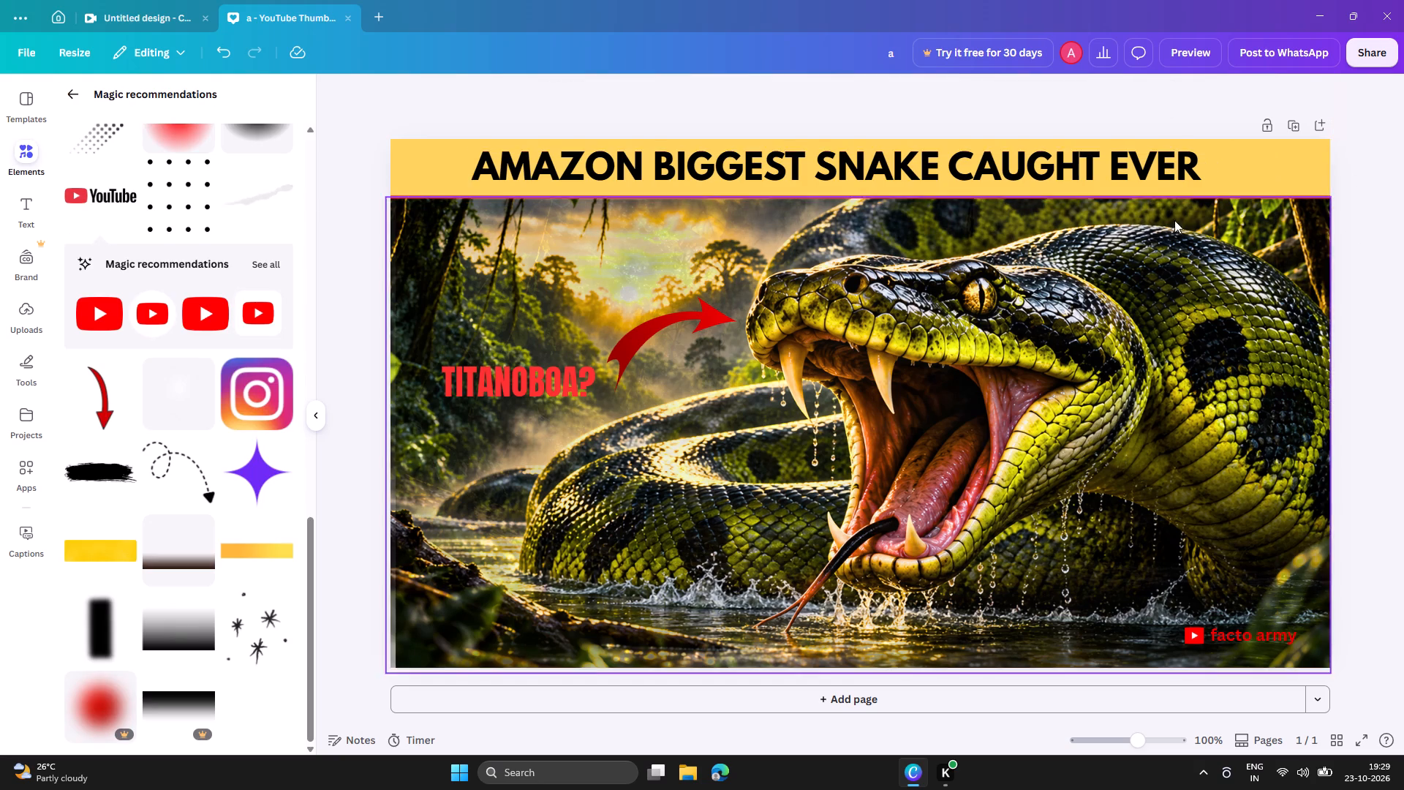
click(1174, 167)
click(1302, 182)
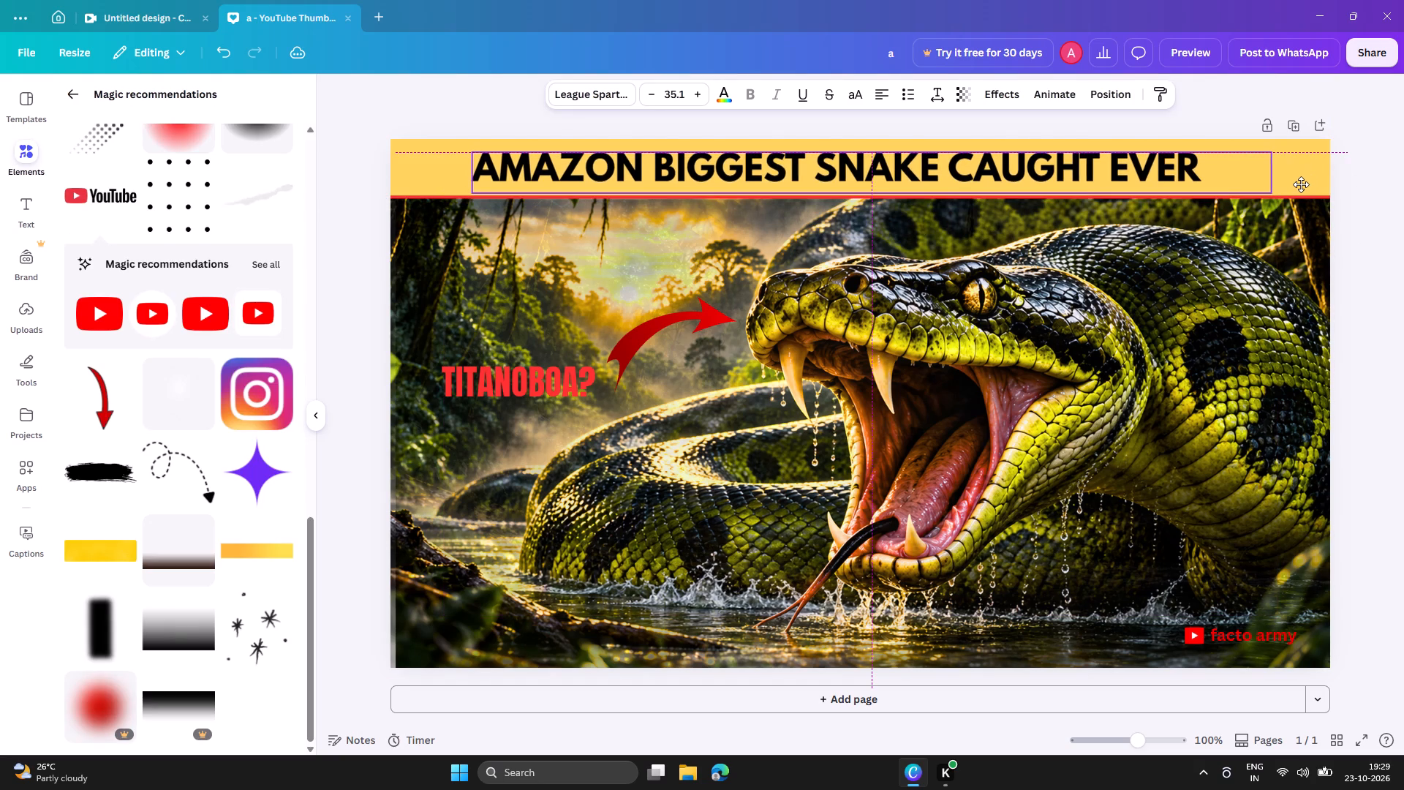
click(1367, 280)
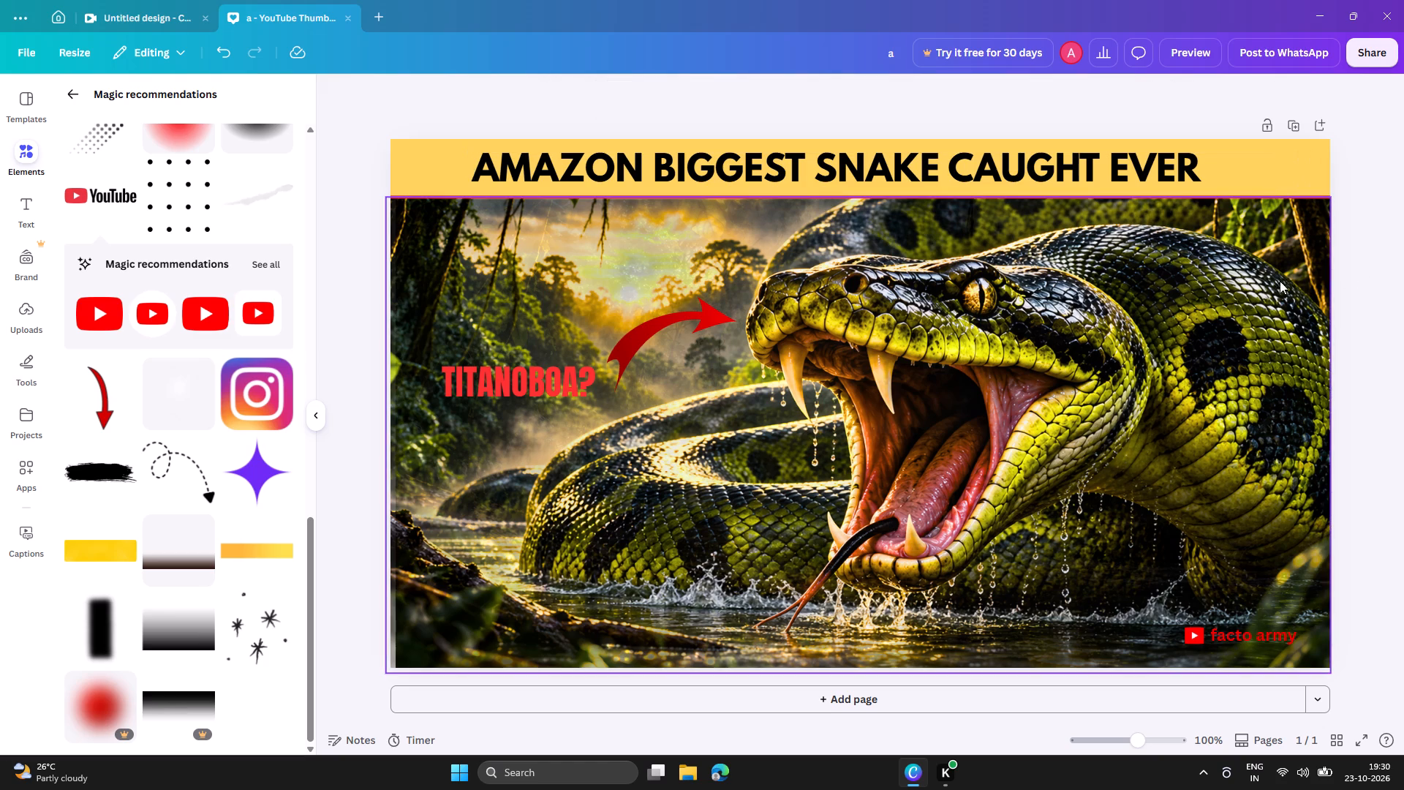
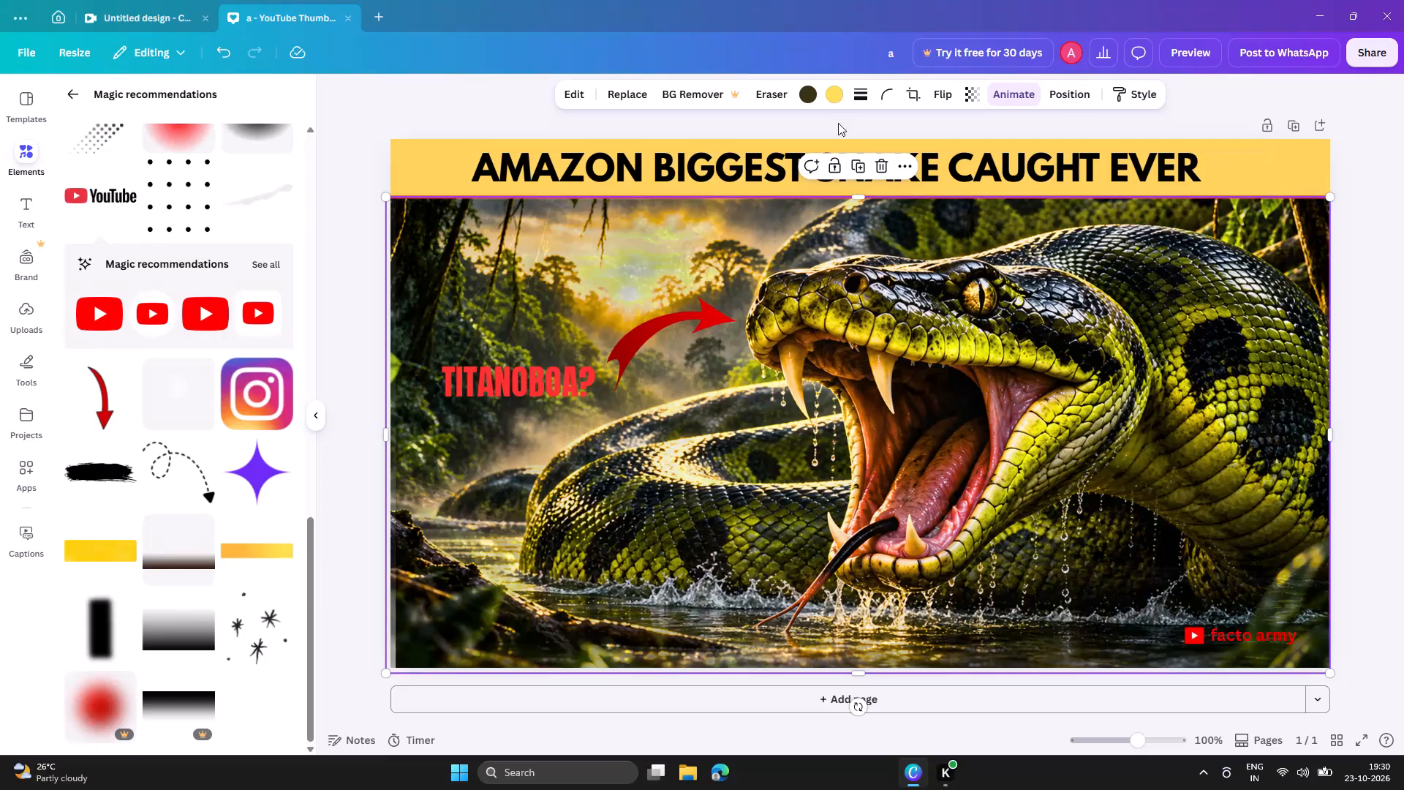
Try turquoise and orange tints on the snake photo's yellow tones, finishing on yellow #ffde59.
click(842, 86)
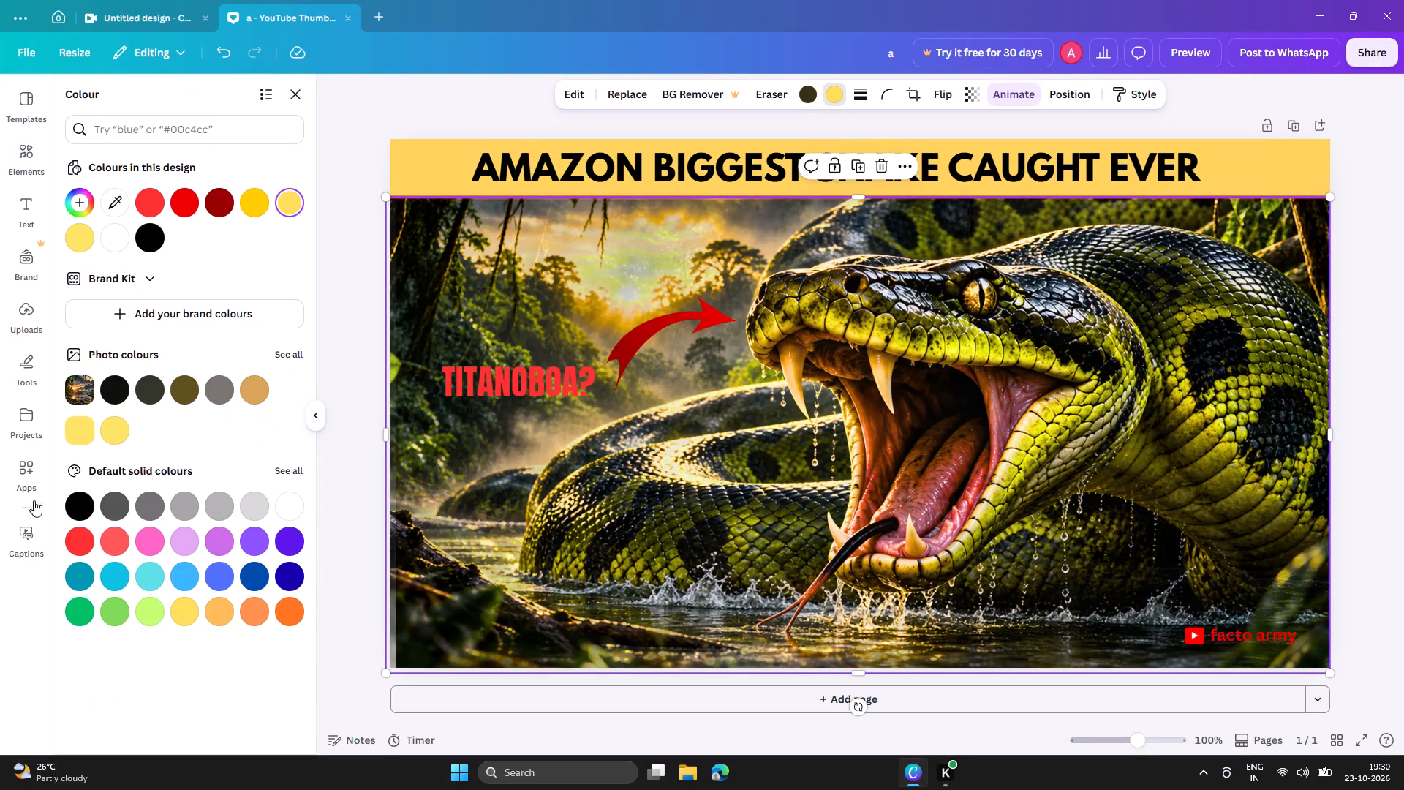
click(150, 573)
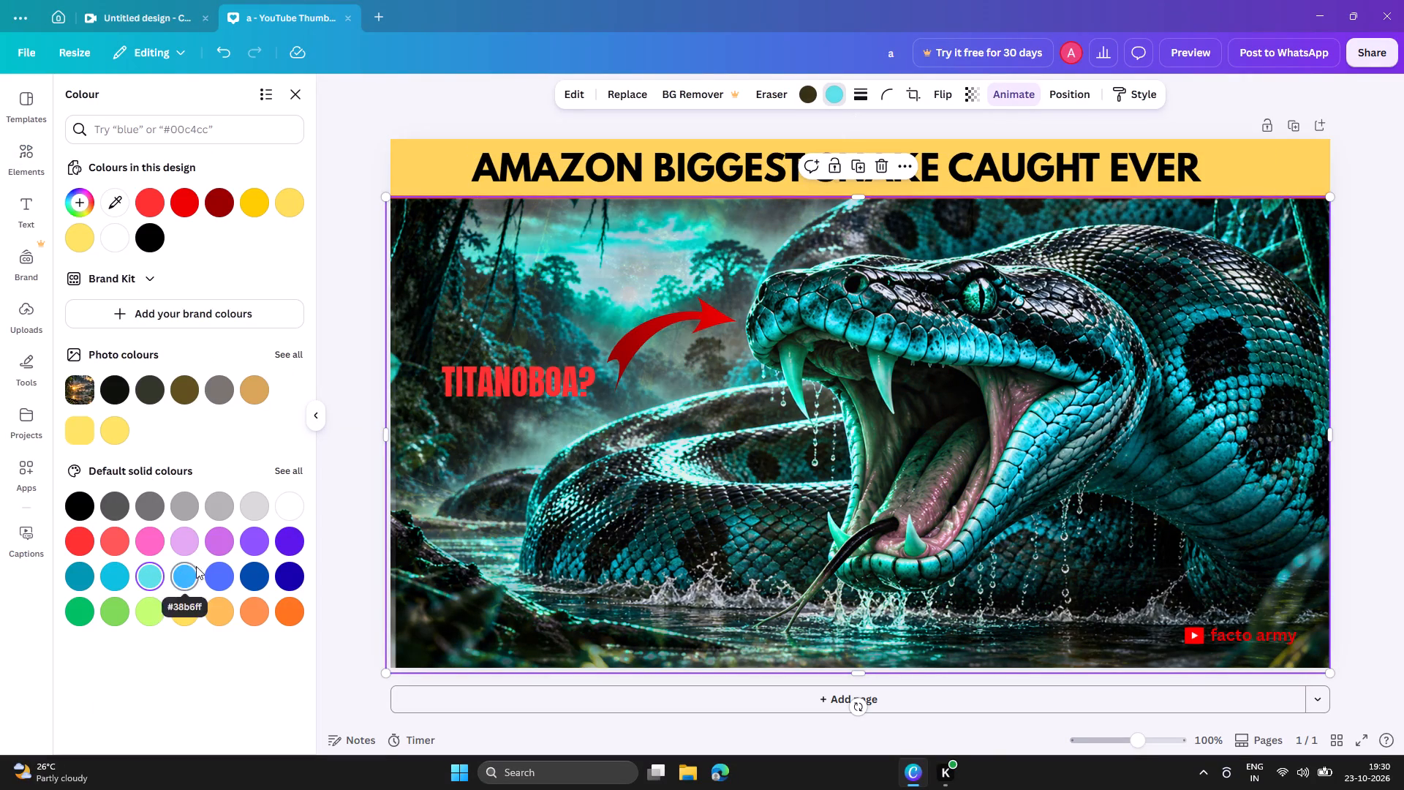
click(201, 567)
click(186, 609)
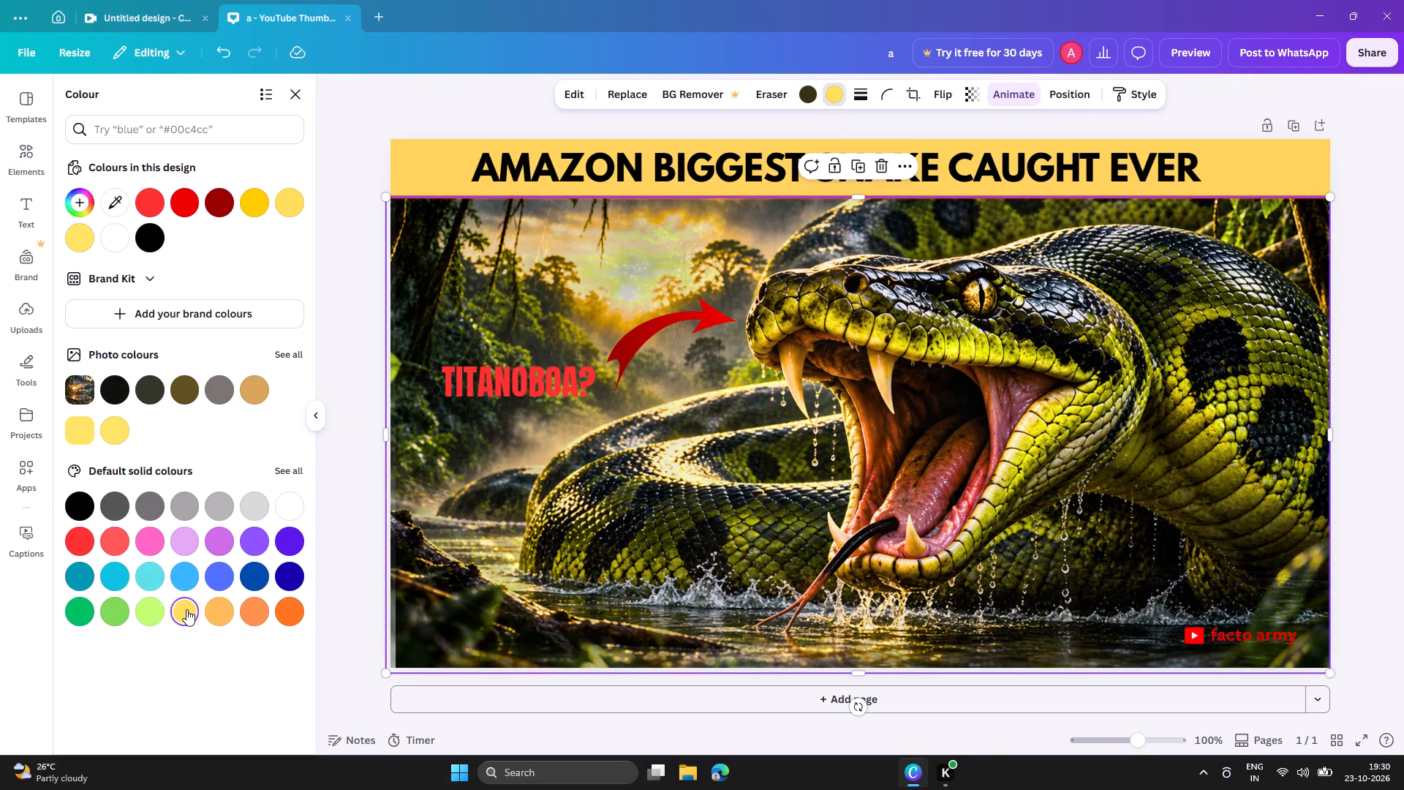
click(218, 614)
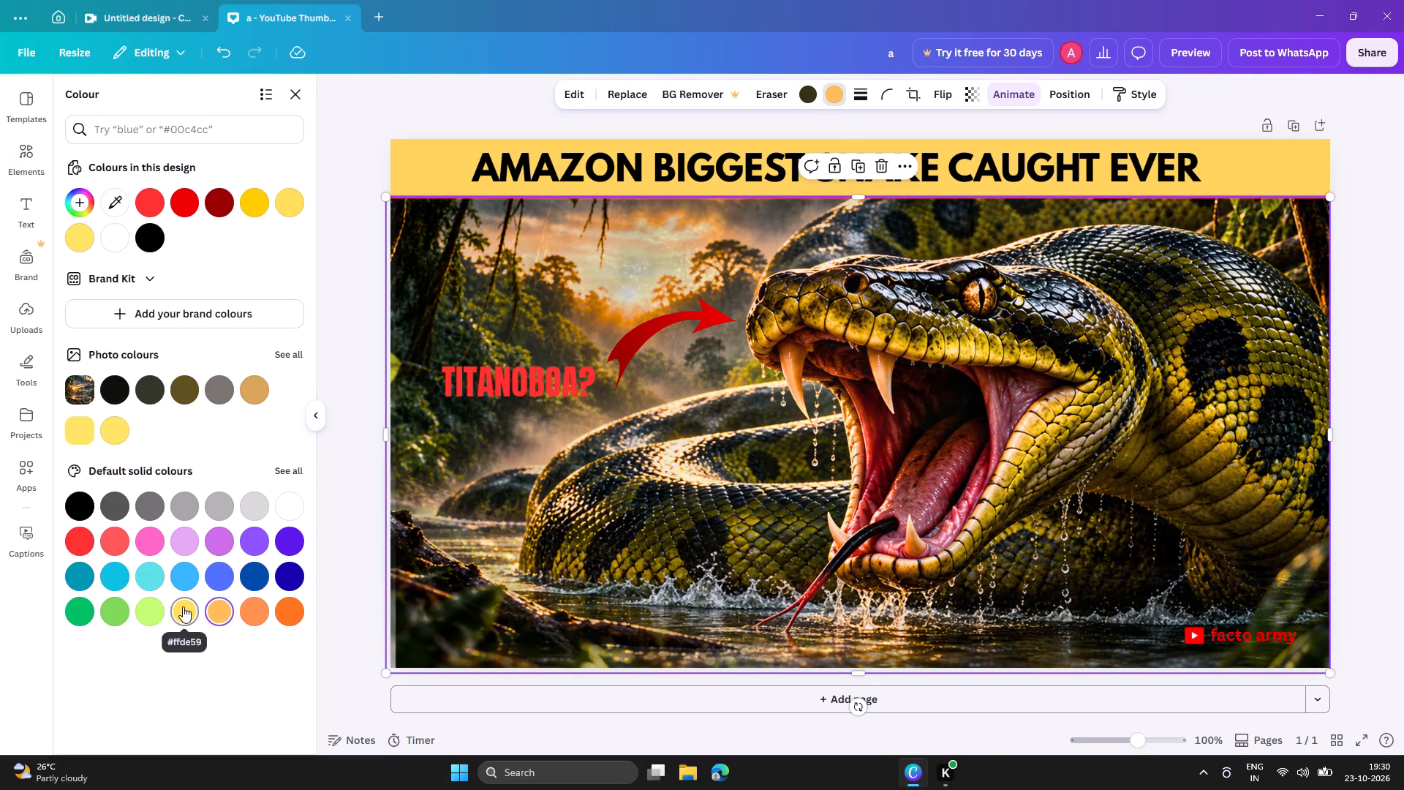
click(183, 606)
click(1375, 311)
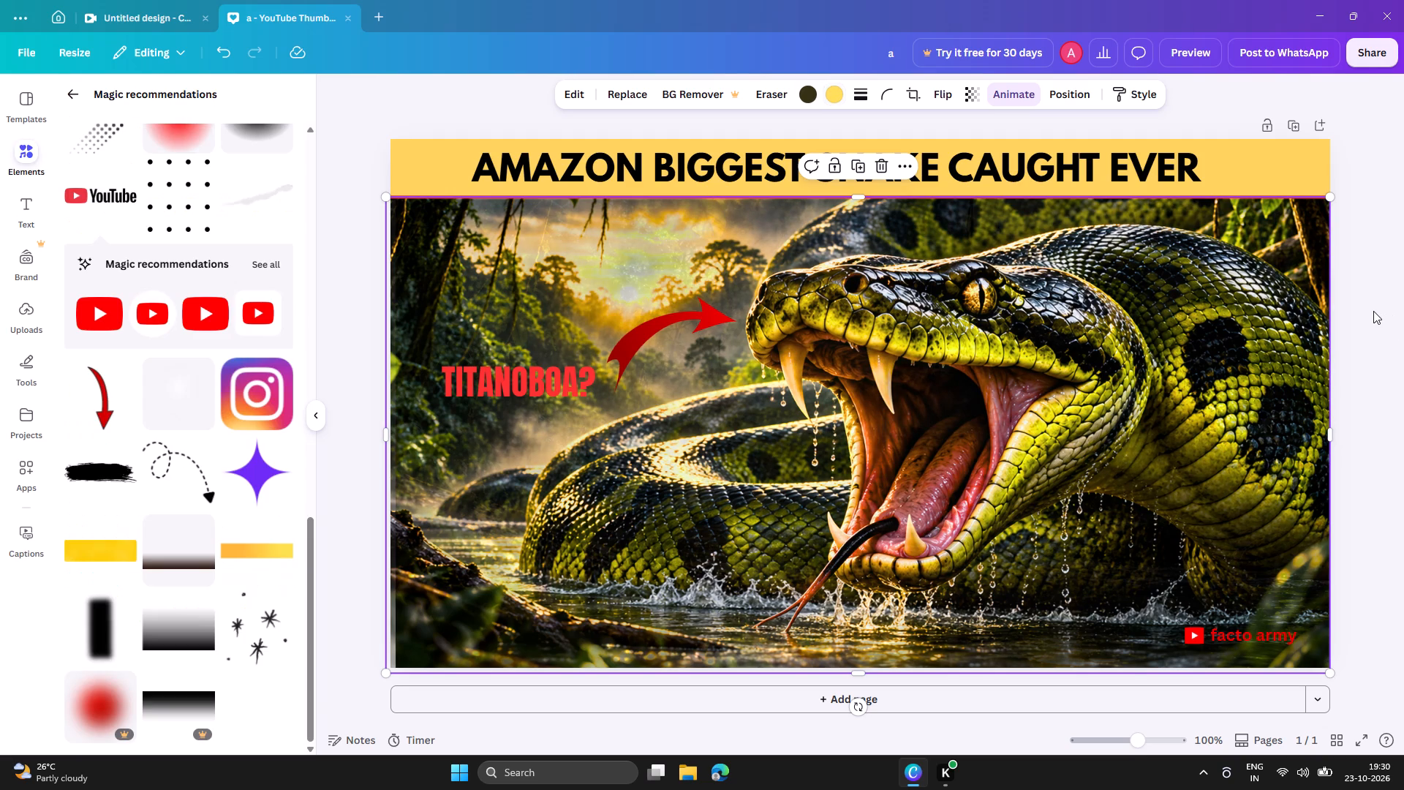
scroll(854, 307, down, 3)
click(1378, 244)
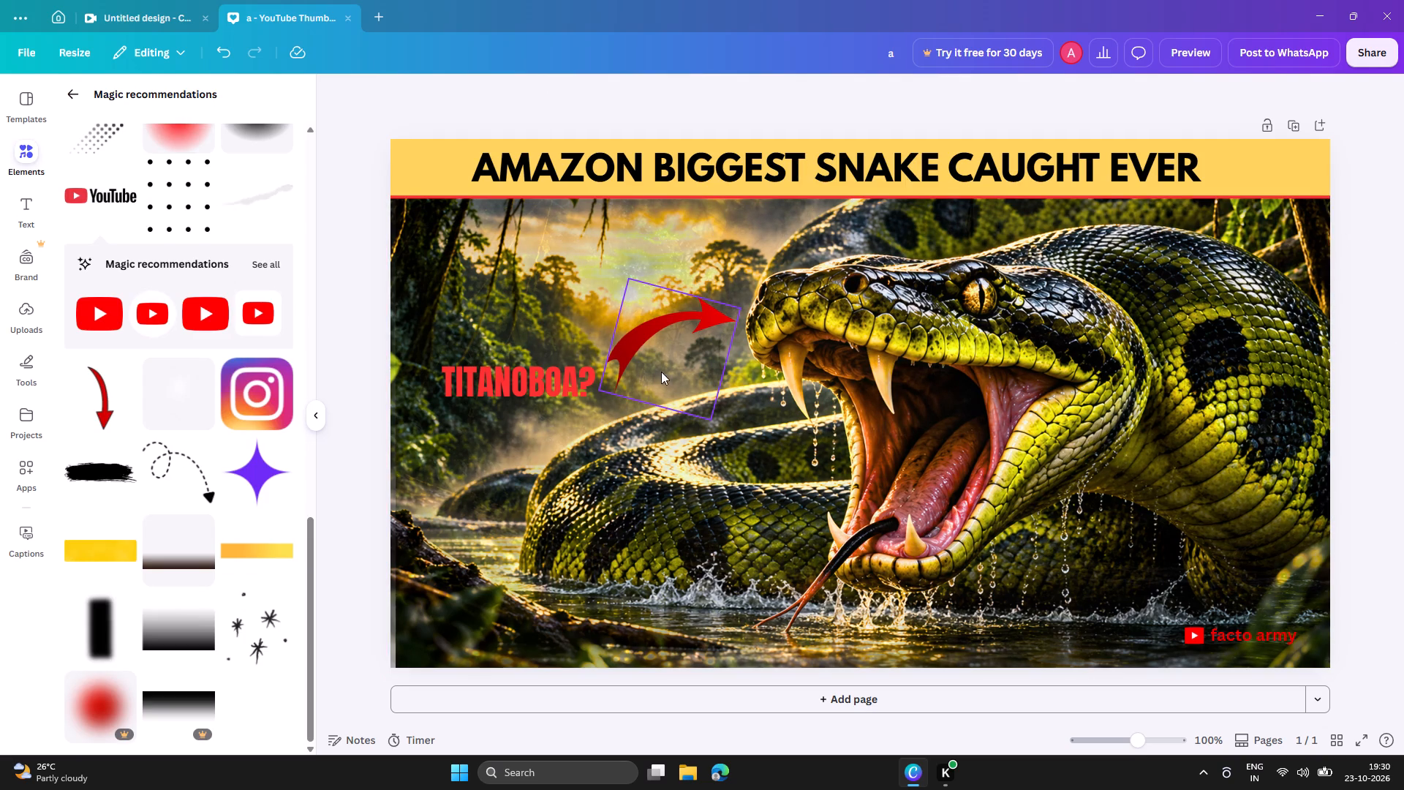
Shrink the red arrow between the "TITANOBOA?" label and the snake's head and rotate it slightly clockwise.
click(645, 354)
drag(706, 418, 701, 421)
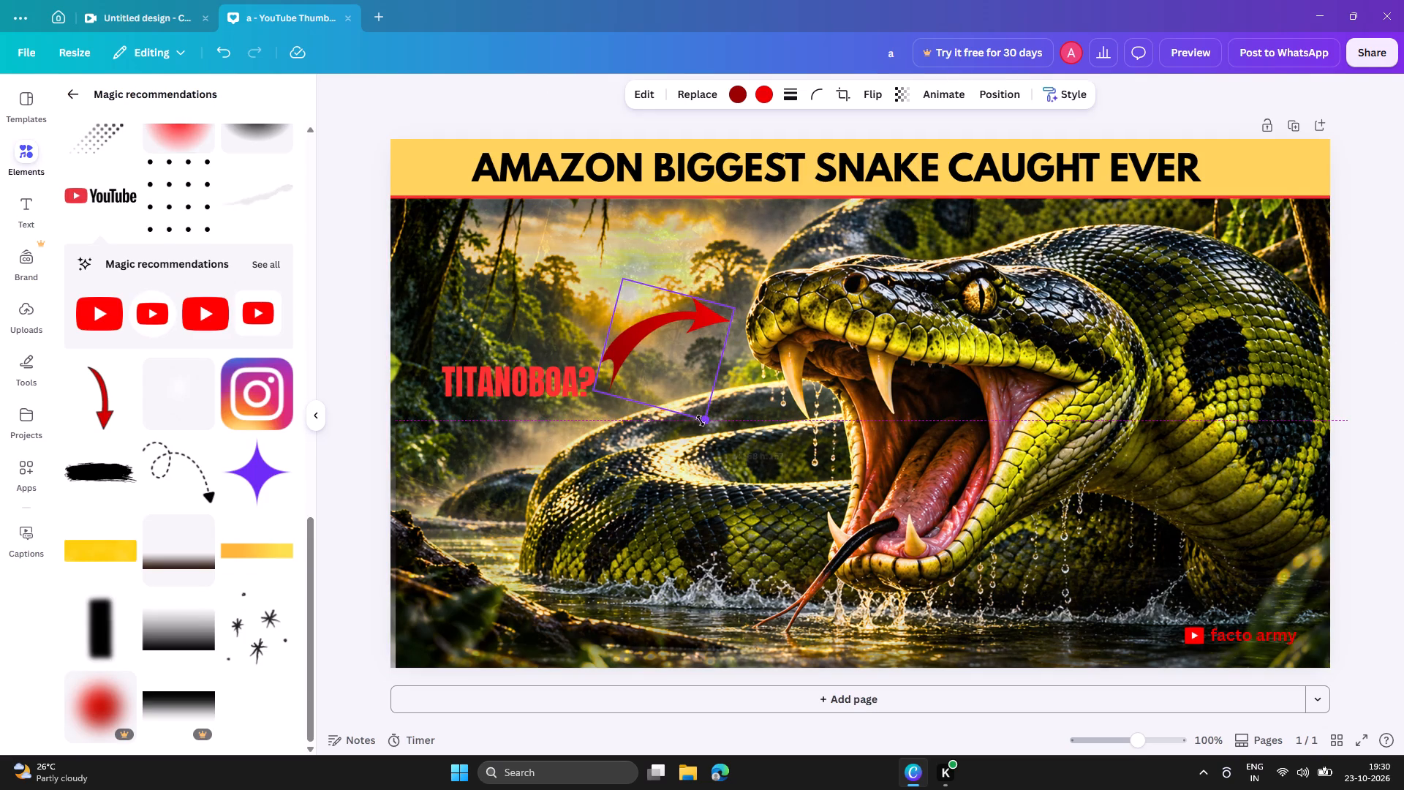
drag(701, 421, 675, 395)
click(569, 312)
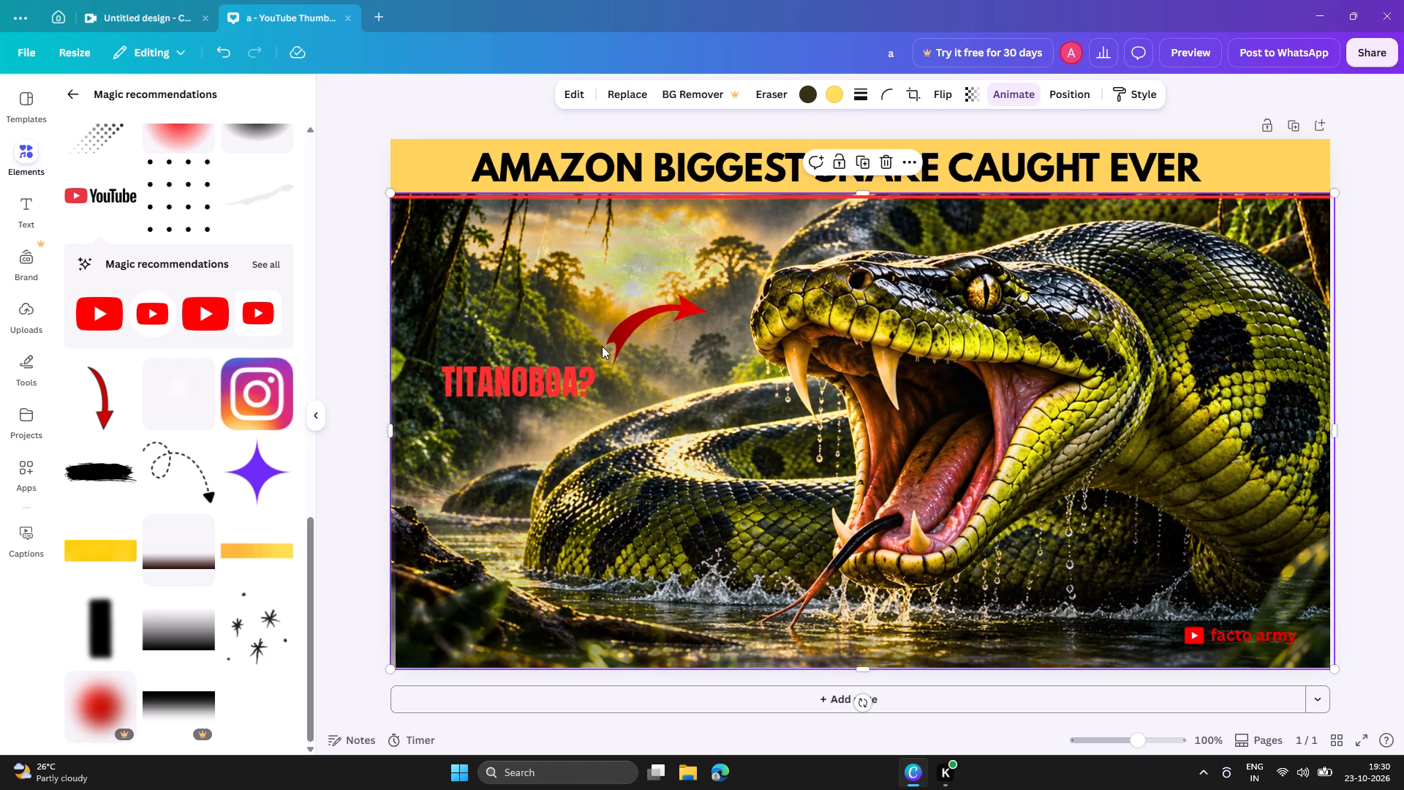
click(614, 342)
drag(575, 317, 565, 306)
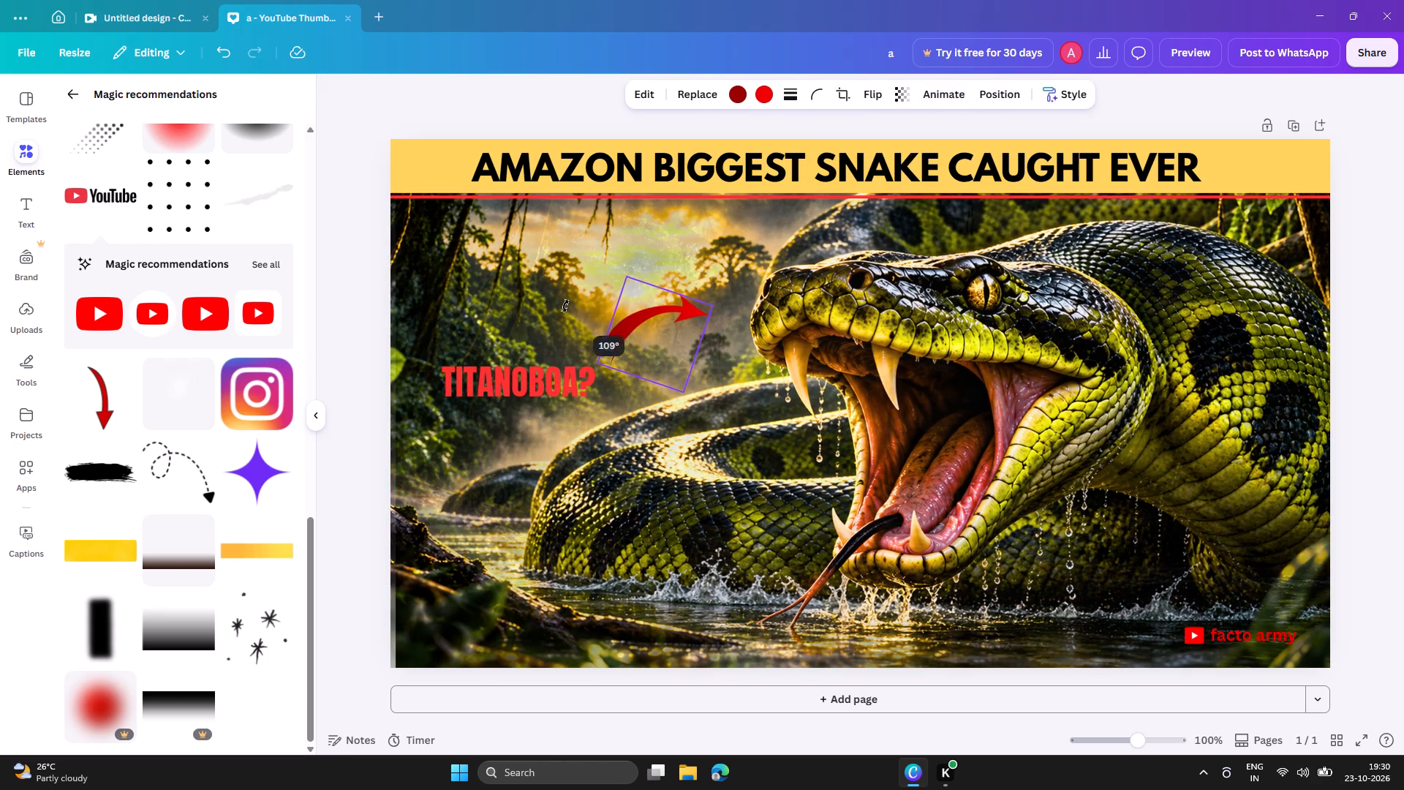
drag(565, 306, 562, 296)
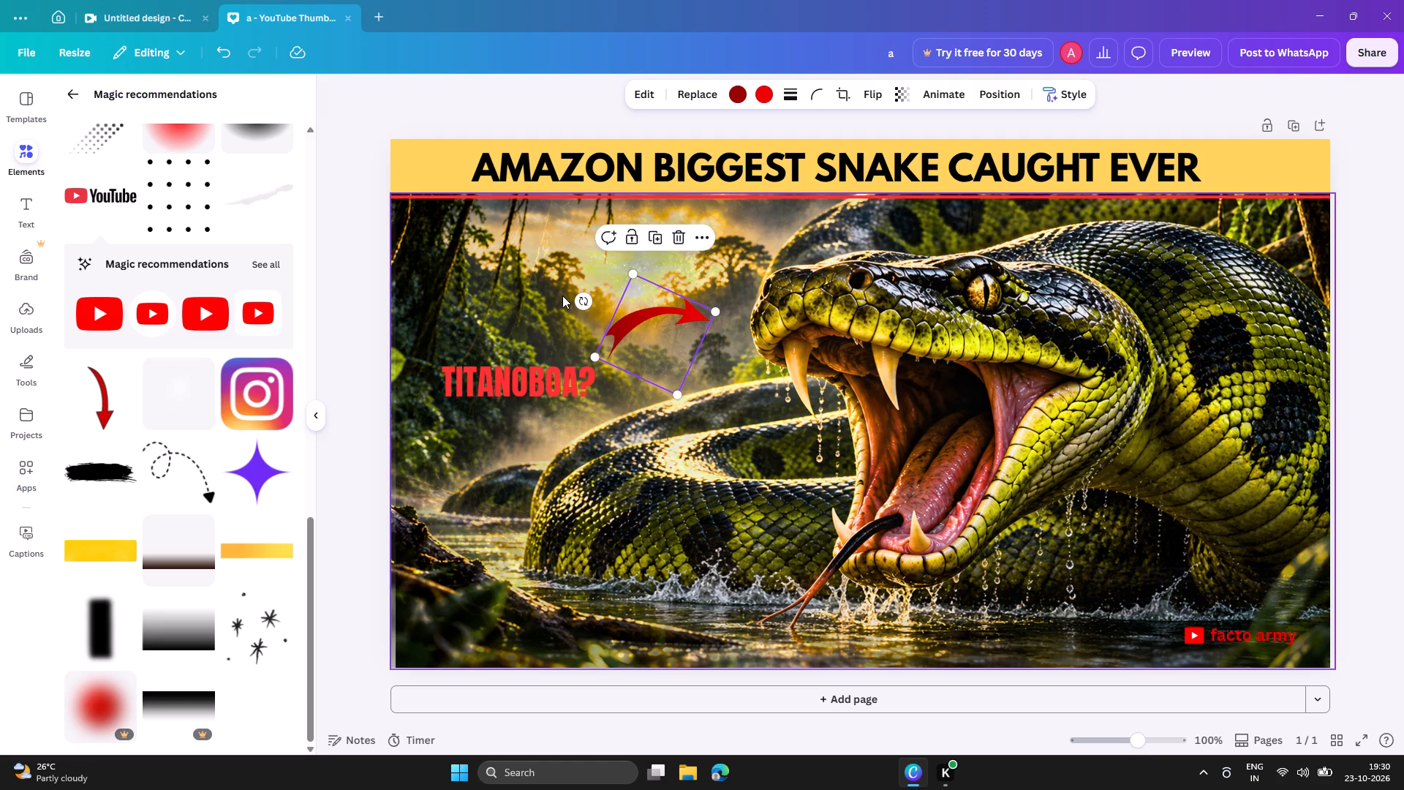
click(548, 346)
Underline the red "TITANOBOA?" label.
click(562, 377)
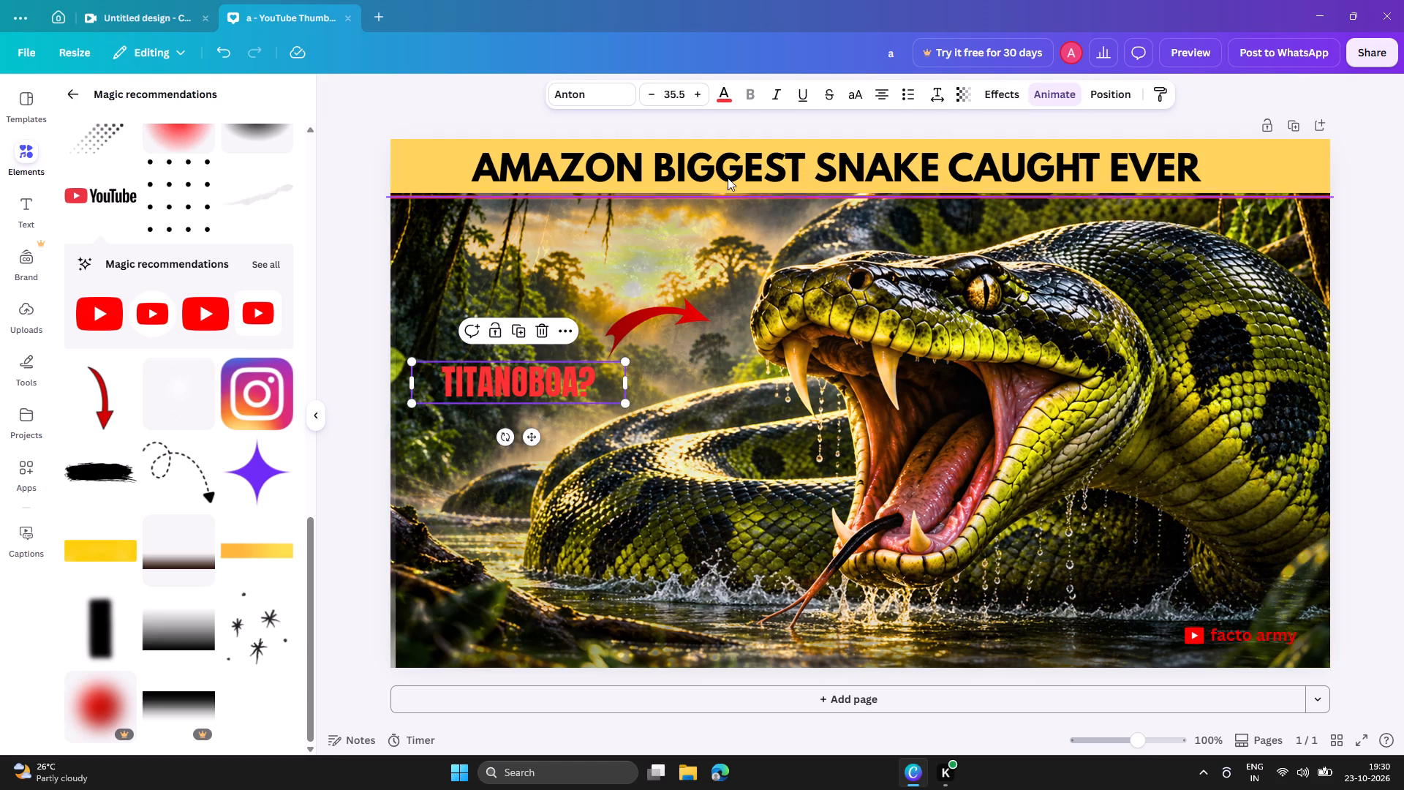
click(806, 89)
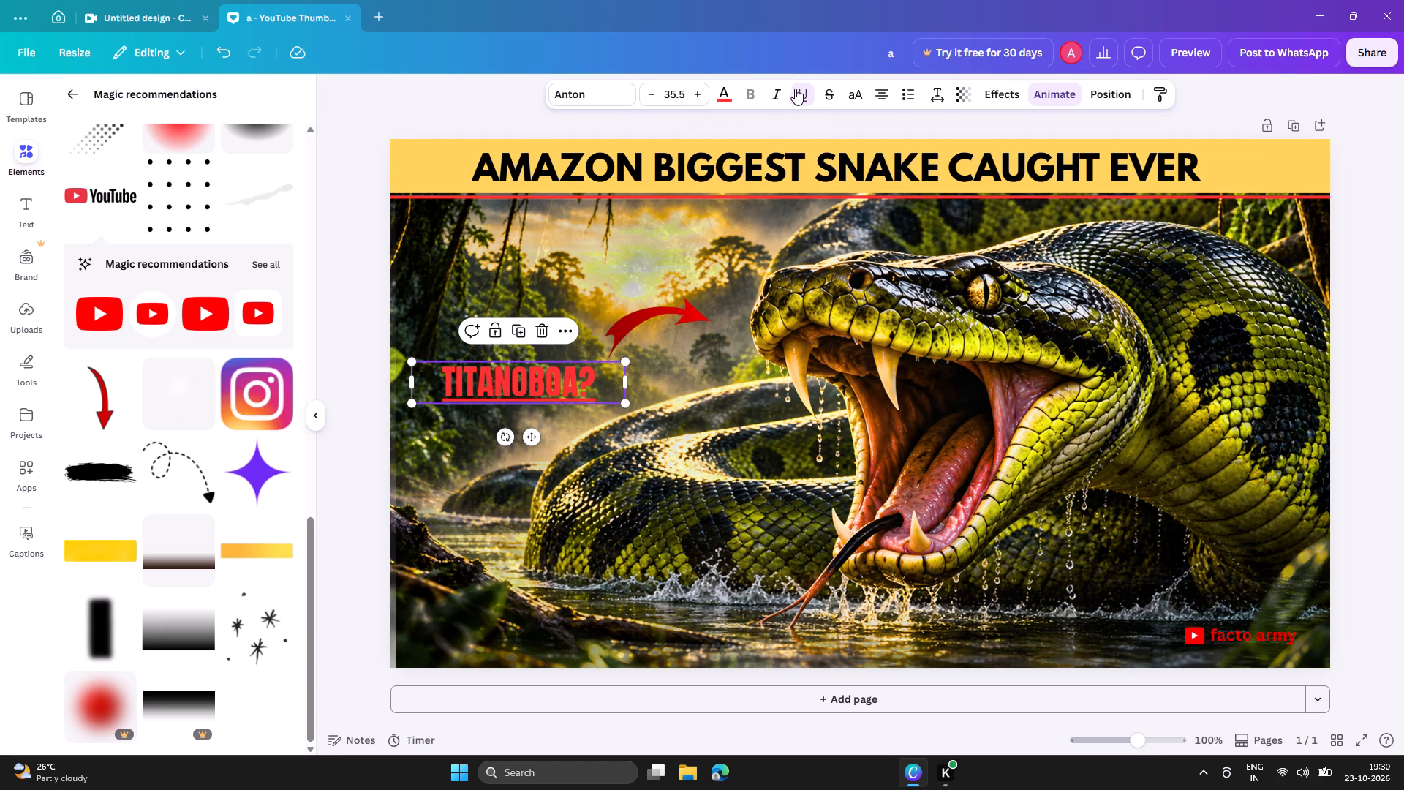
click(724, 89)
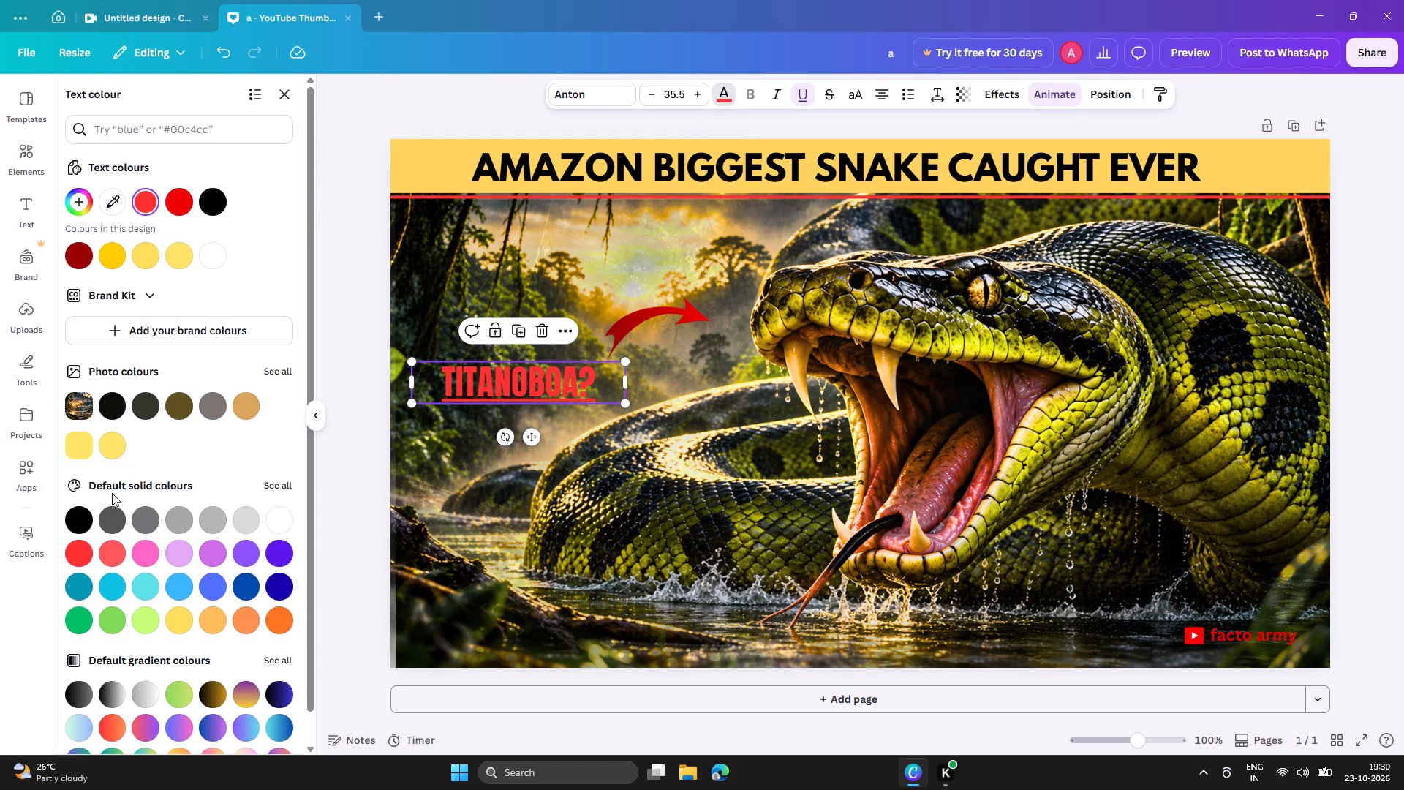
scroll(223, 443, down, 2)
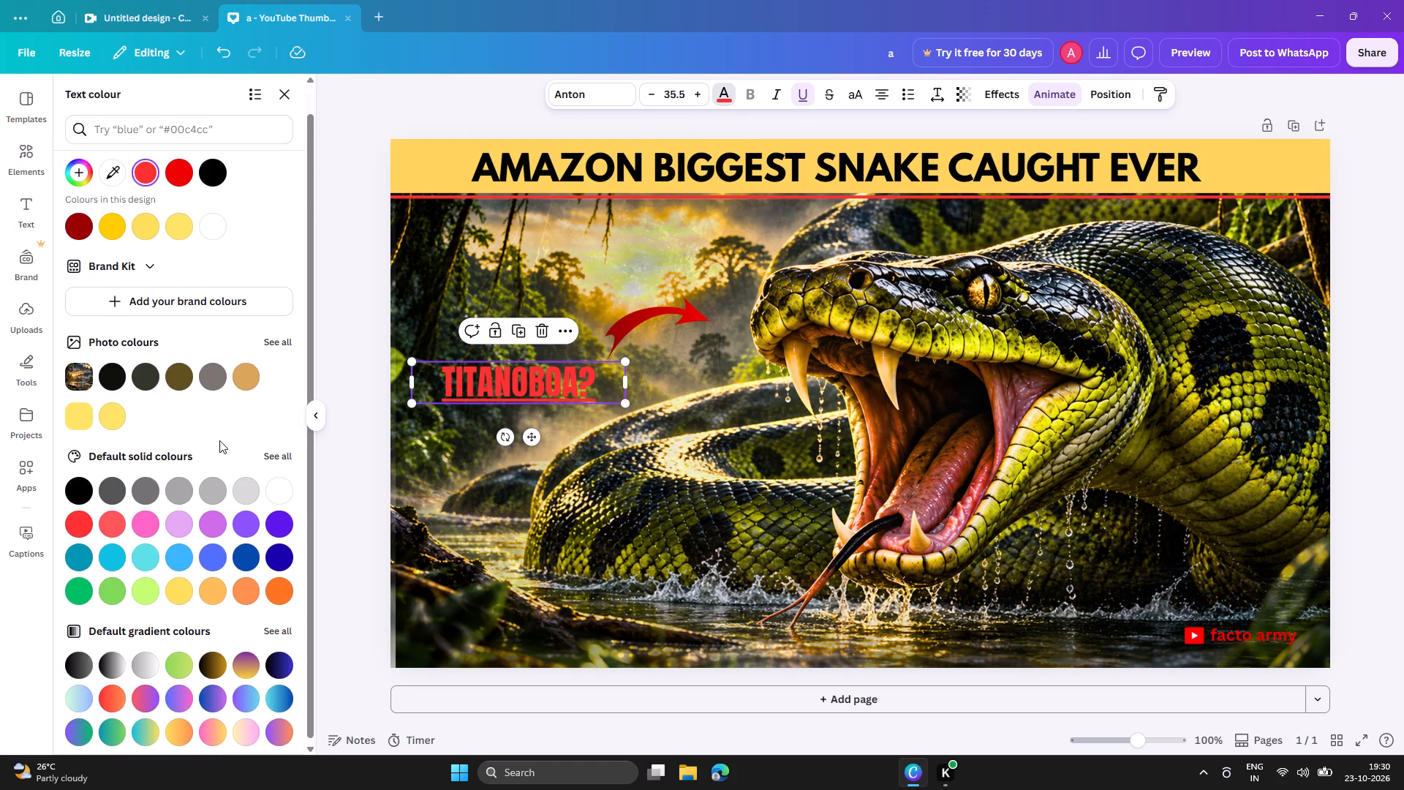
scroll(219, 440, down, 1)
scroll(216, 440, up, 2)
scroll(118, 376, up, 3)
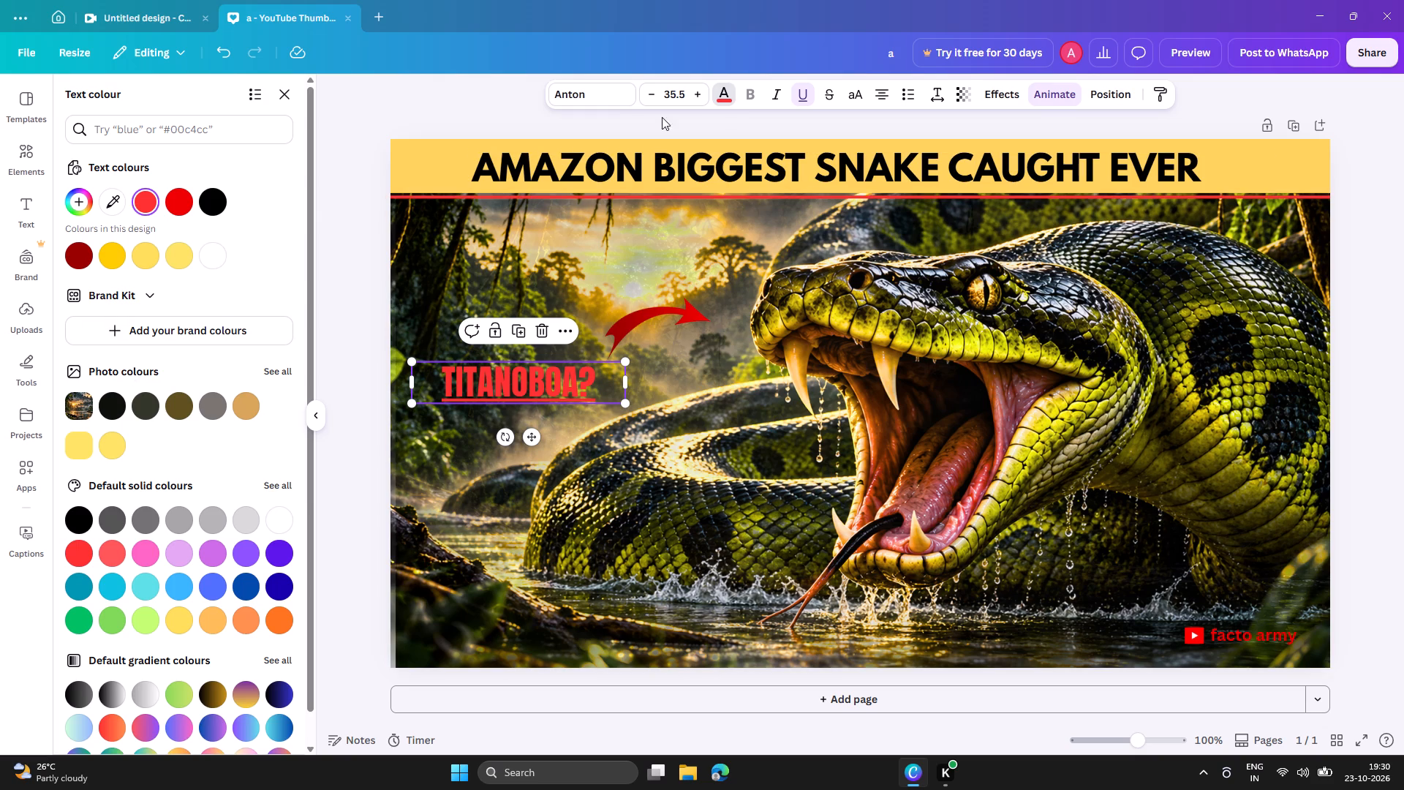
Change the font of the "TITANOBOA?" label to Archivo Black, trying DM Sans first.
click(590, 85)
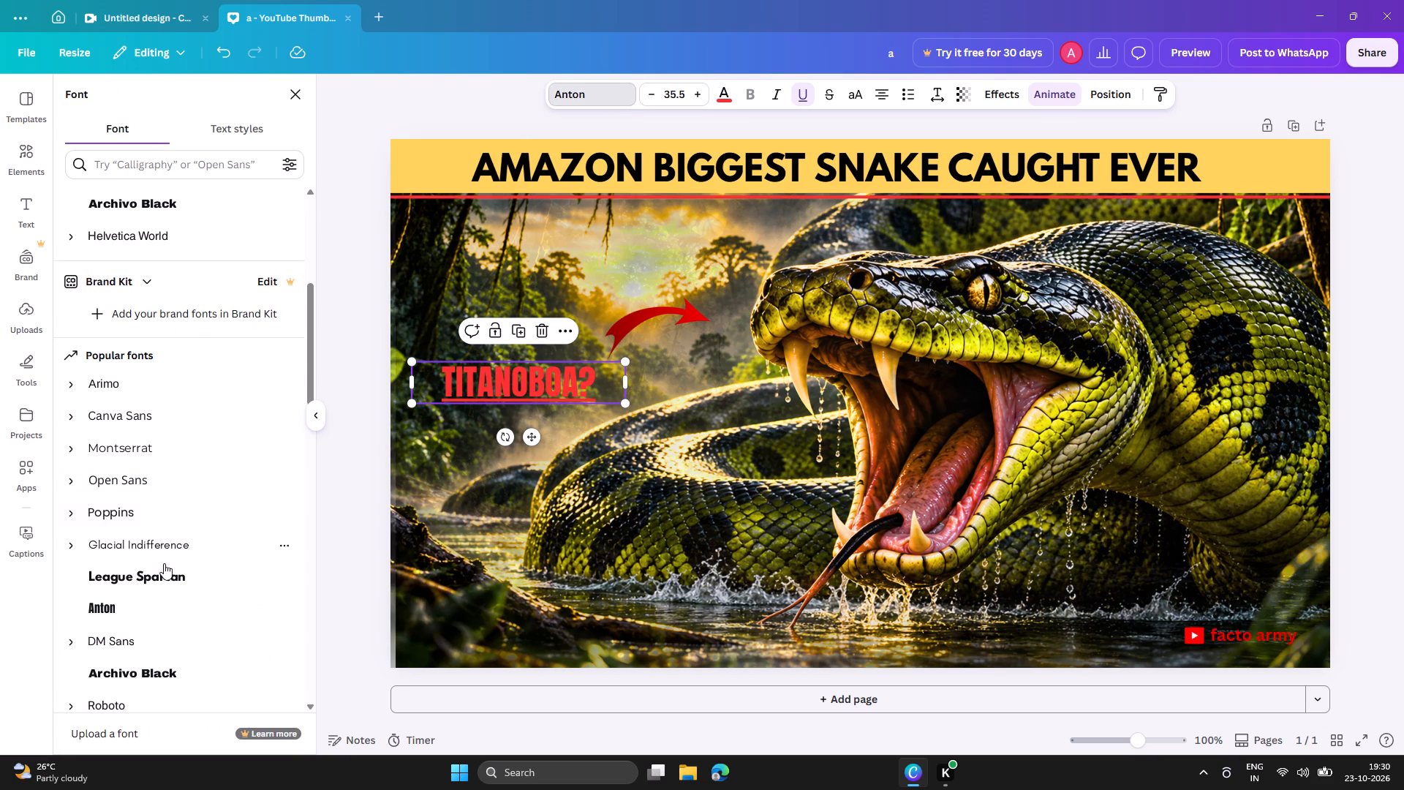
click(153, 668)
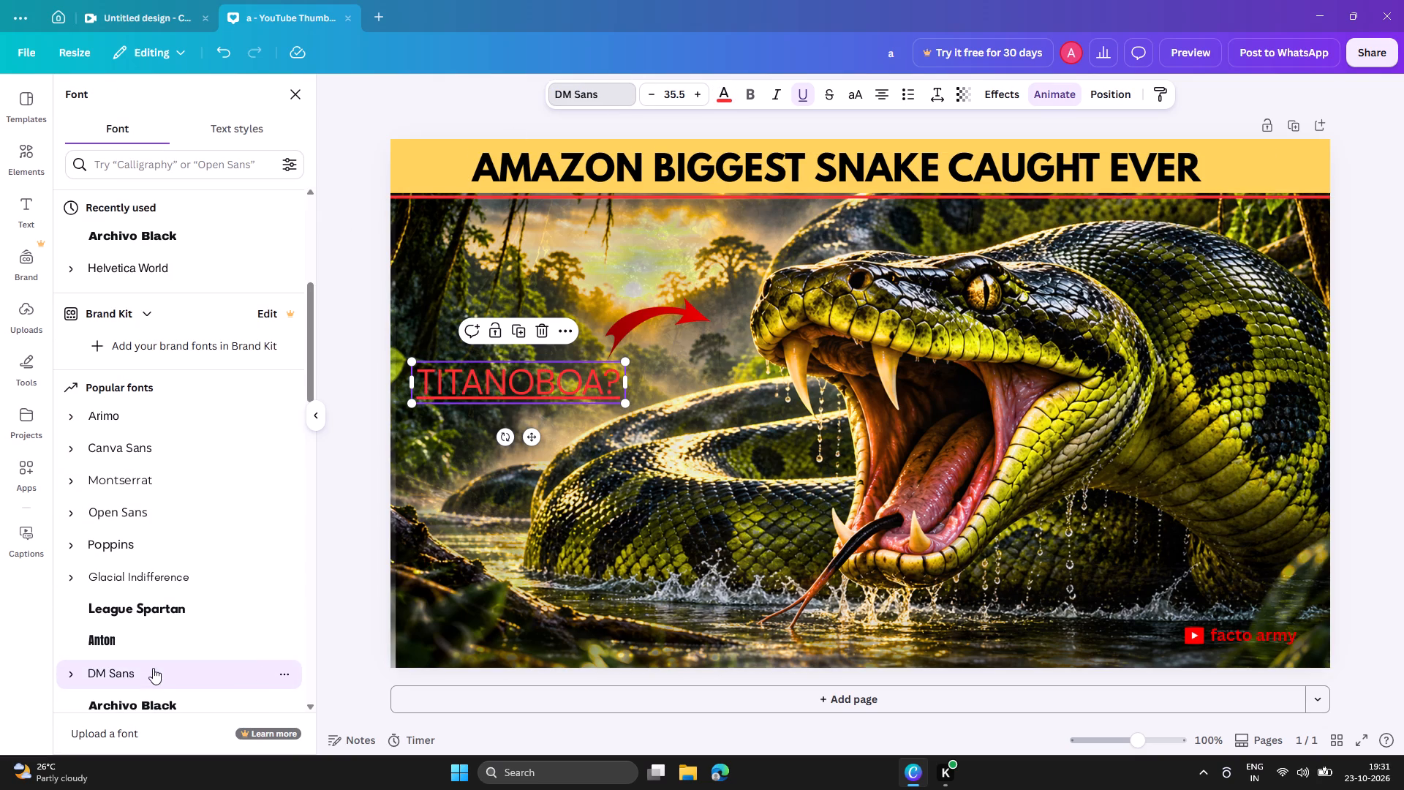
click(160, 722)
click(154, 712)
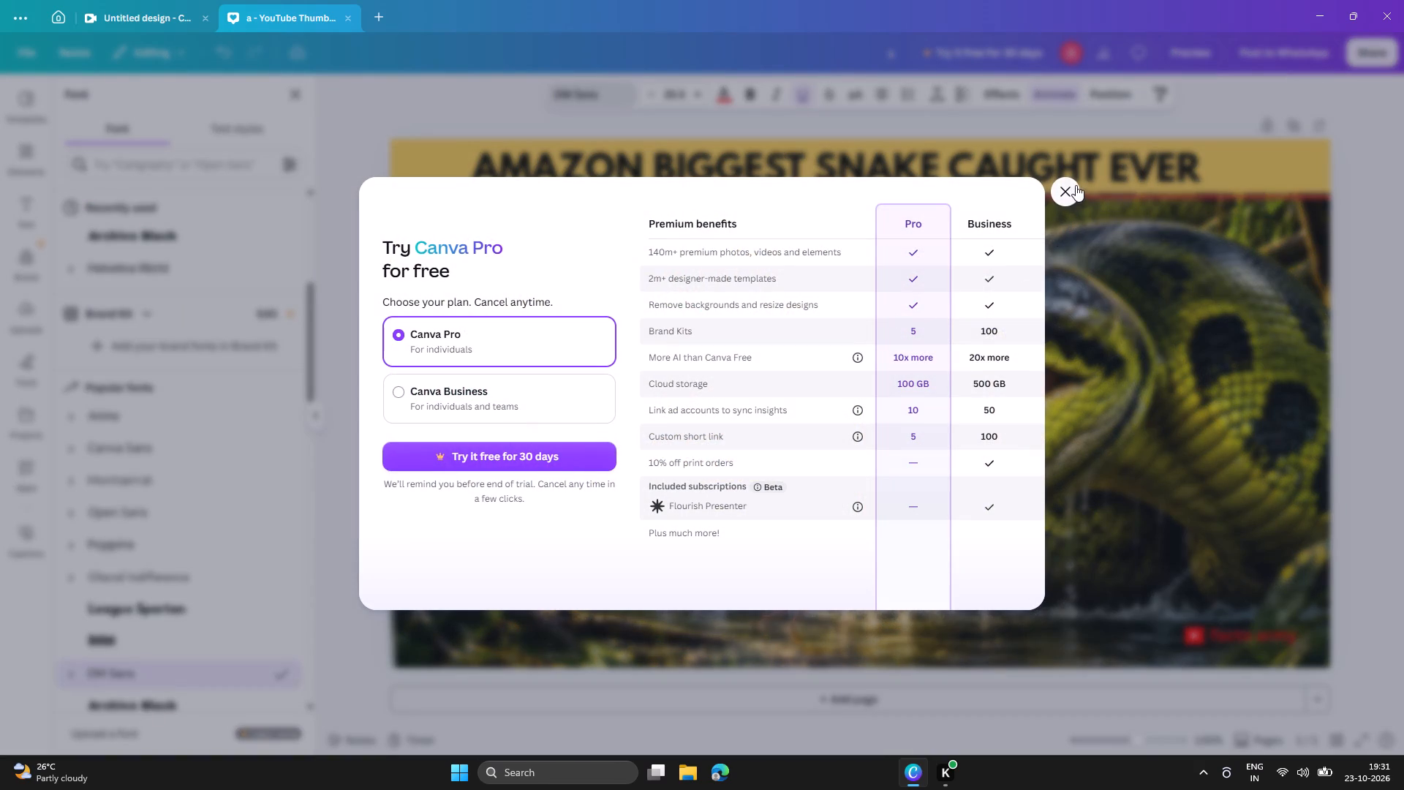
click(1073, 185)
scroll(146, 646, down, 1)
click(148, 647)
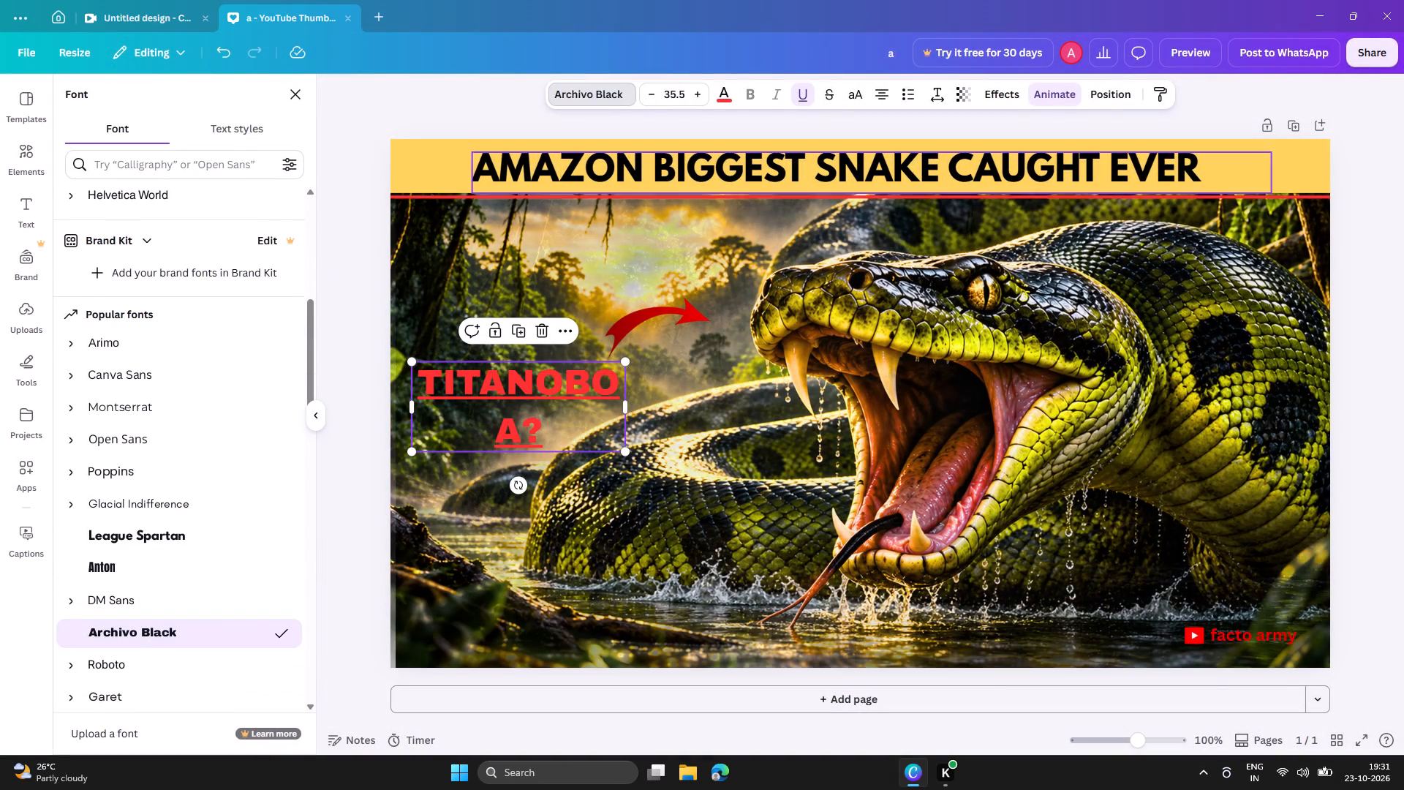
Reduce the "TITANOBOA?" label to size 26.5 and move it slightly upward on the photo.
triple_click(650, 96)
triple_click(649, 96)
triple_click(649, 96)
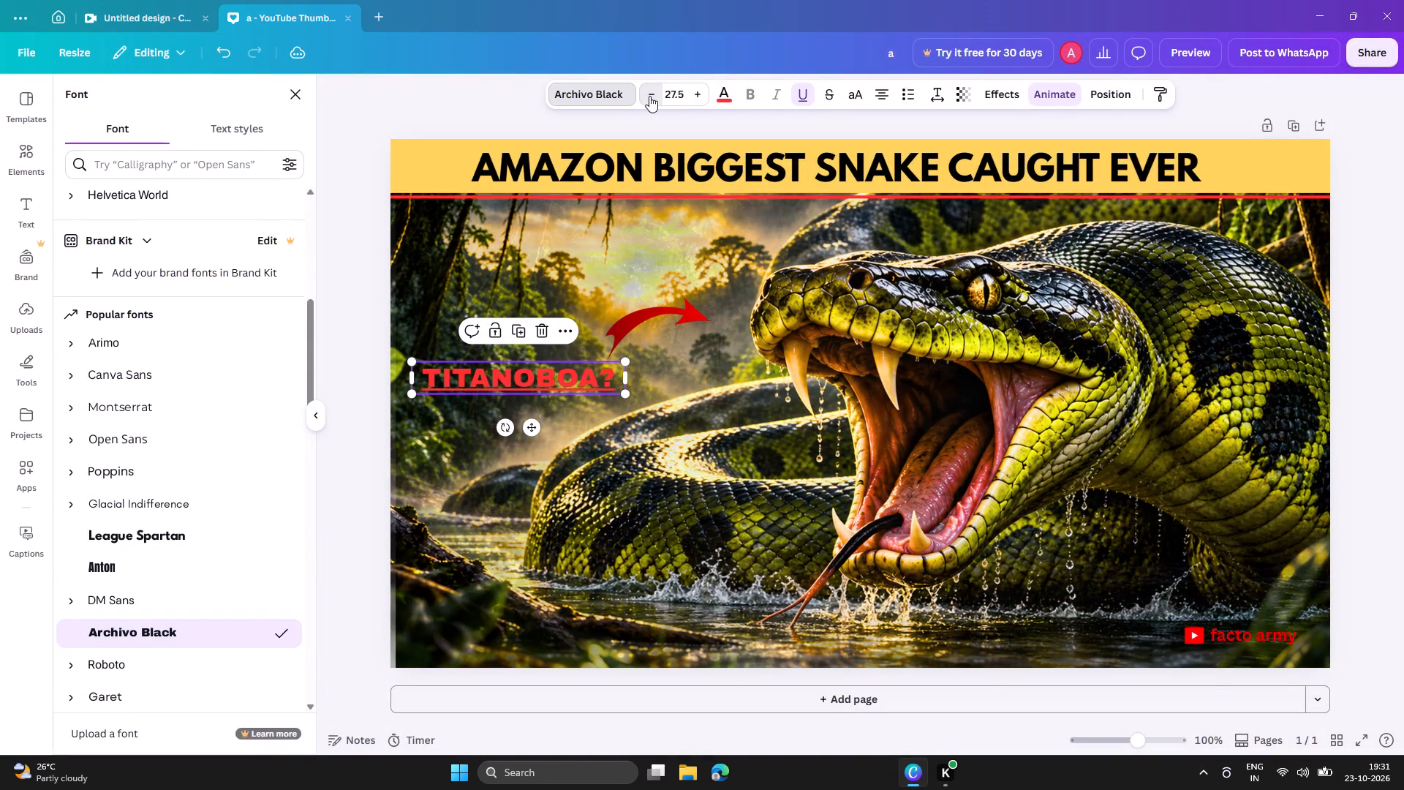
drag(529, 427, 526, 421)
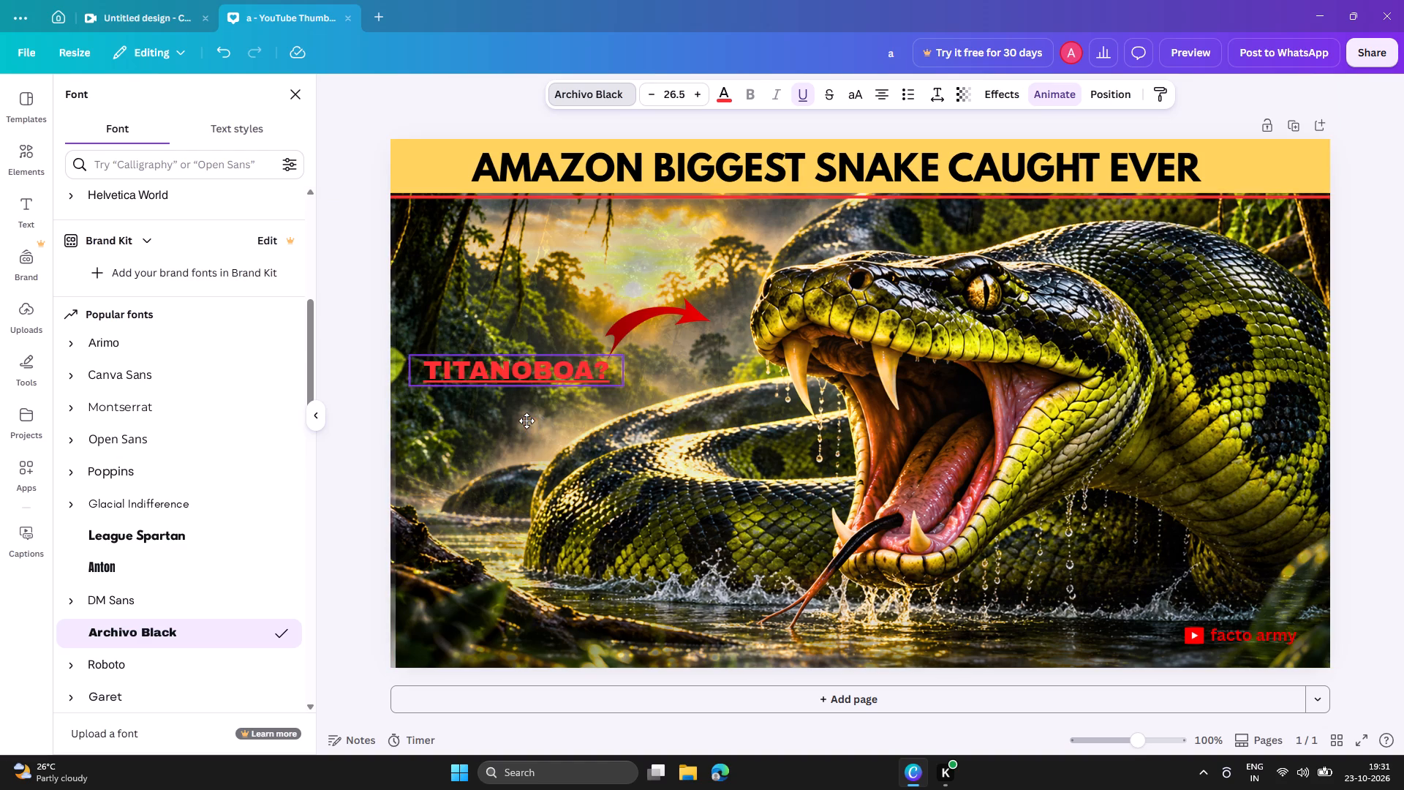
drag(526, 421, 526, 415)
Move the red arrow slightly closer to the snake's head, beside the end of the "TITANOBOA?" label.
drag(660, 346, 671, 342)
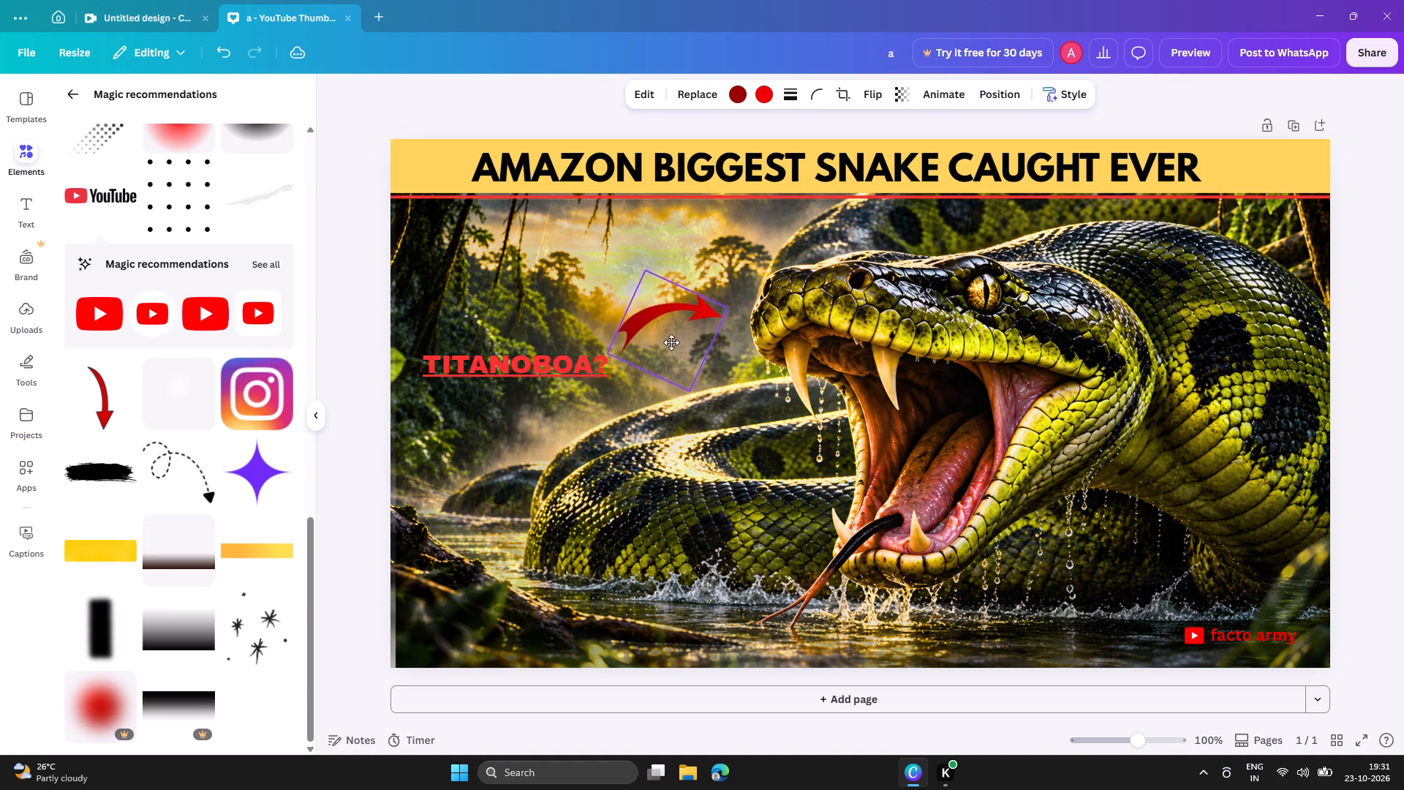
drag(671, 342, 670, 347)
Left-align the "TITANOBOA?" text within its text box.
click(531, 365)
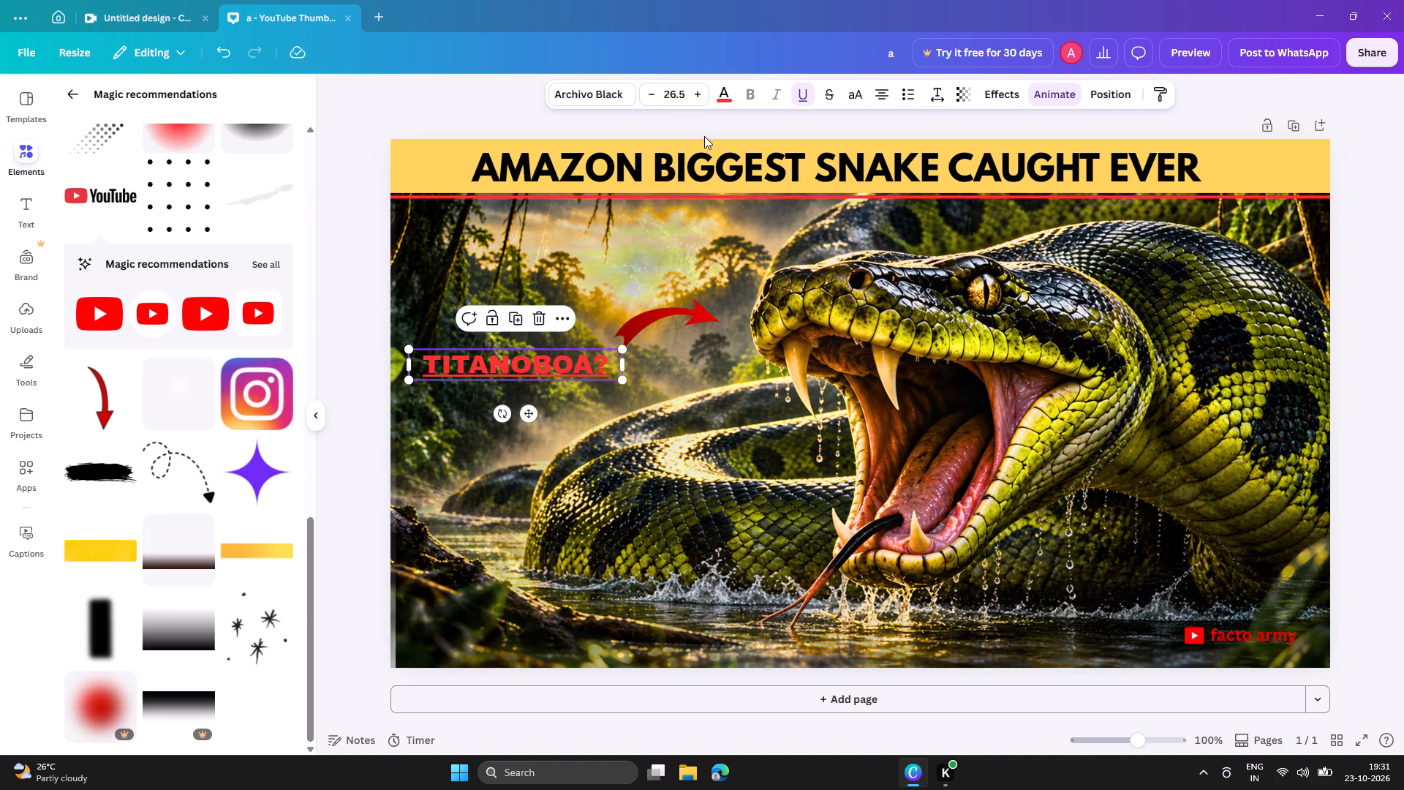
click(728, 91)
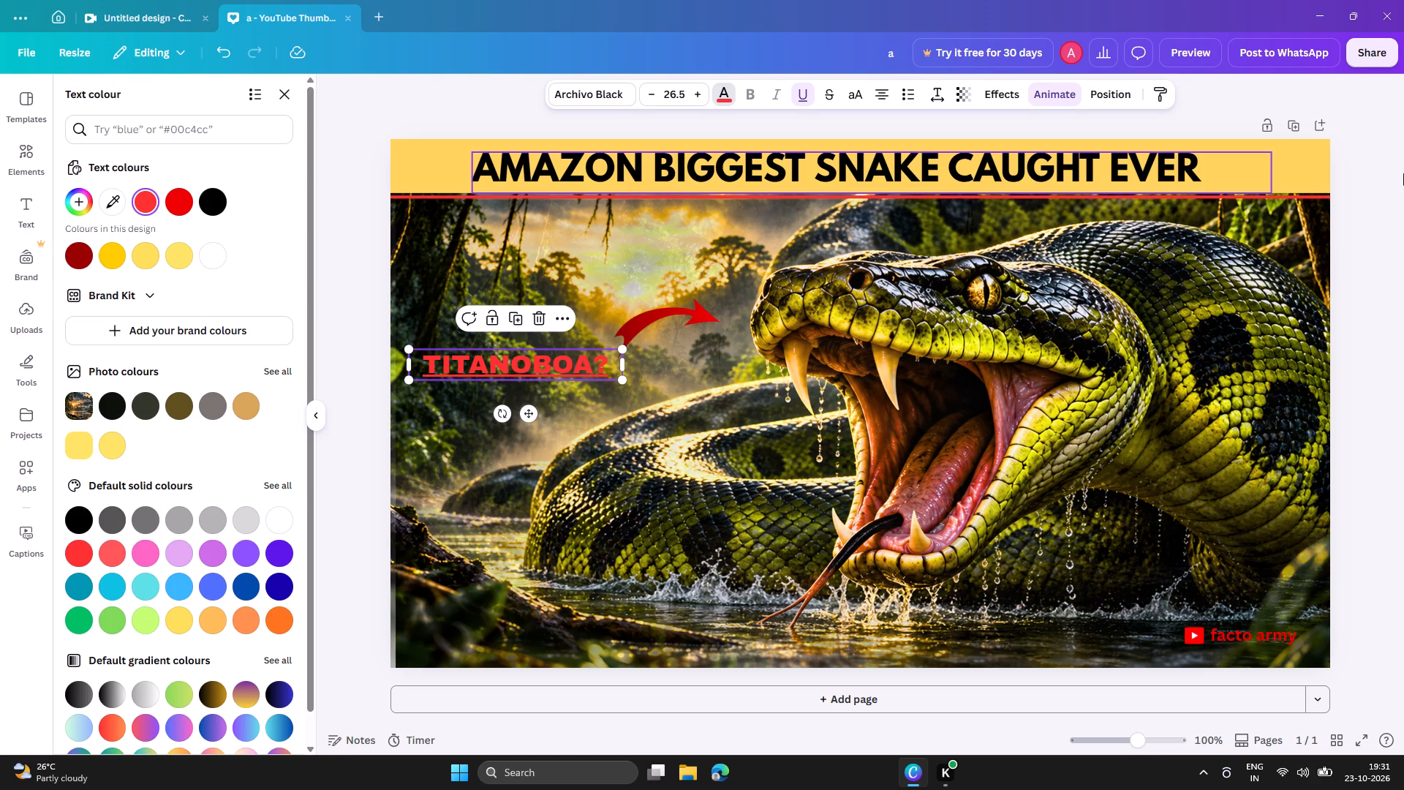
click(1403, 228)
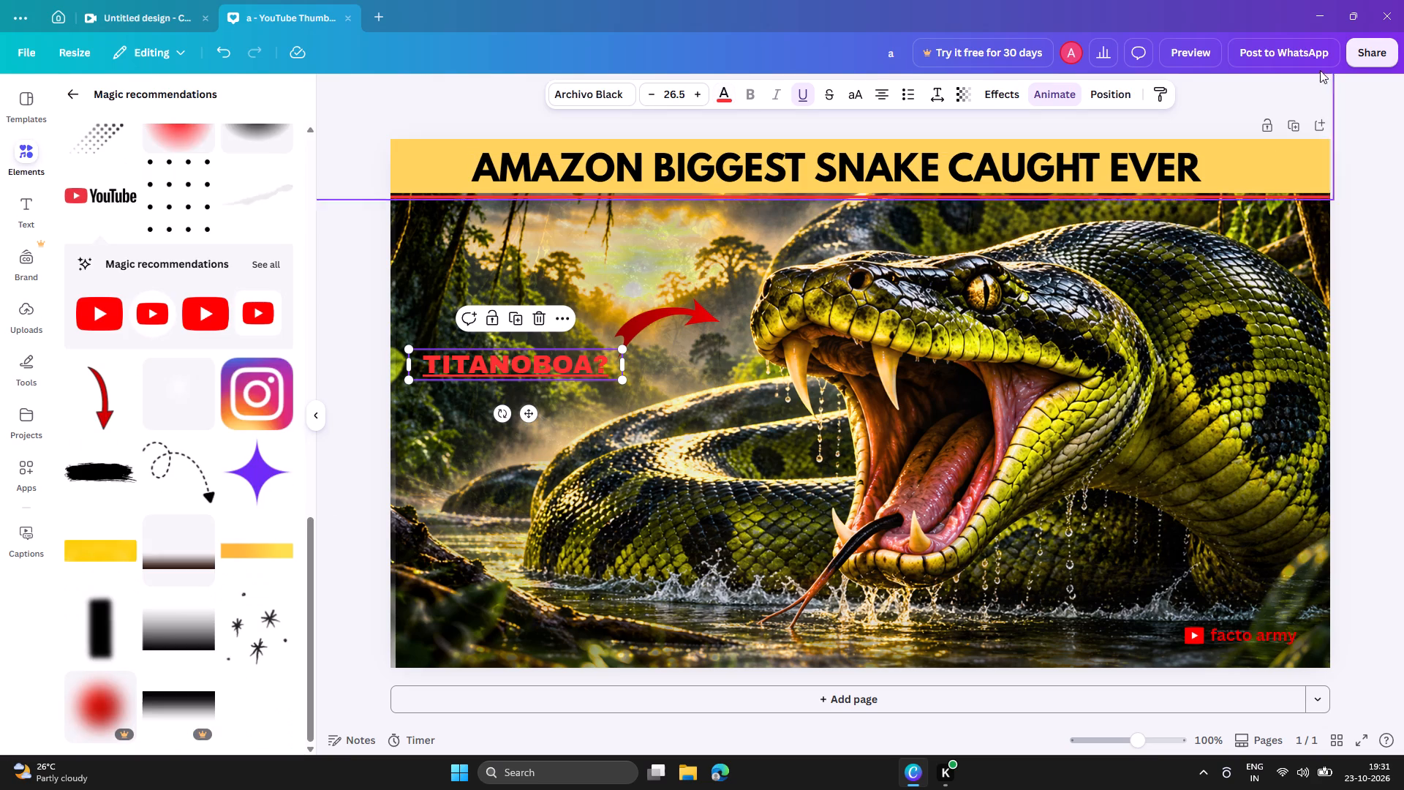
click(879, 94)
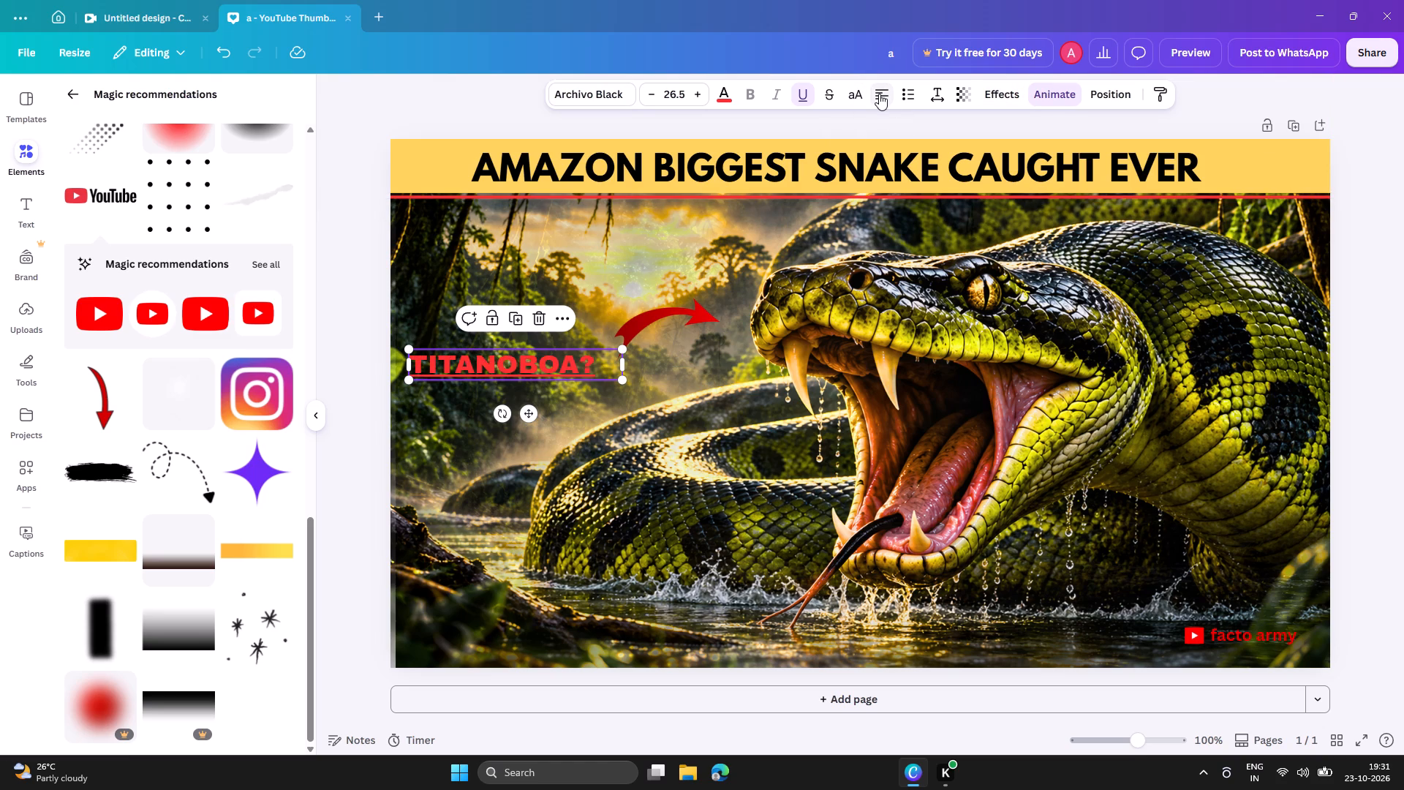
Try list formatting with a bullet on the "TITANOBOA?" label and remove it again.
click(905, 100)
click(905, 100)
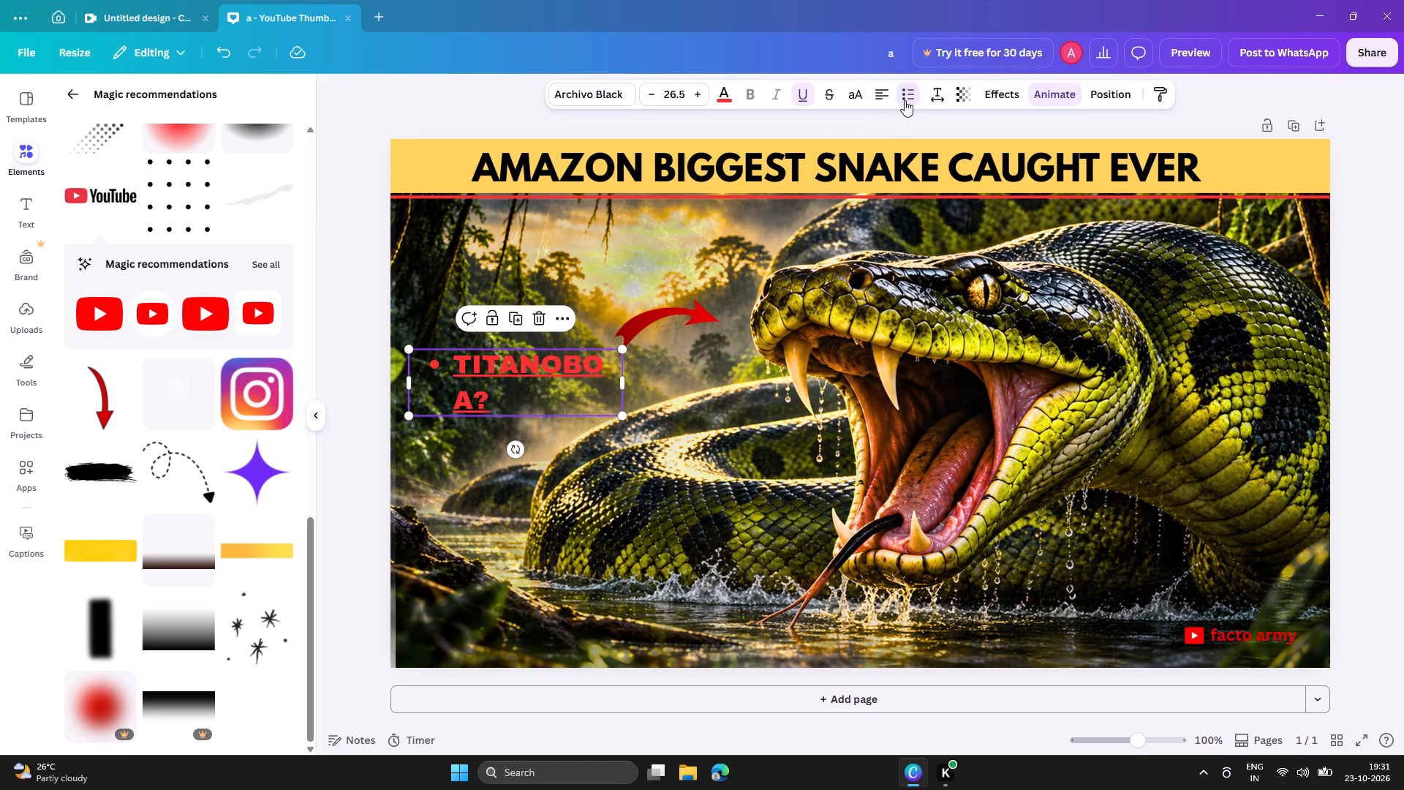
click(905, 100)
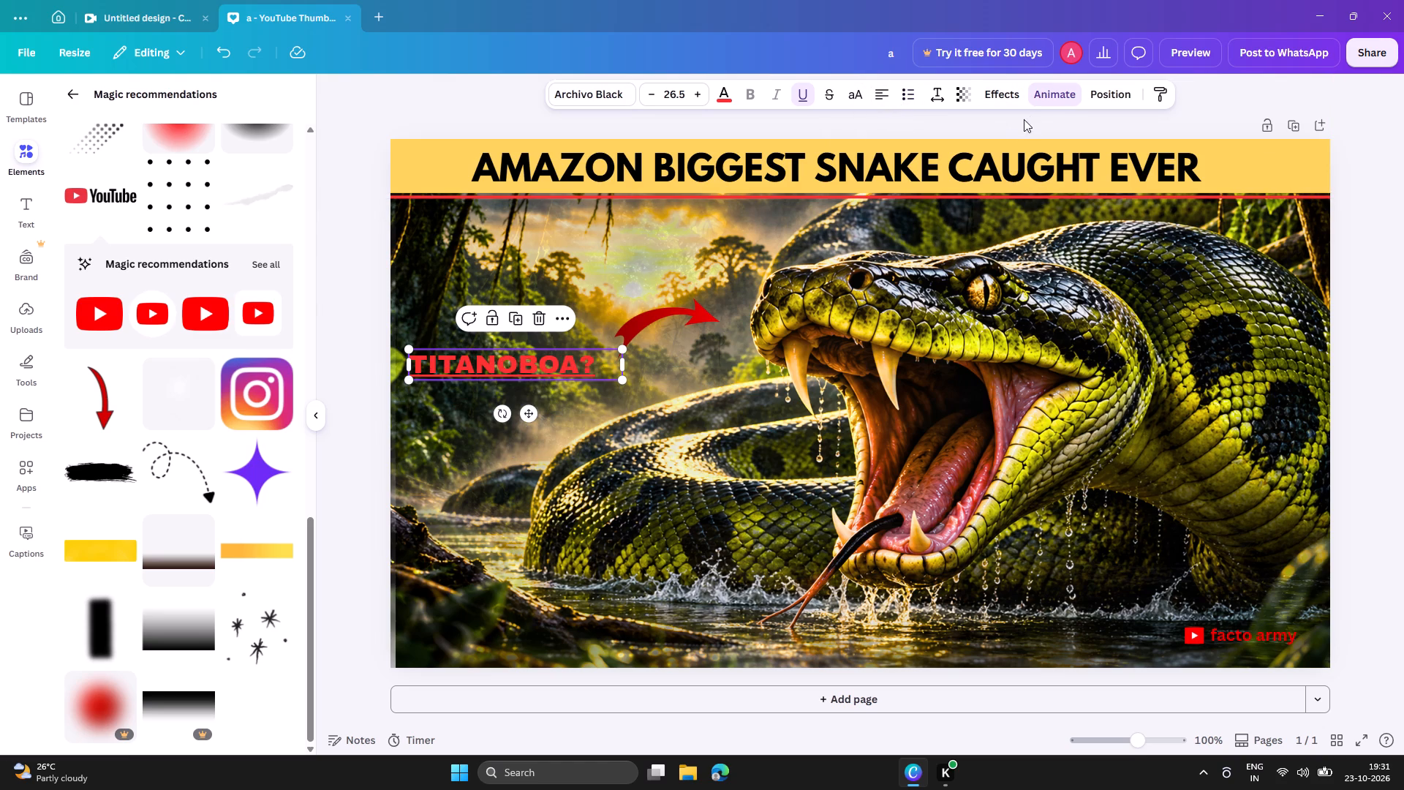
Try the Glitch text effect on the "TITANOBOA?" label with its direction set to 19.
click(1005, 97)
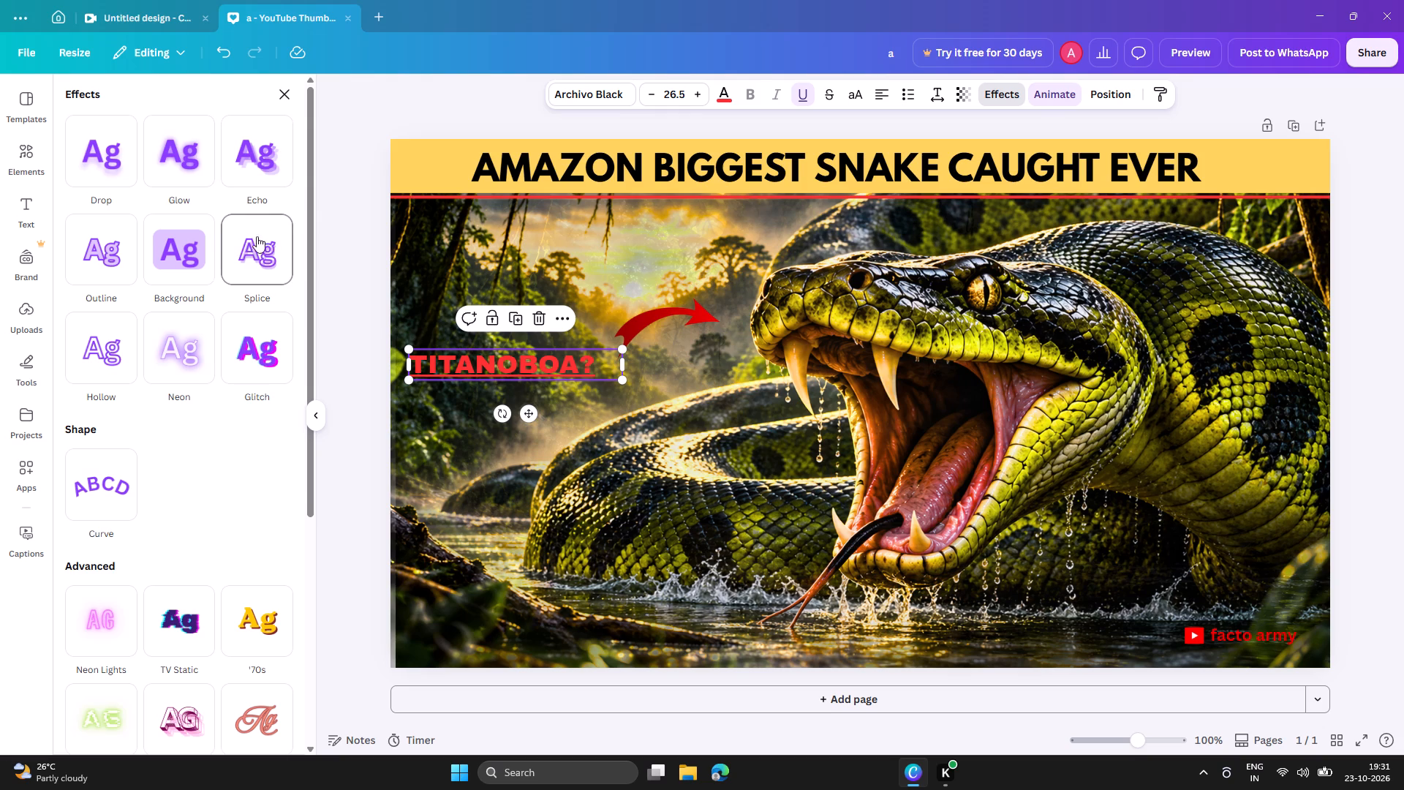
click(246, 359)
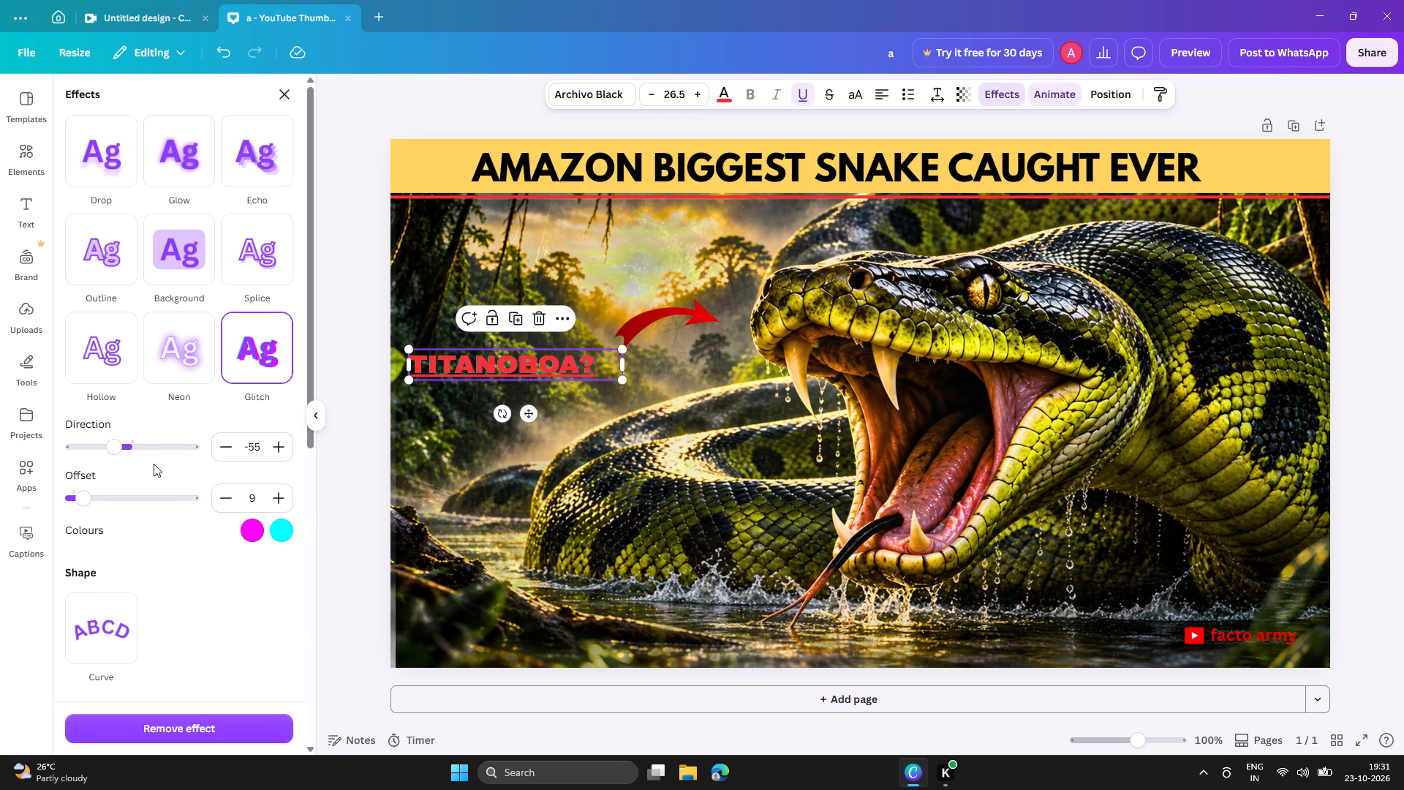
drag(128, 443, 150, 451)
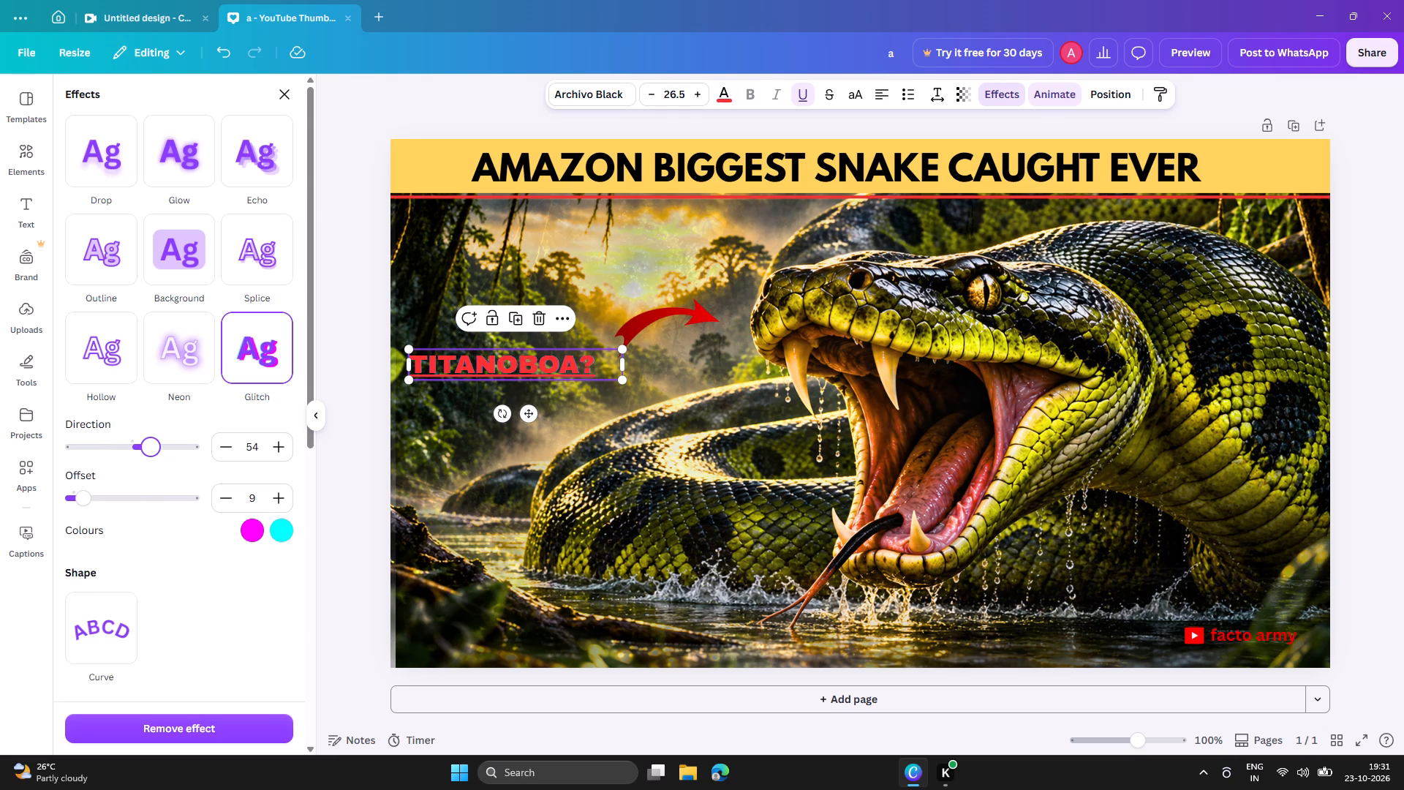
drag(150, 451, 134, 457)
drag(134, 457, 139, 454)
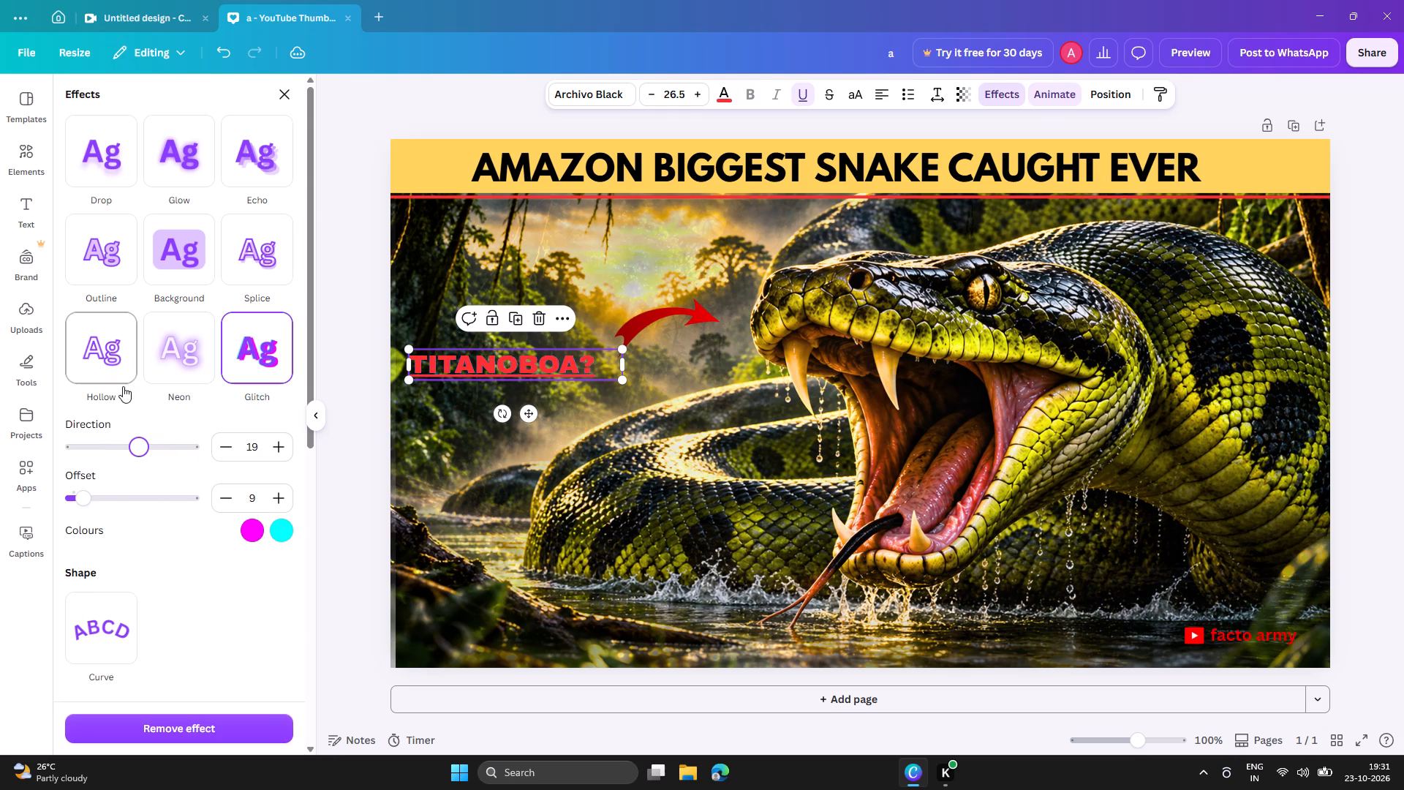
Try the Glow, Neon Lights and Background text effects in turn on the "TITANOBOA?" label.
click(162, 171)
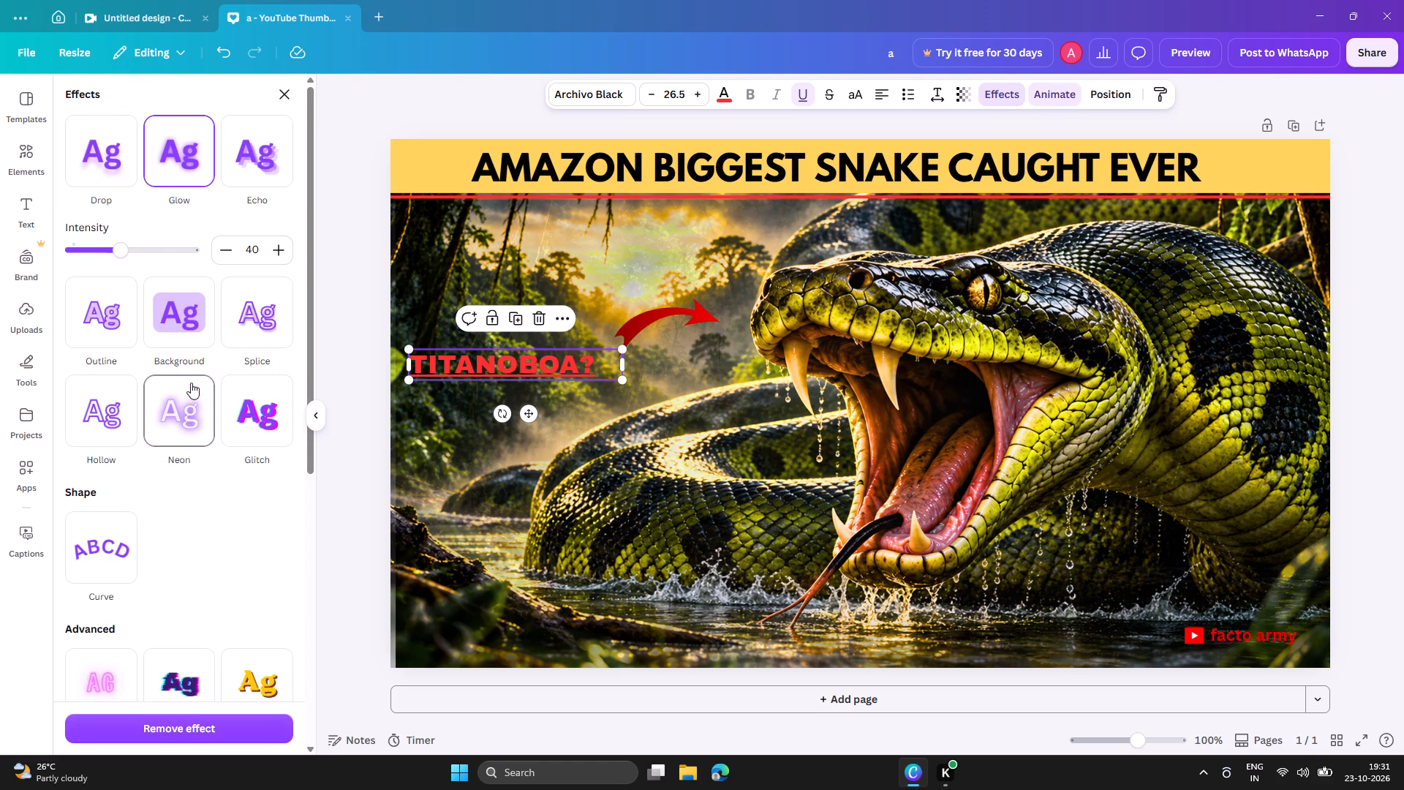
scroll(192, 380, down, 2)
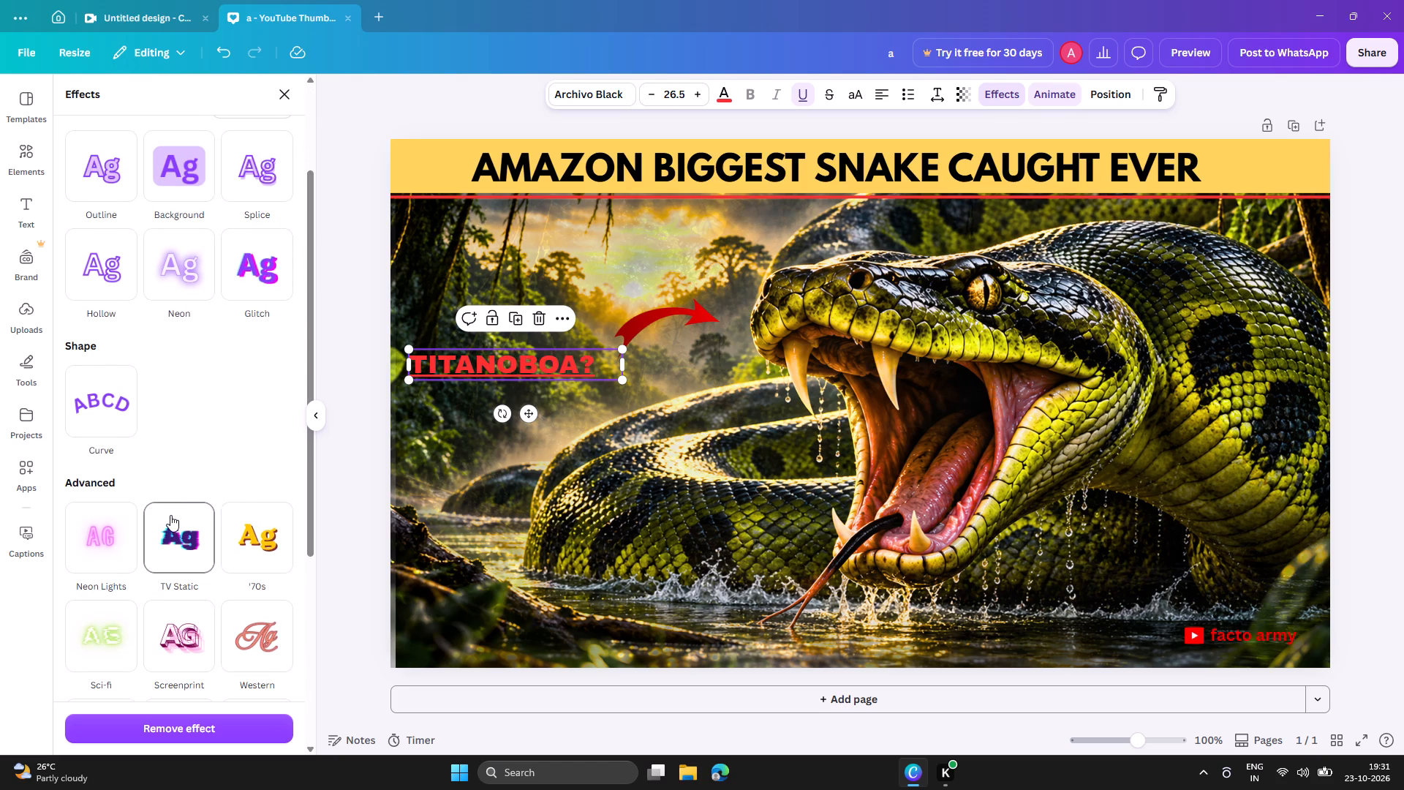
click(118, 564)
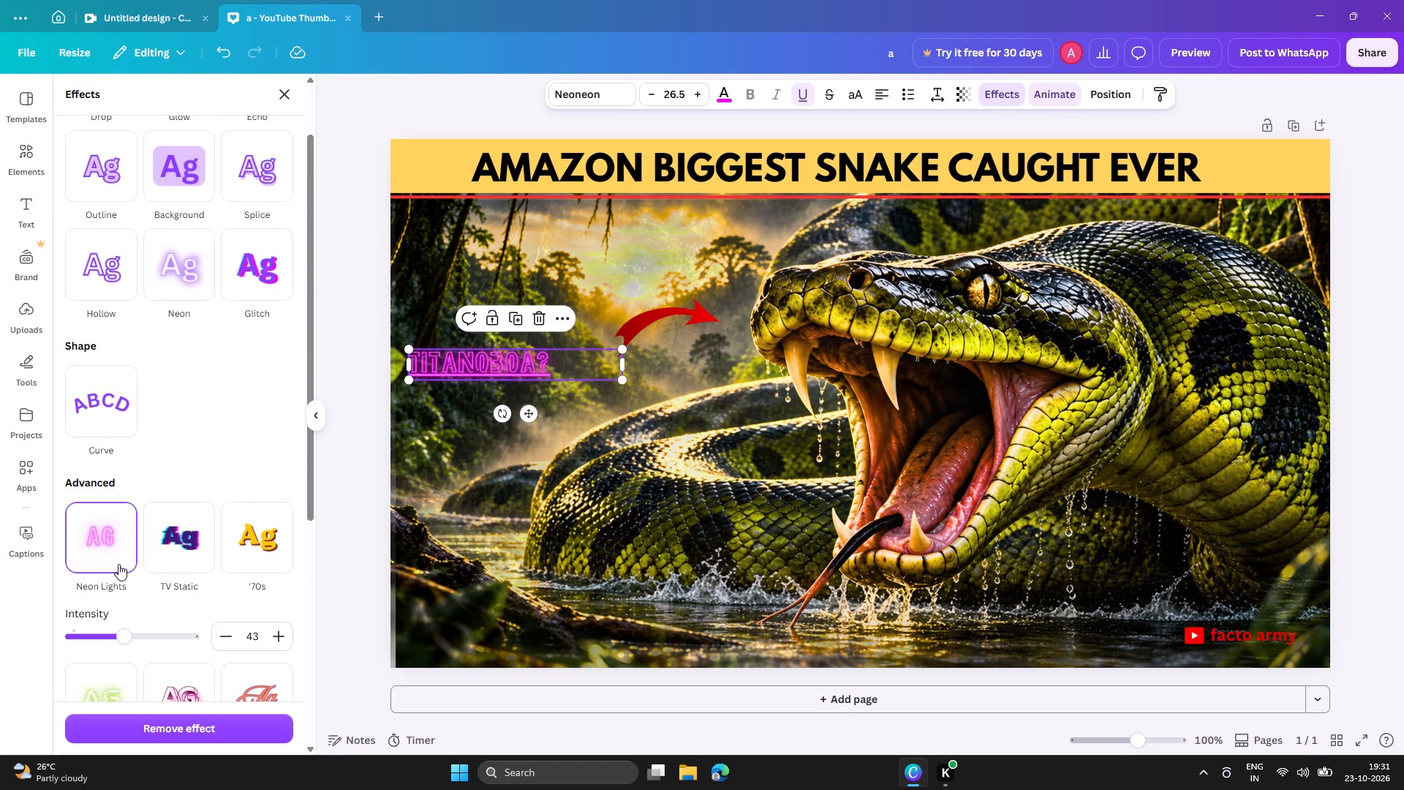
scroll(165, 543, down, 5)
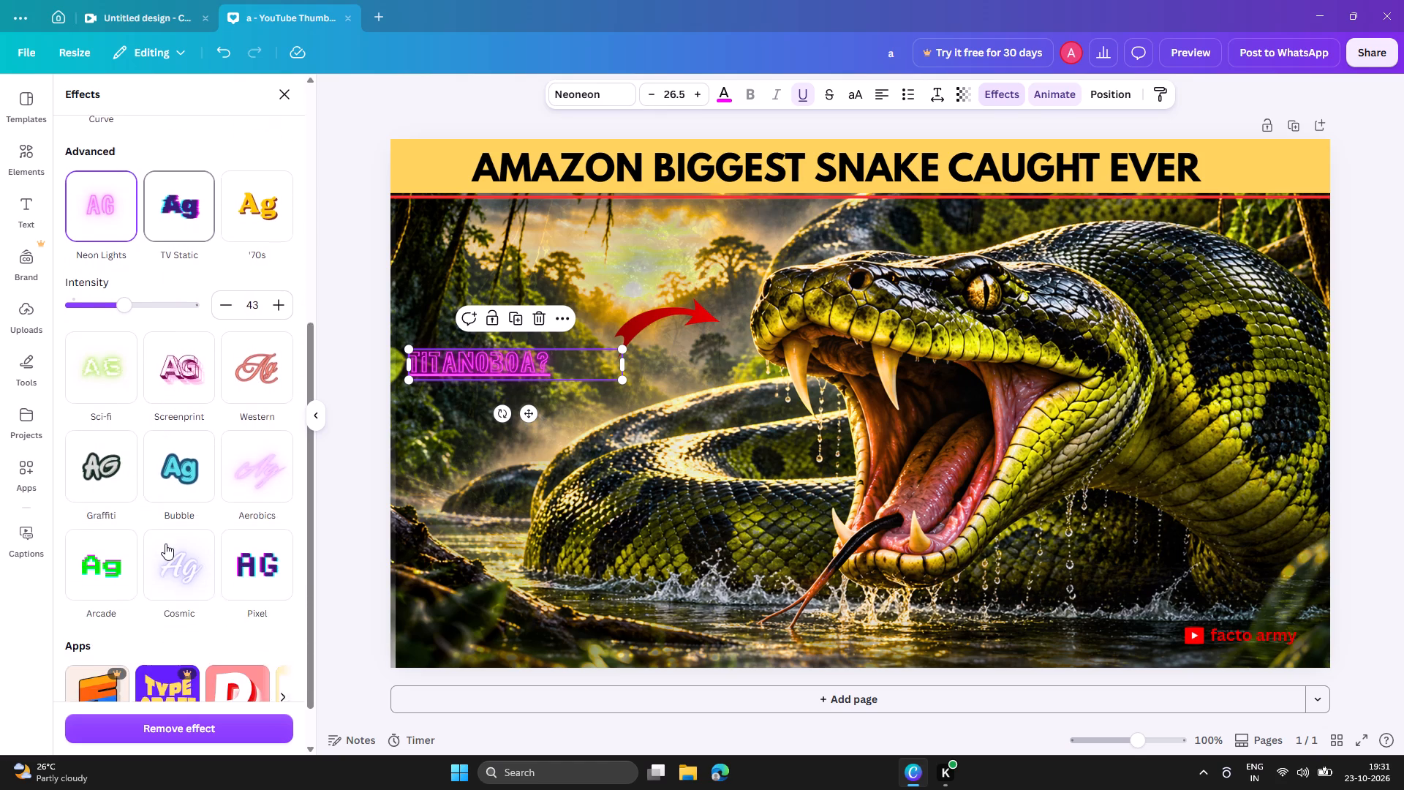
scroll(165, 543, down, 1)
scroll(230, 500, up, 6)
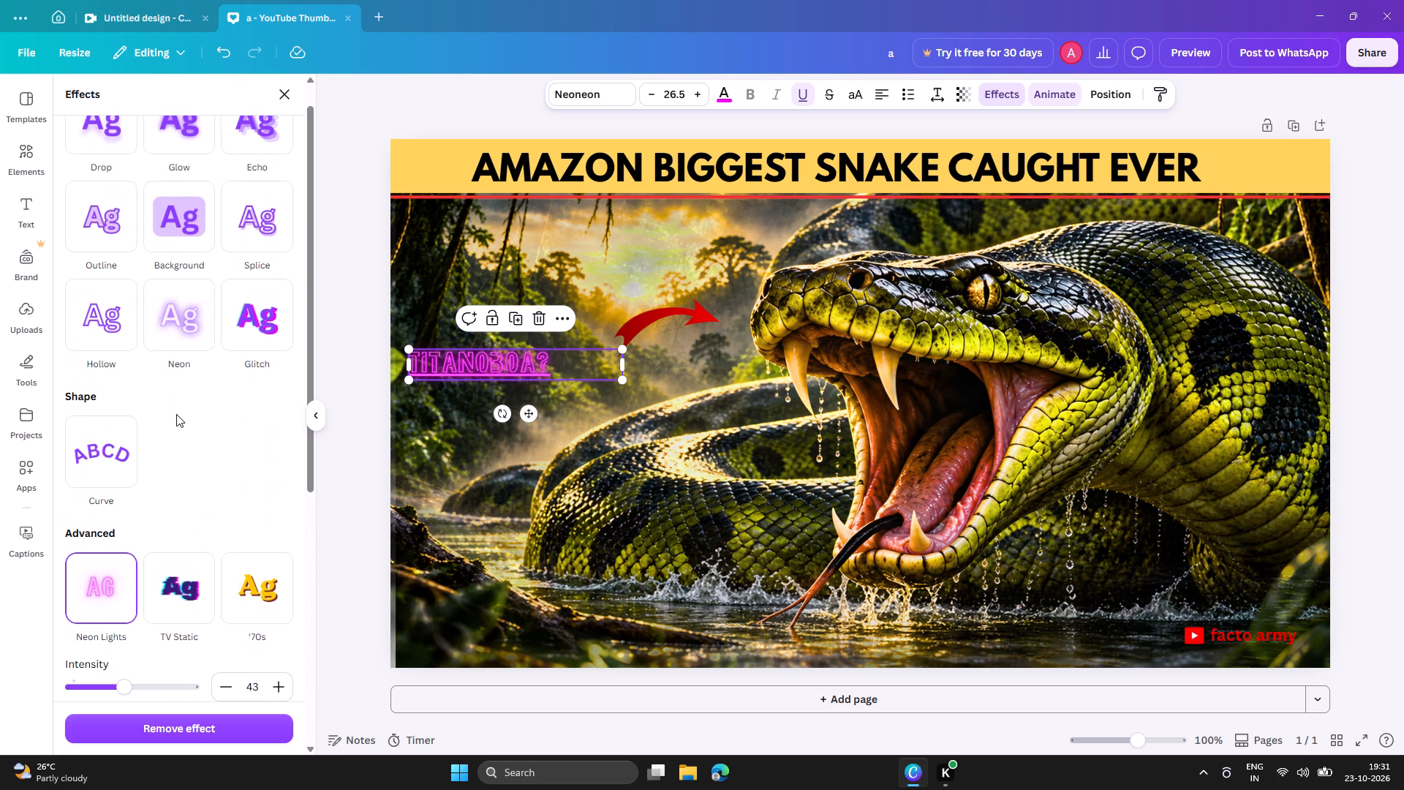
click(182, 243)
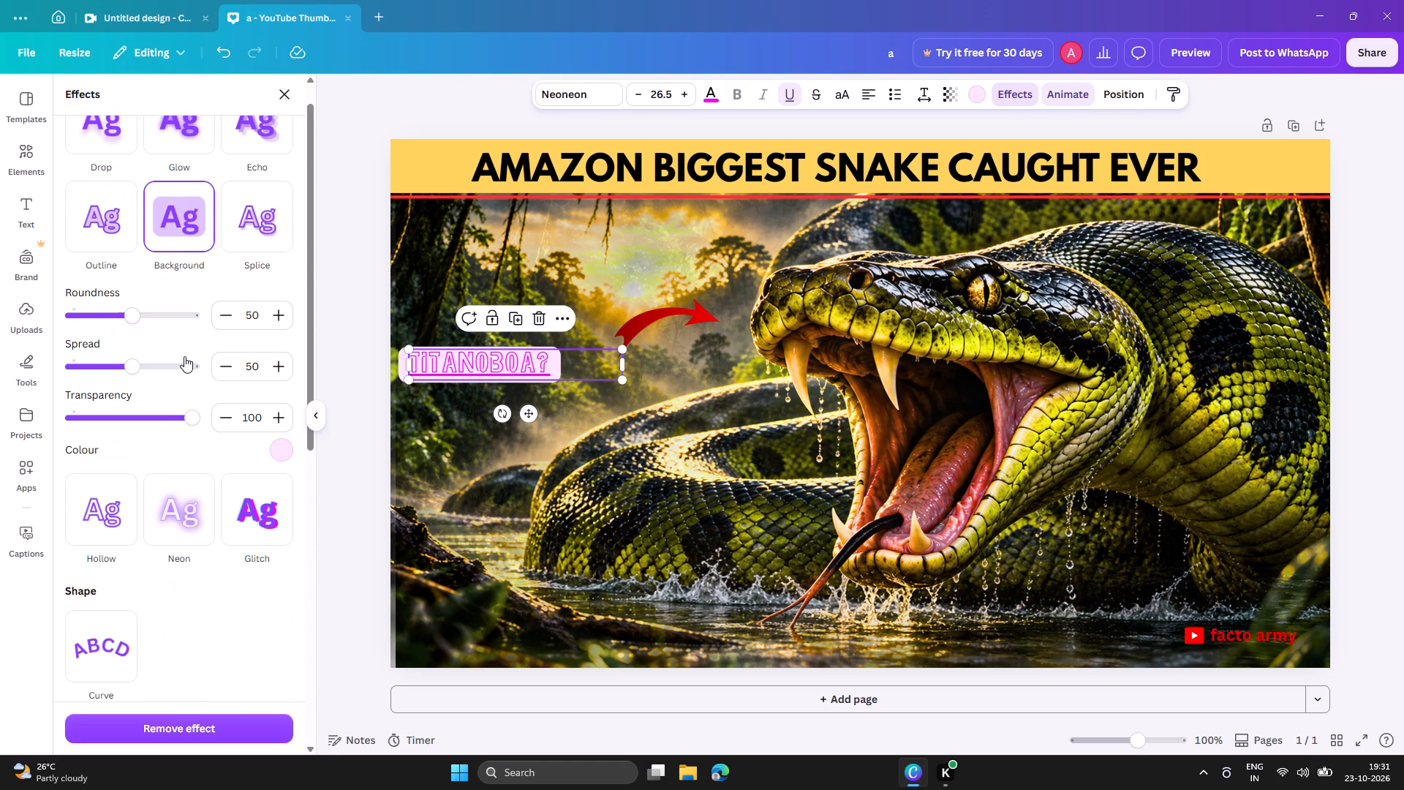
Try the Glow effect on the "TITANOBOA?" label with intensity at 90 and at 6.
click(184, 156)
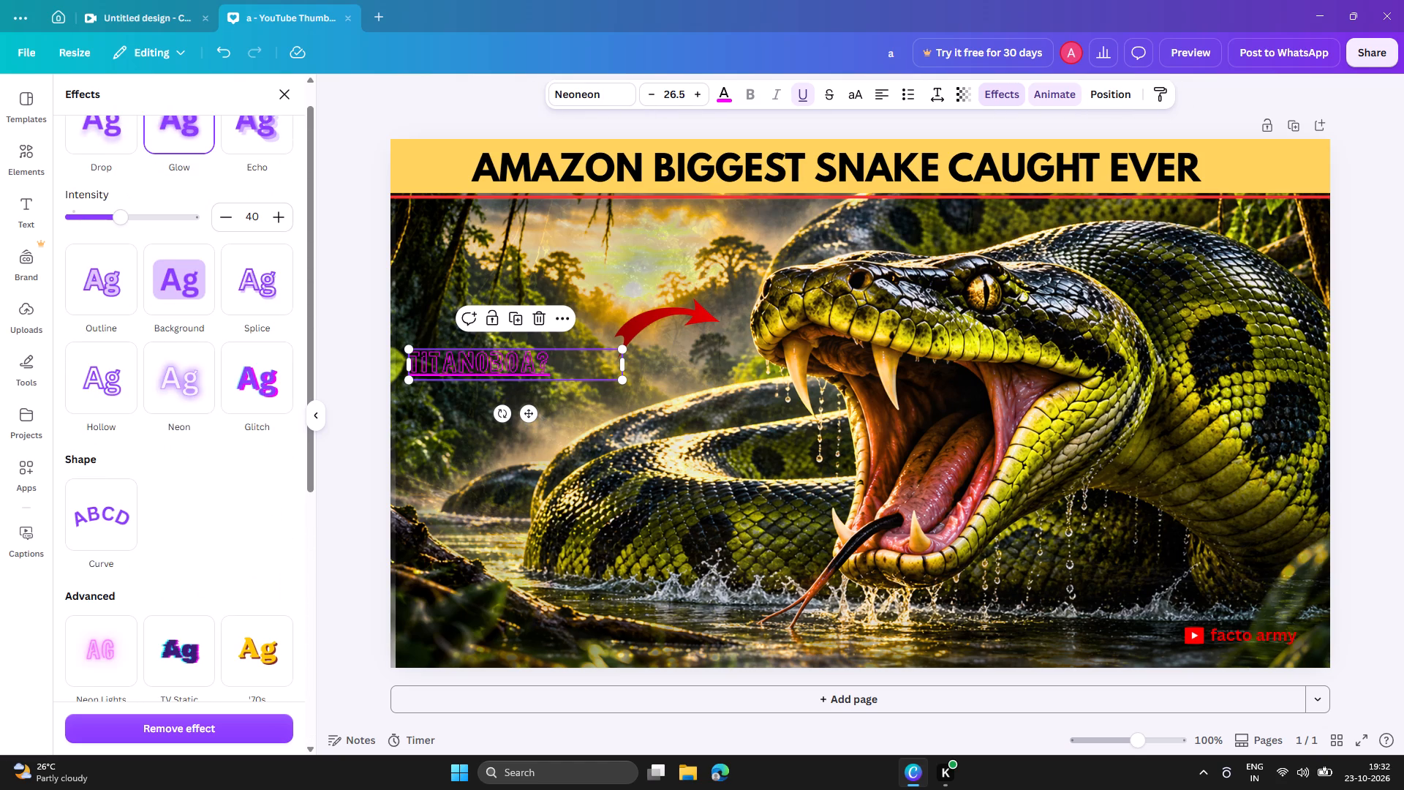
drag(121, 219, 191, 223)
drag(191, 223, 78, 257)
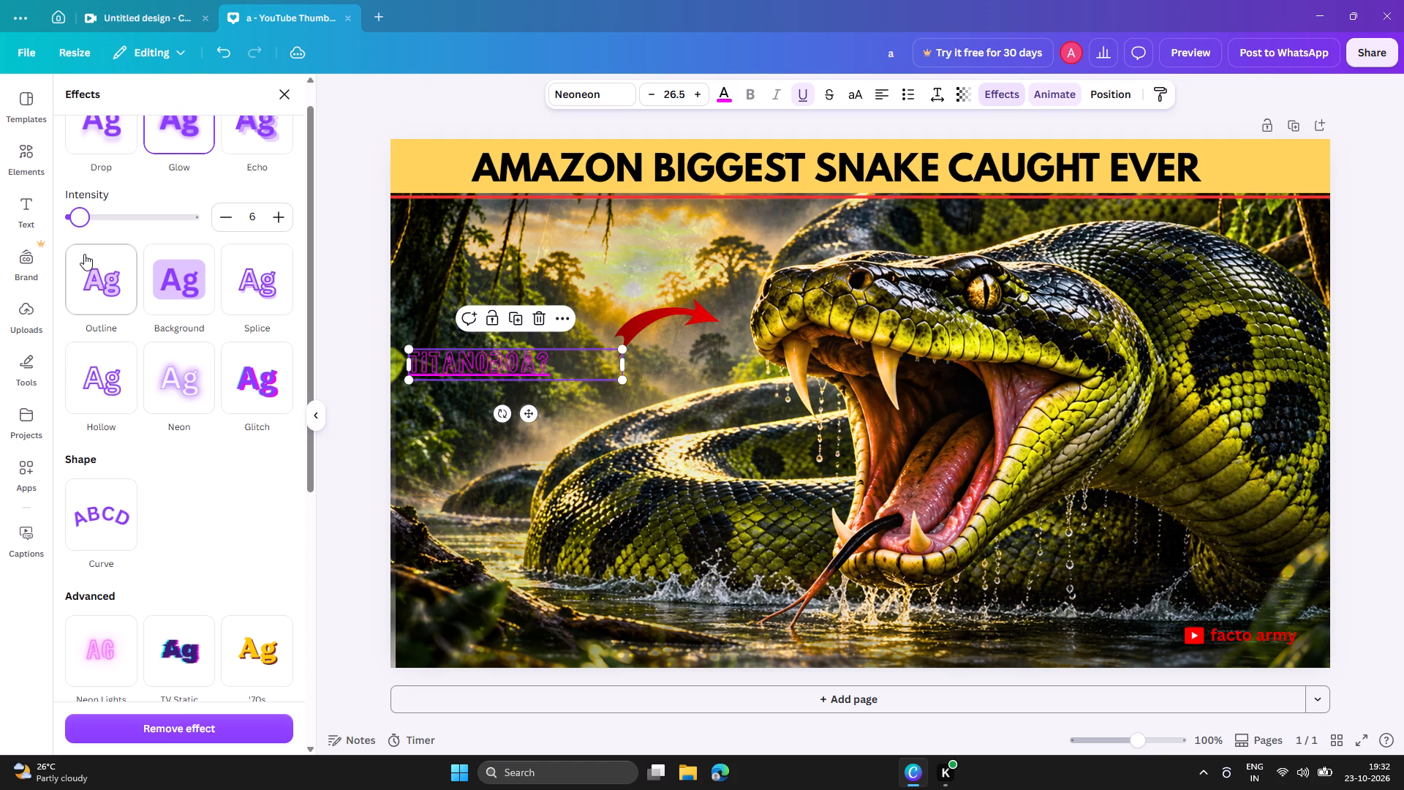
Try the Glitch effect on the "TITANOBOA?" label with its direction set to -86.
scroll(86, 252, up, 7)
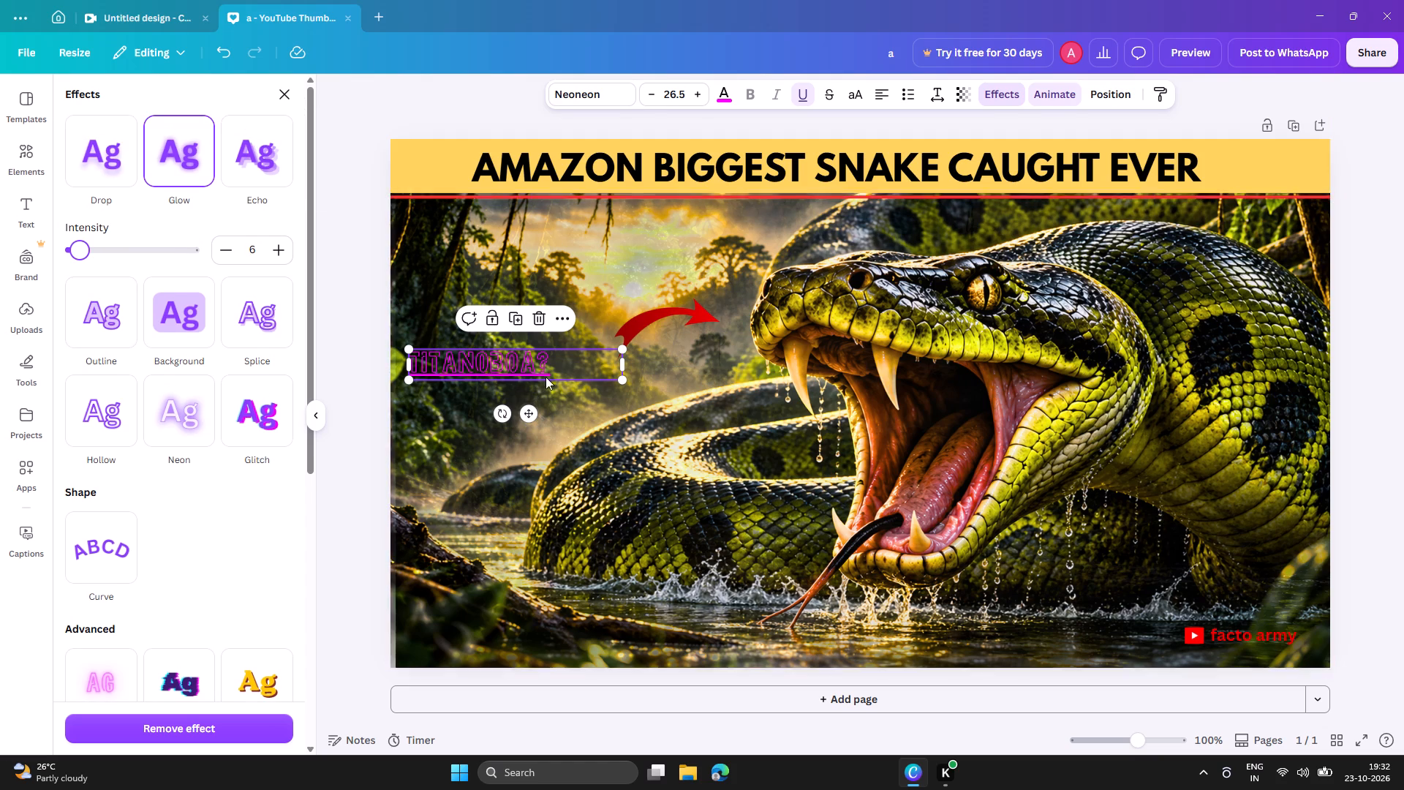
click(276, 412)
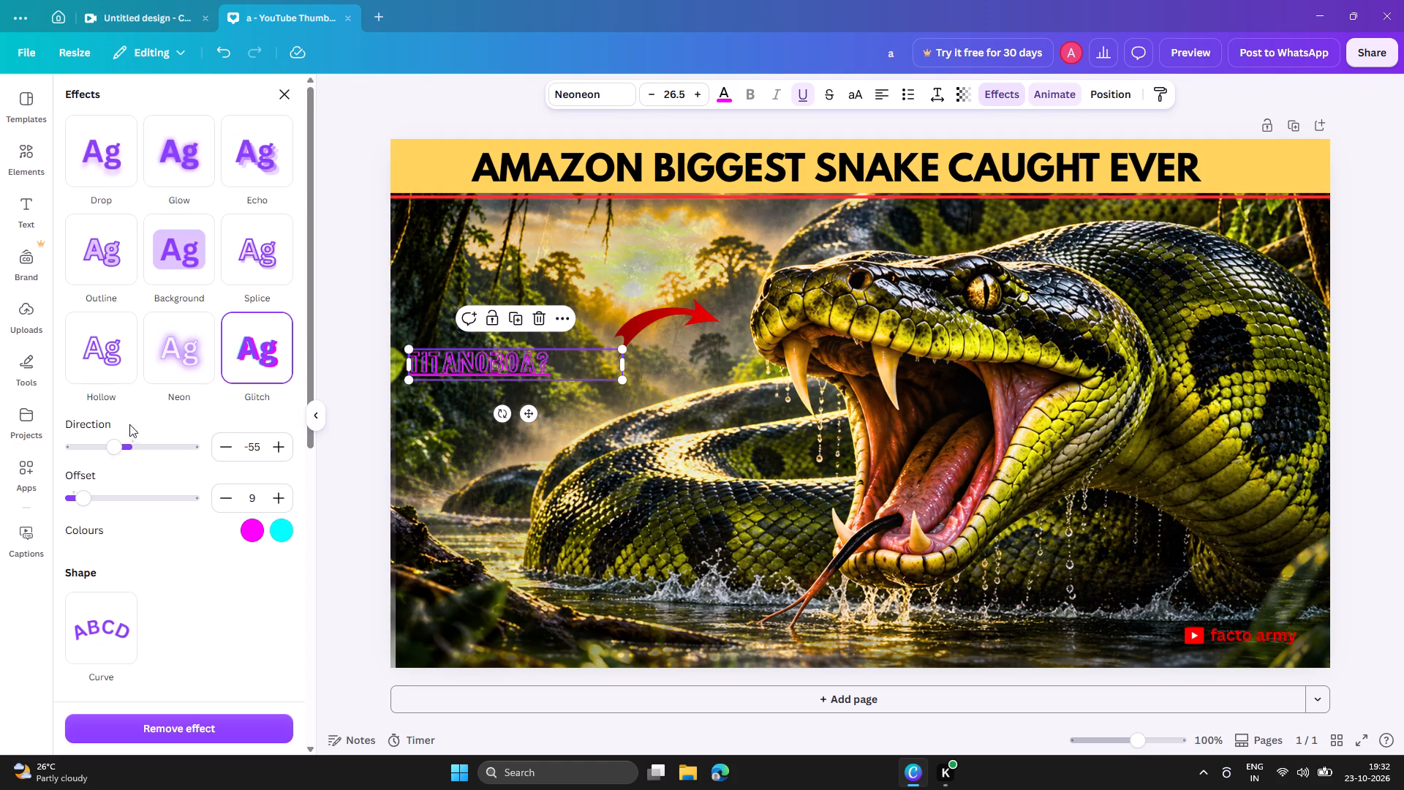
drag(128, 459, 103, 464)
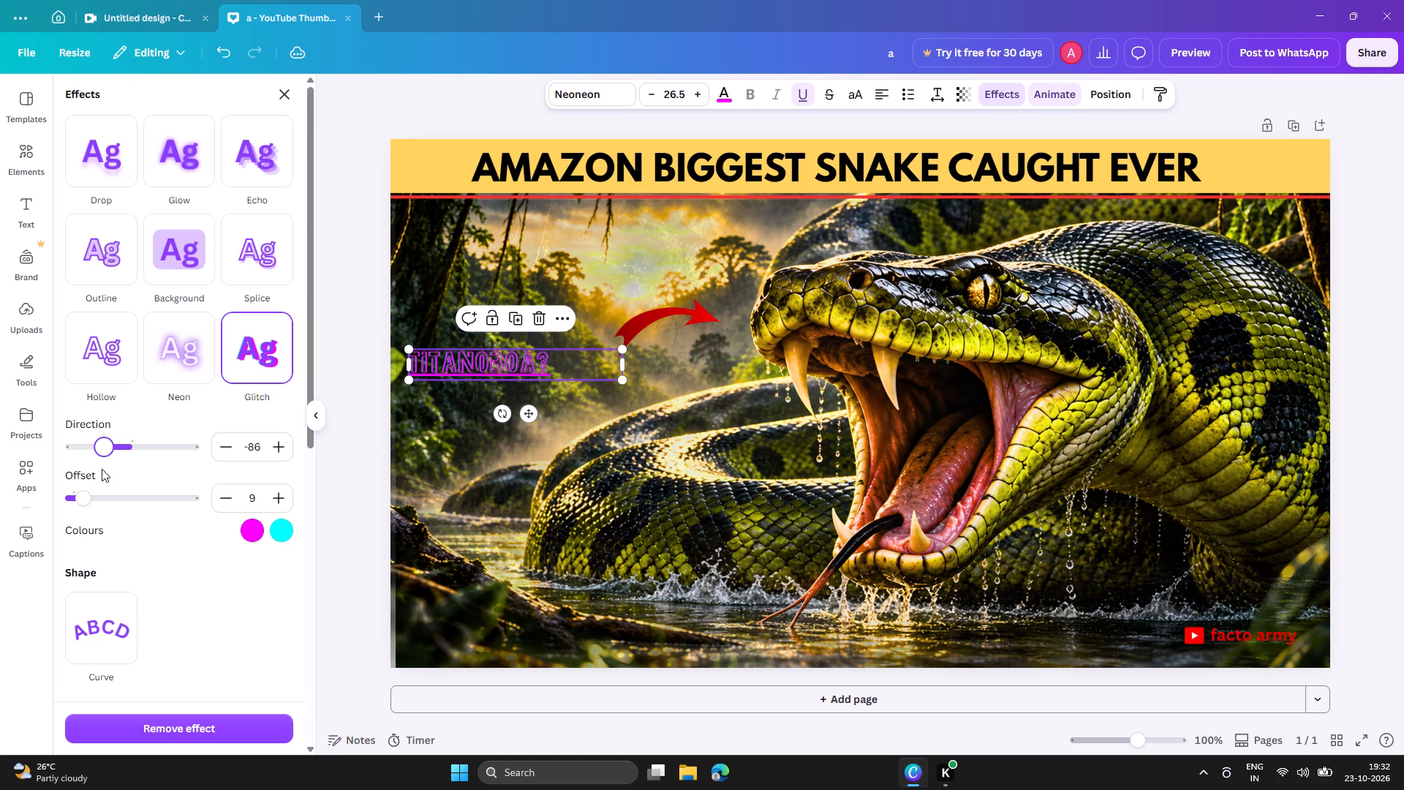
Apply the Drop shadow effect with its default settings to the "TITANOBOA?" label.
scroll(182, 337, up, 4)
click(118, 202)
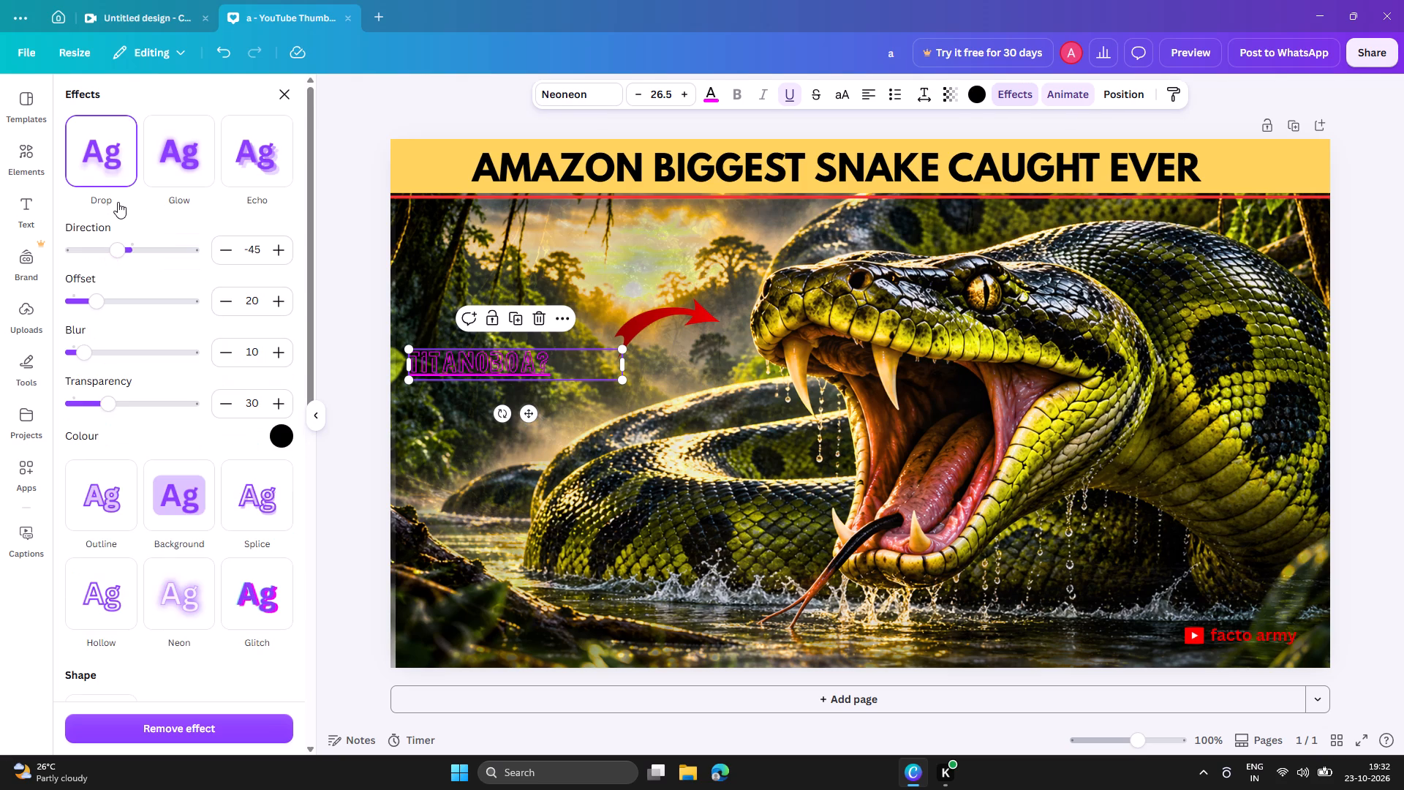
Recolour the "TITANOBOA?" text to the bright red already used in this design.
click(702, 94)
click(74, 257)
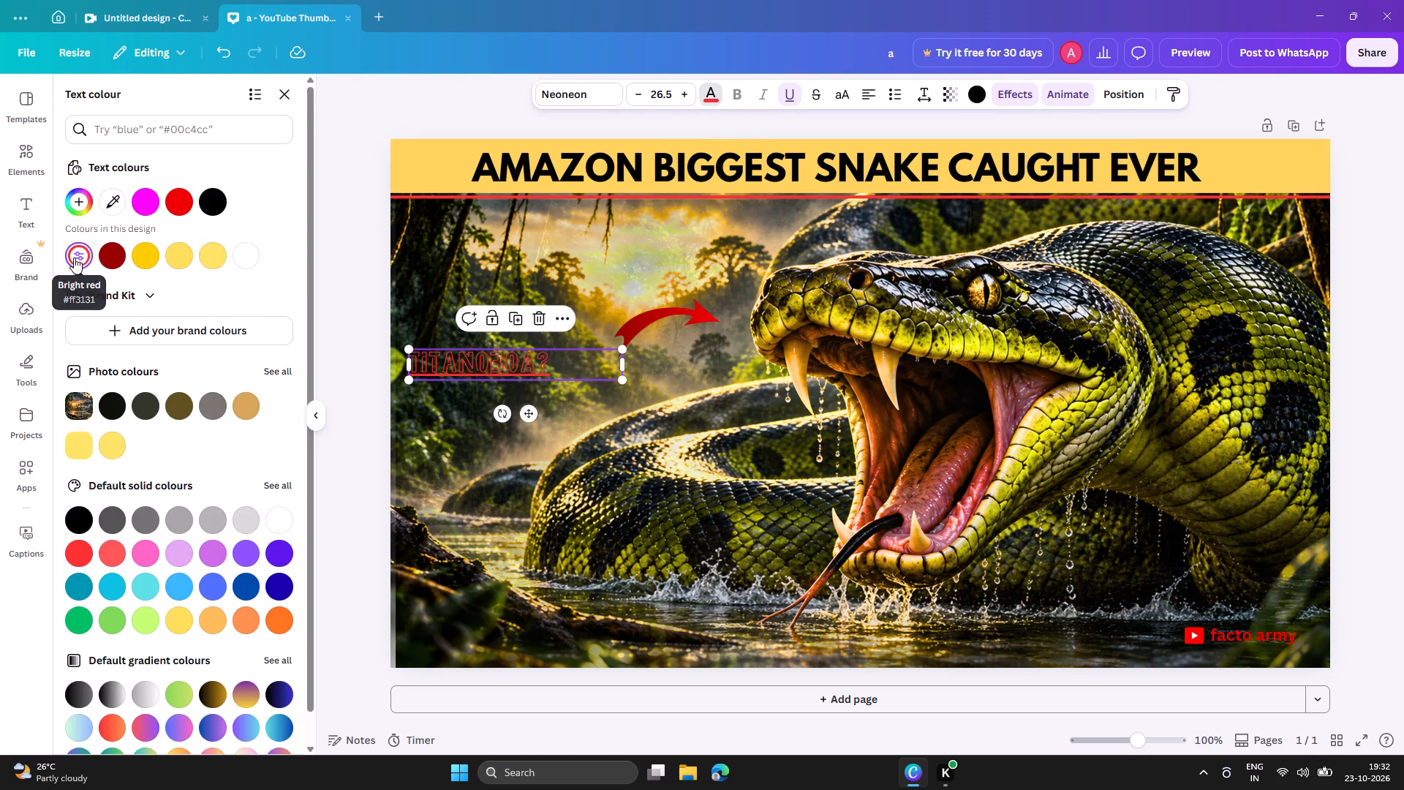
Change the font of the "TITANOBOA?" label to Gagalin from the popular fonts.
click(584, 95)
click(216, 427)
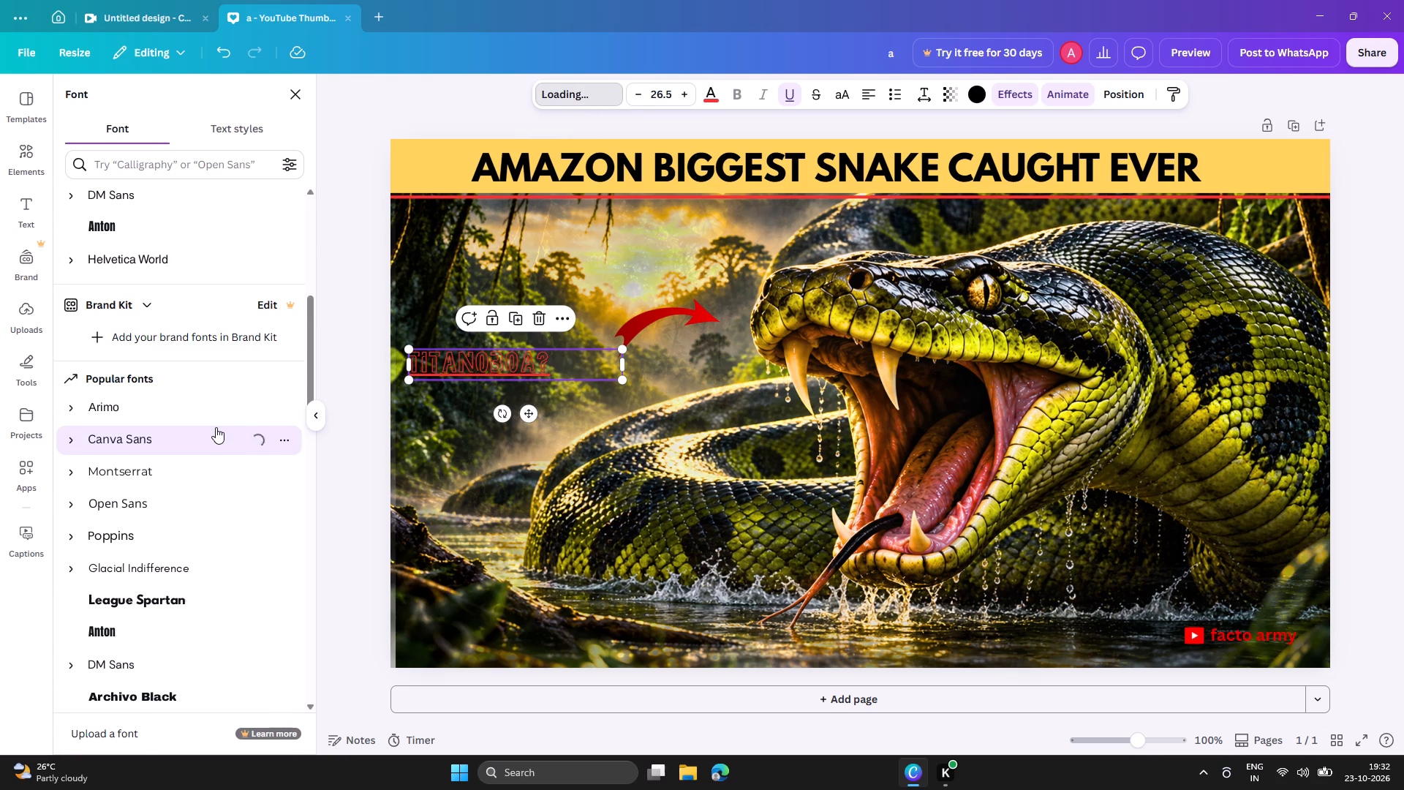
click(184, 604)
scroll(219, 621, down, 4)
click(186, 625)
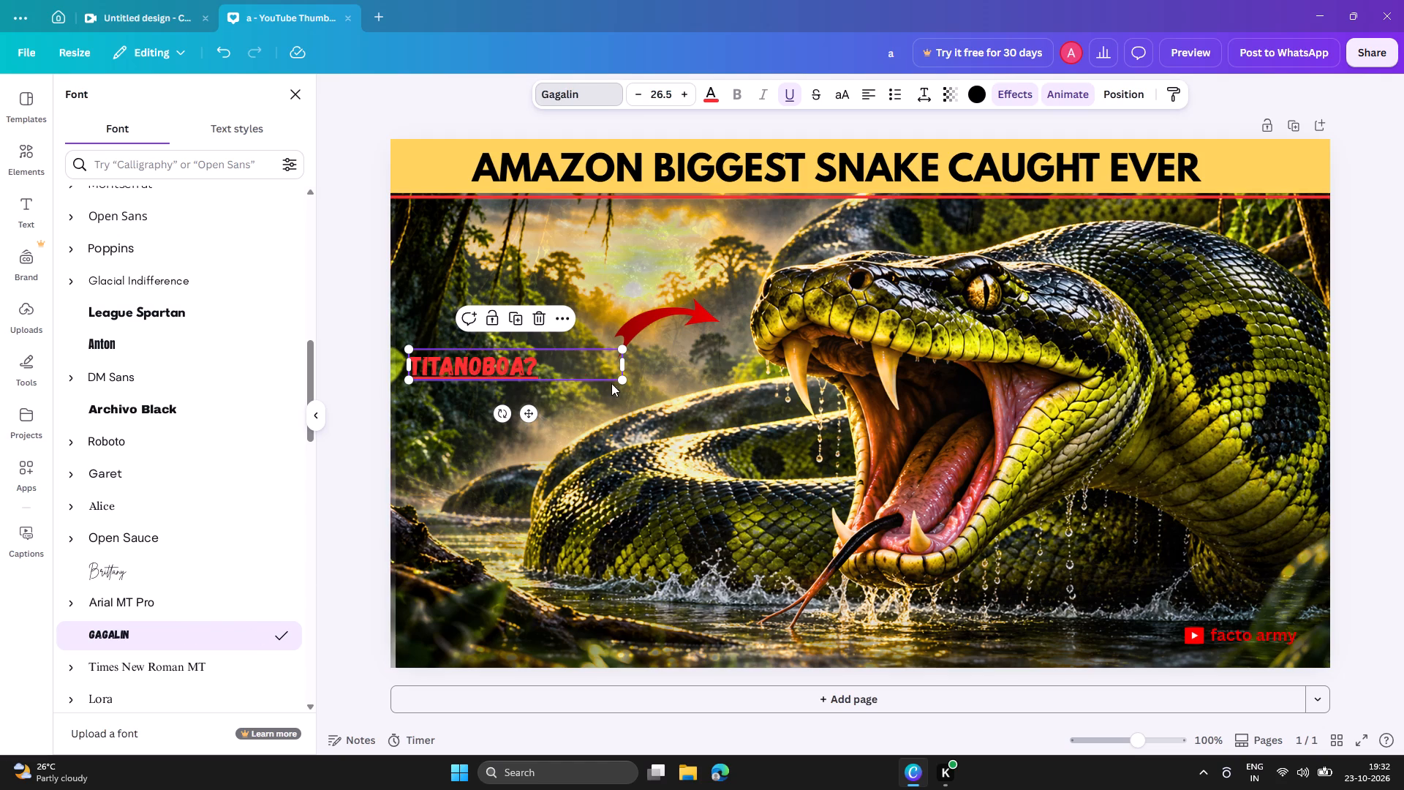
Enlarge the "TITANOBOA?" label to a font size of about 37.1 and move it up beside the red arrow's tail.
drag(622, 377, 735, 397)
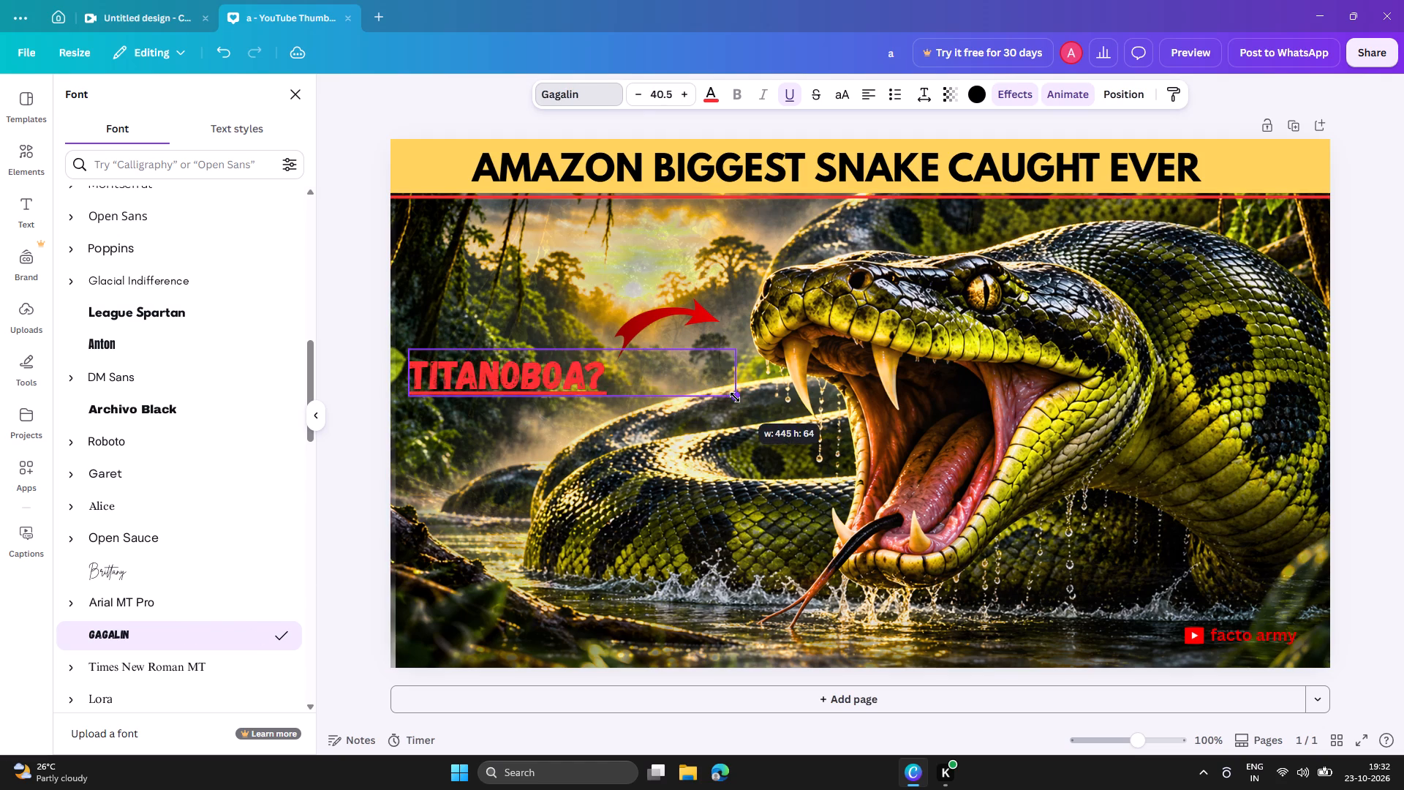
drag(735, 397, 706, 398)
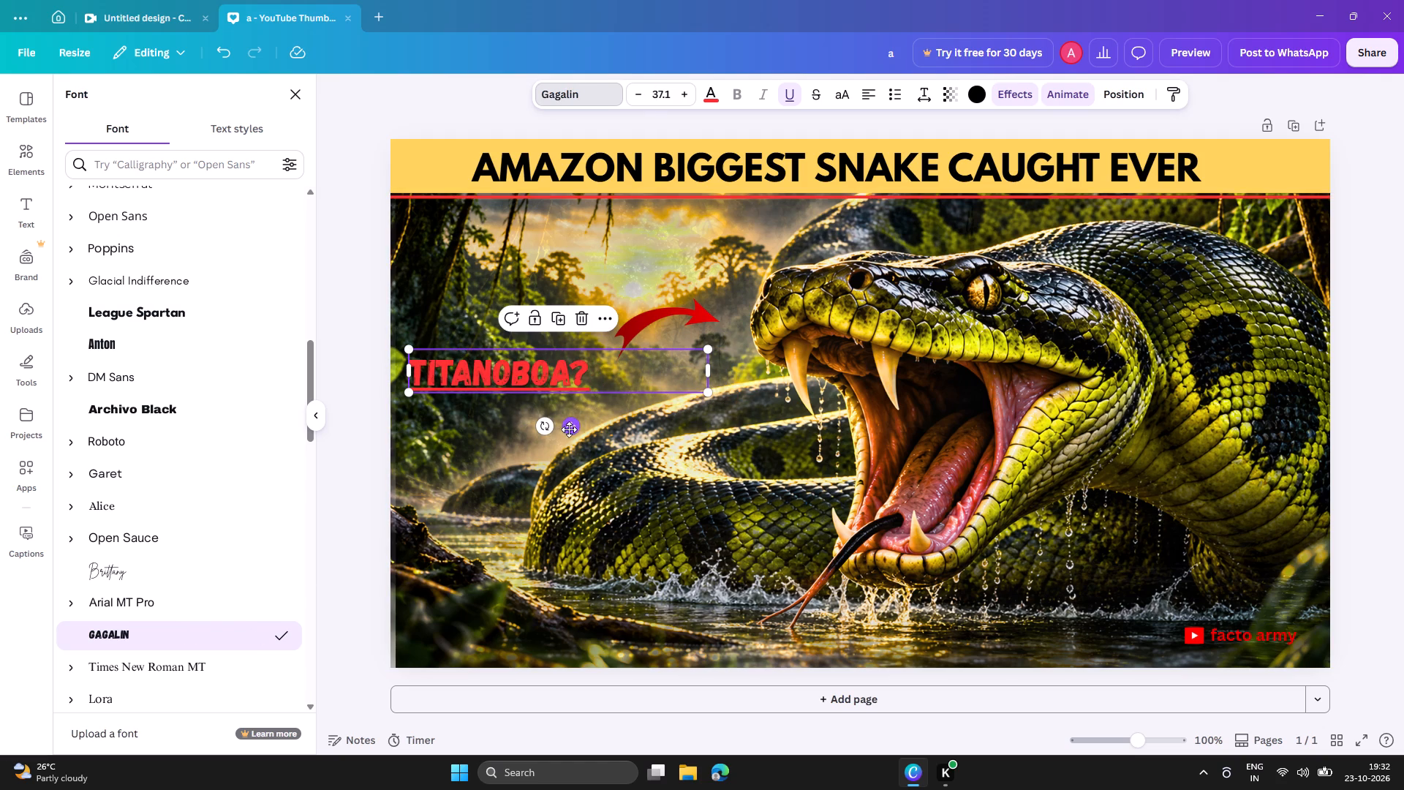
drag(567, 429, 587, 402)
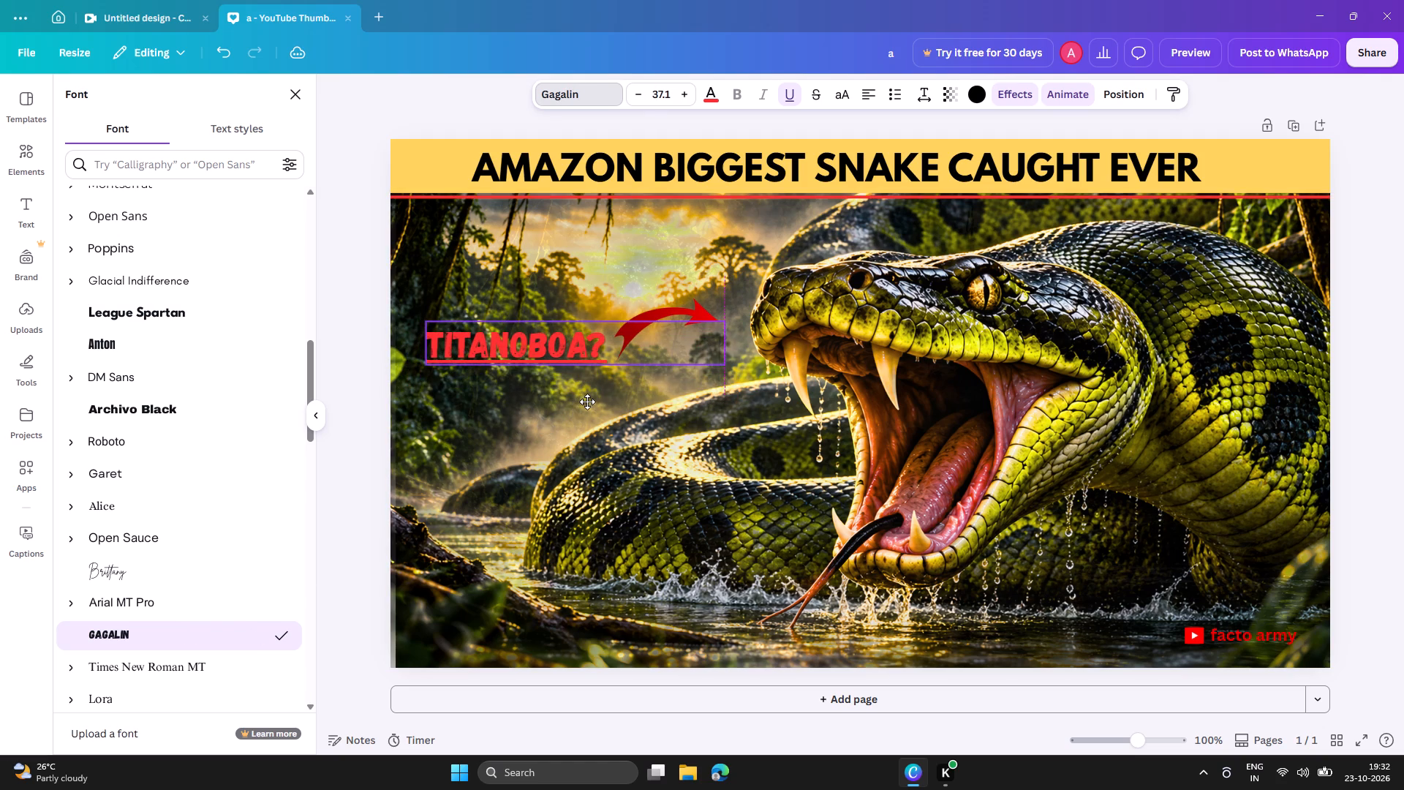
Remove the underline from the "TITANOBOA?" label and deselect it.
click(708, 96)
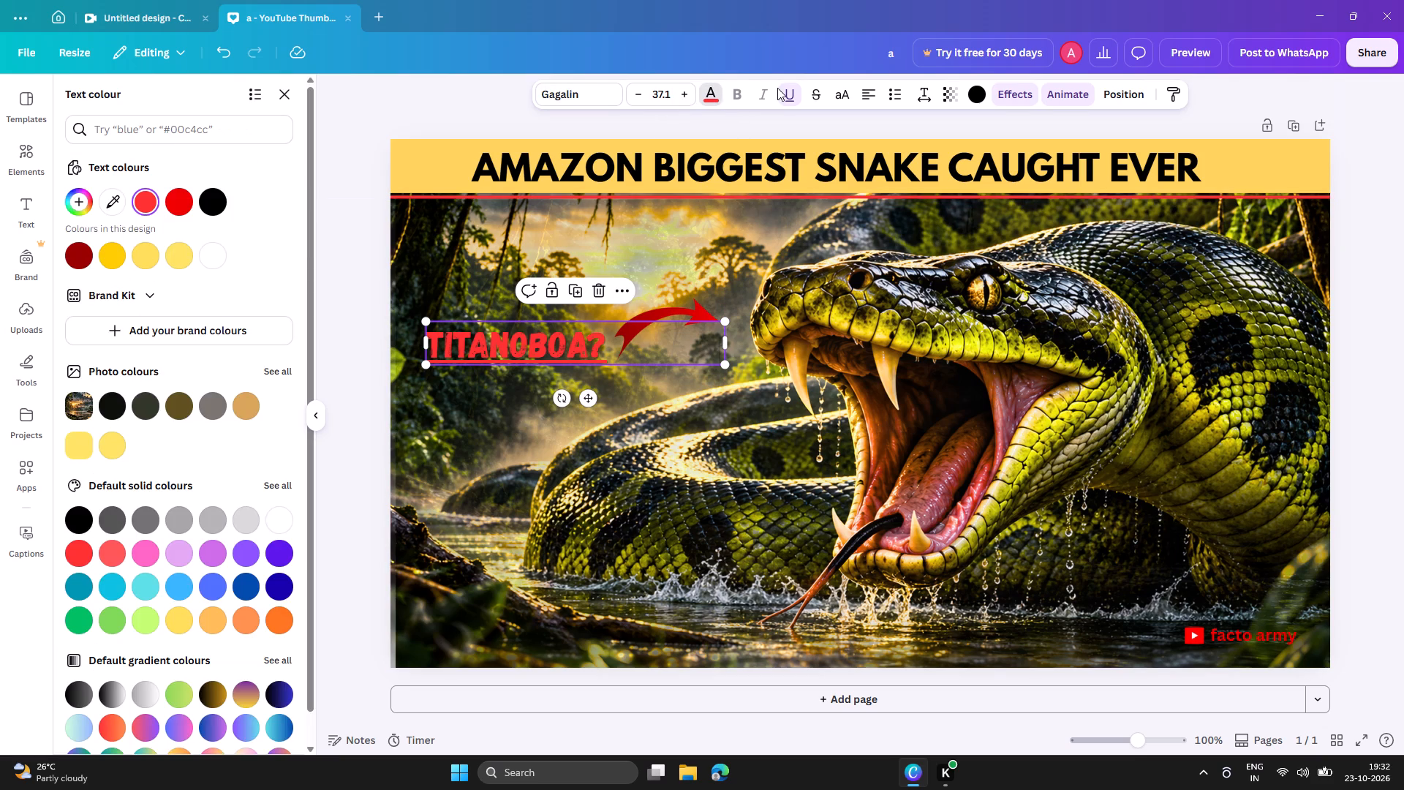
click(782, 89)
click(339, 268)
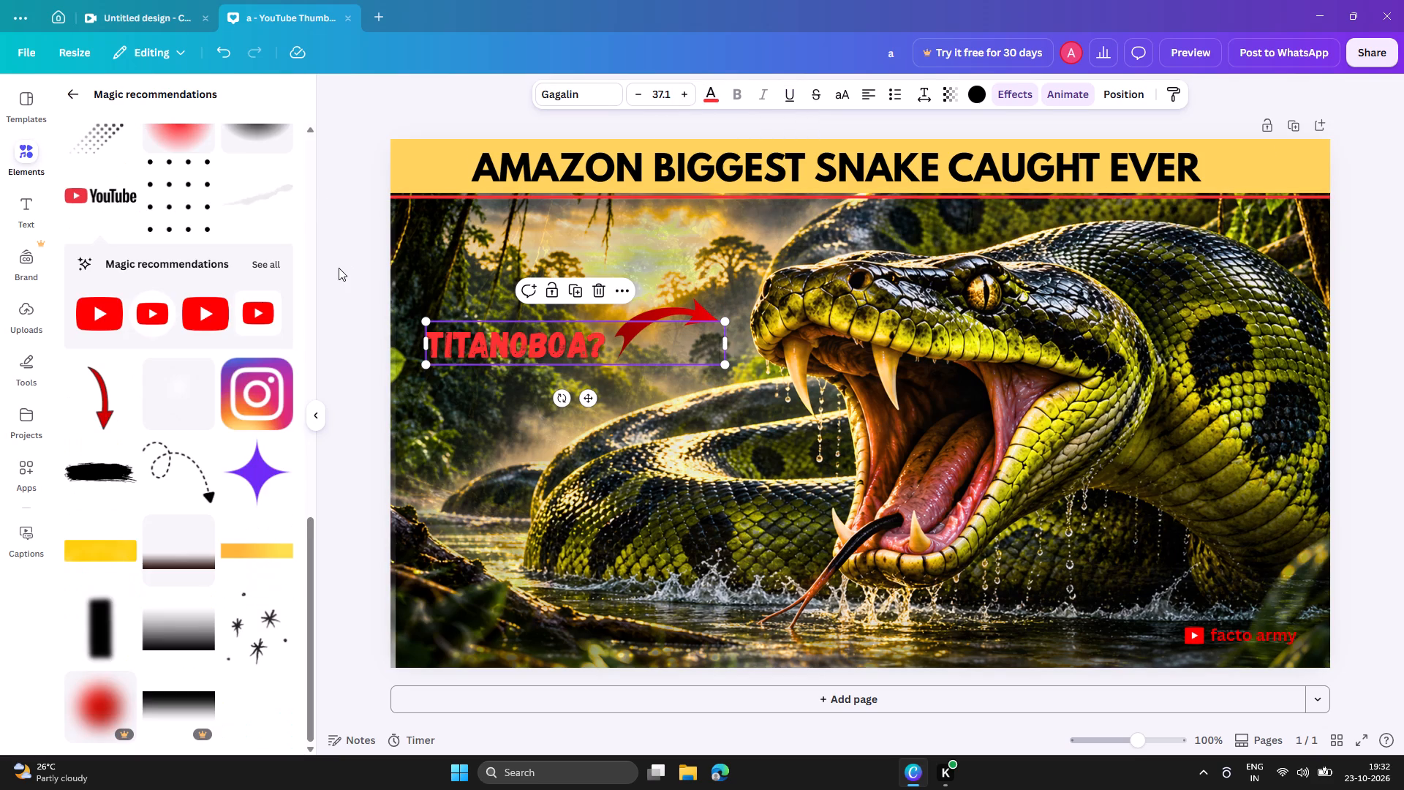
click(347, 276)
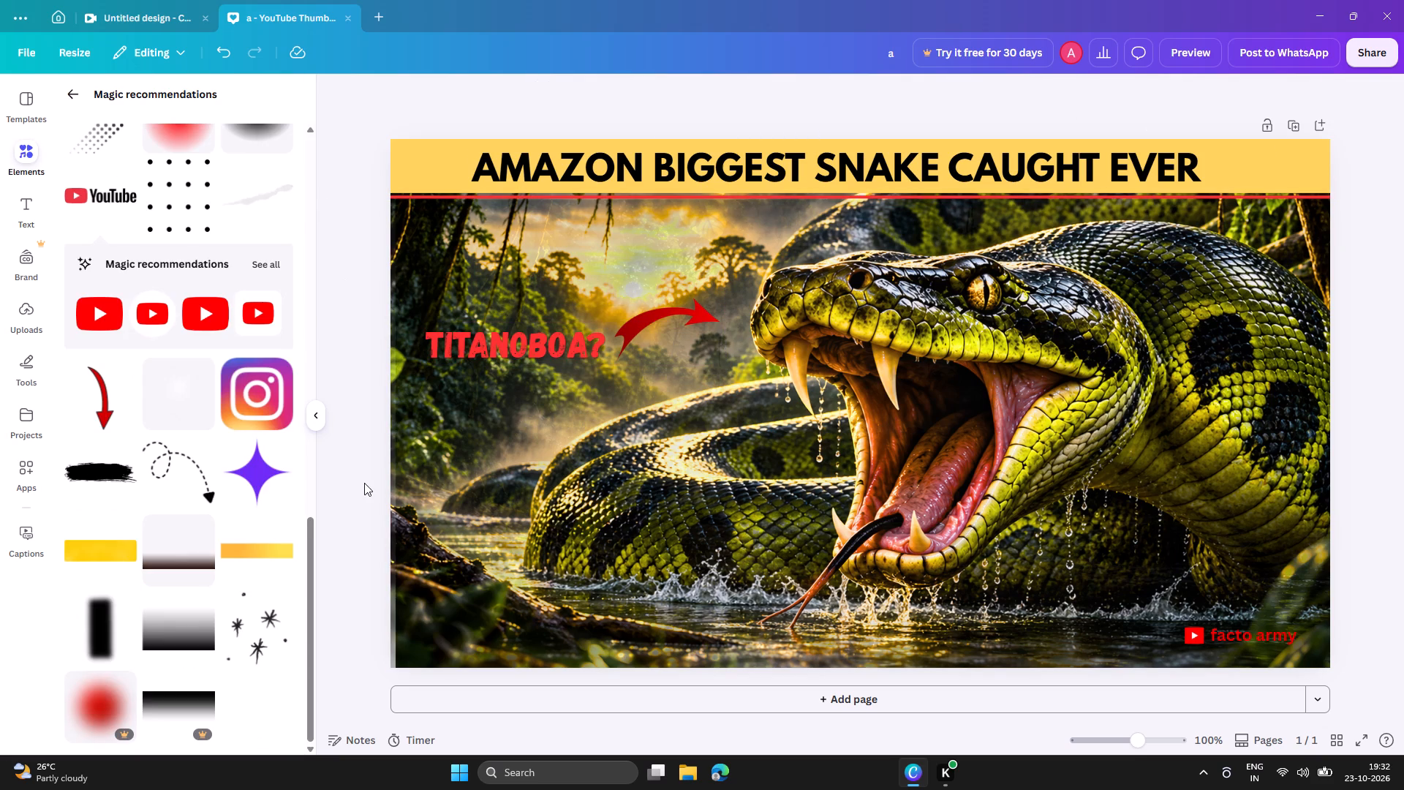